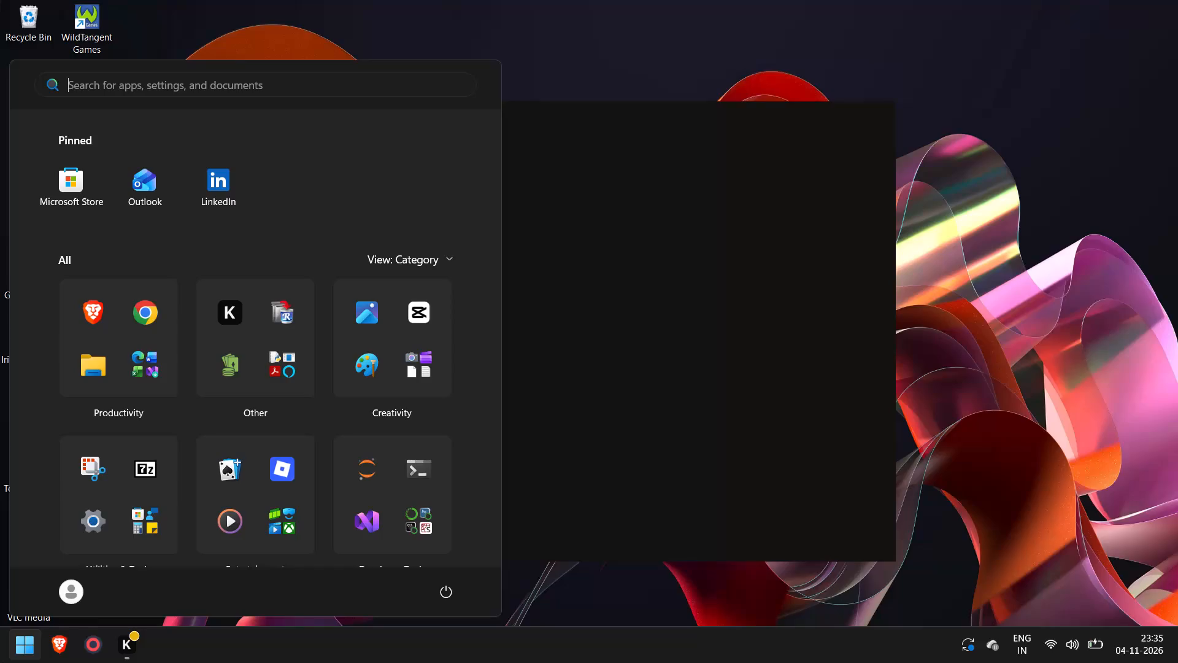
Launch Google Chrome and pick the browsing profile to open a new browser window.
scroll(240, 451, down, 2)
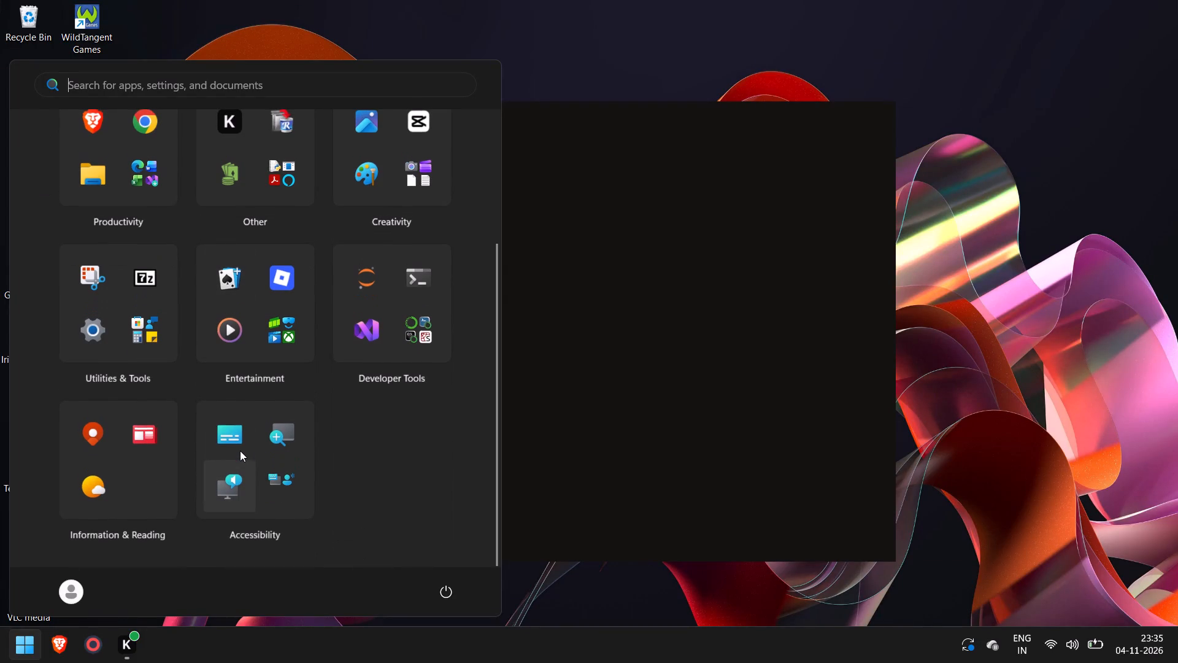
click(136, 116)
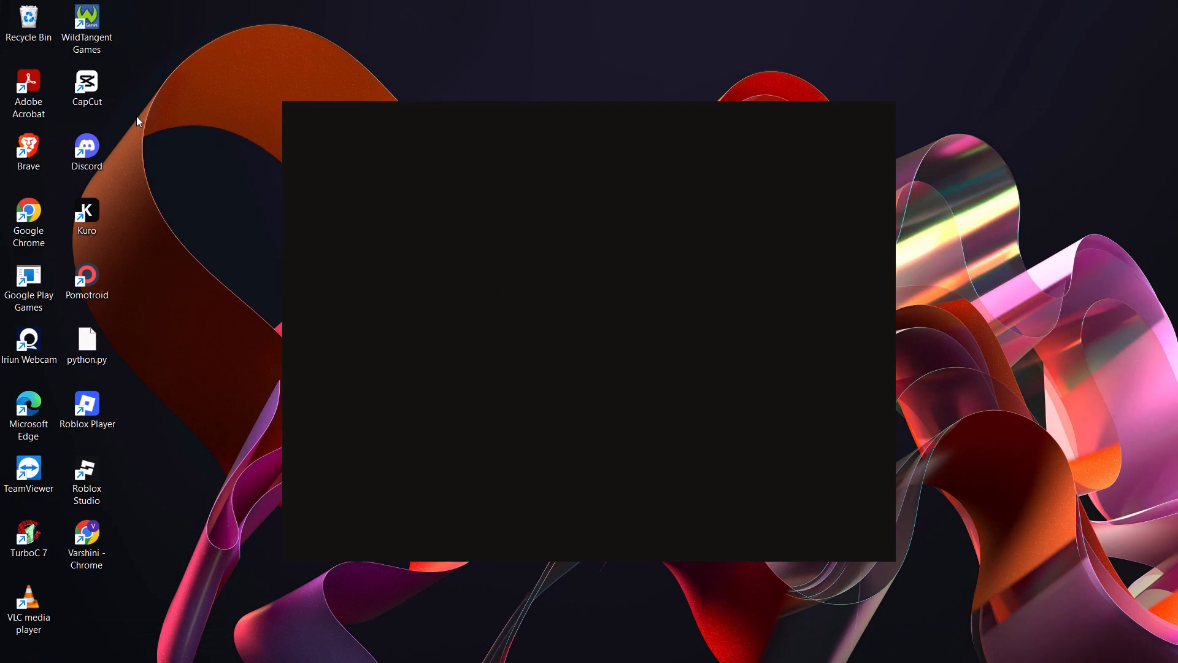
click(479, 428)
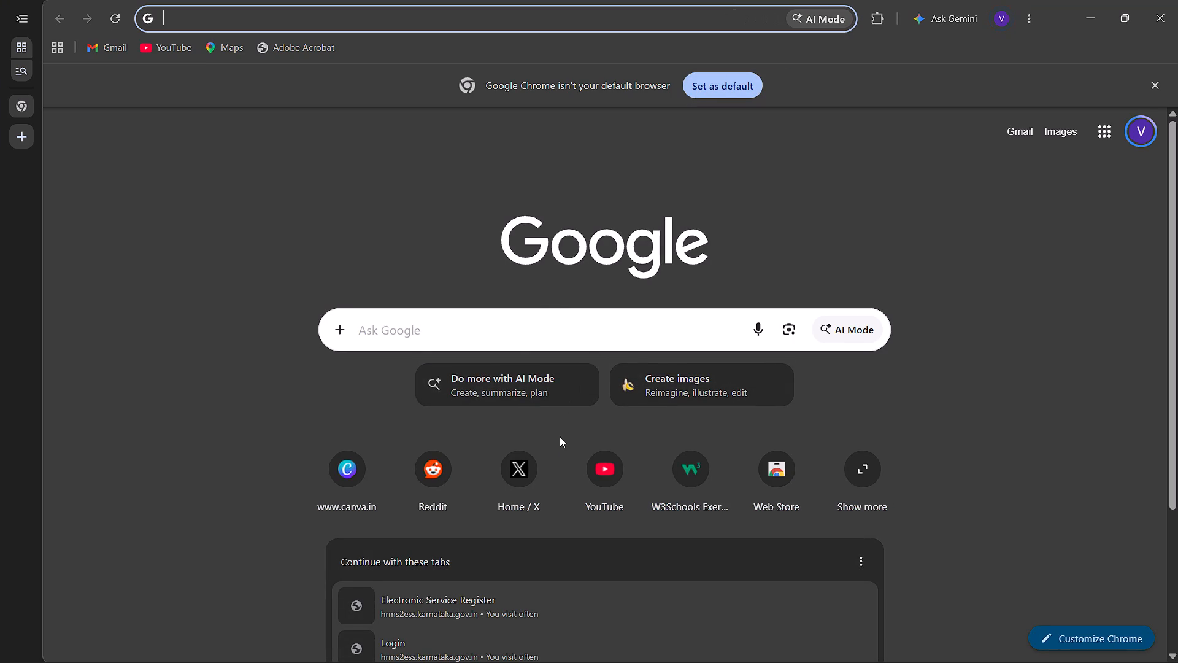
click(539, 307)
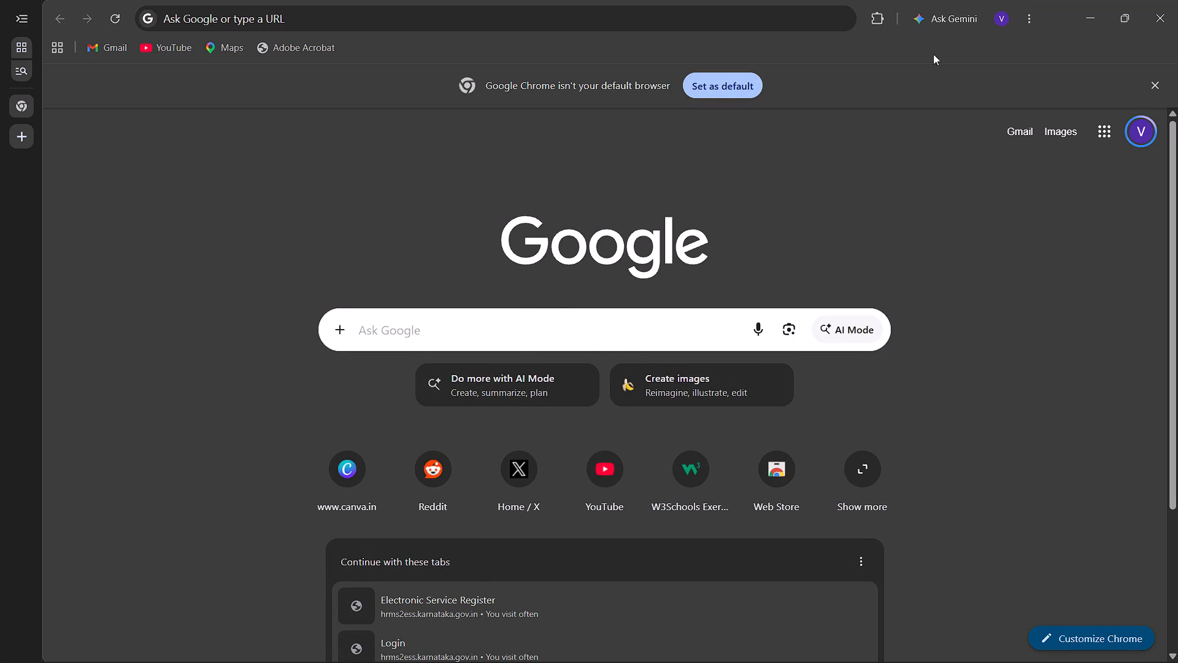
Open Chrome's browsing history, dismissing the Adobe Acrobat extension prompt without enabling or removing the extension.
click(1026, 17)
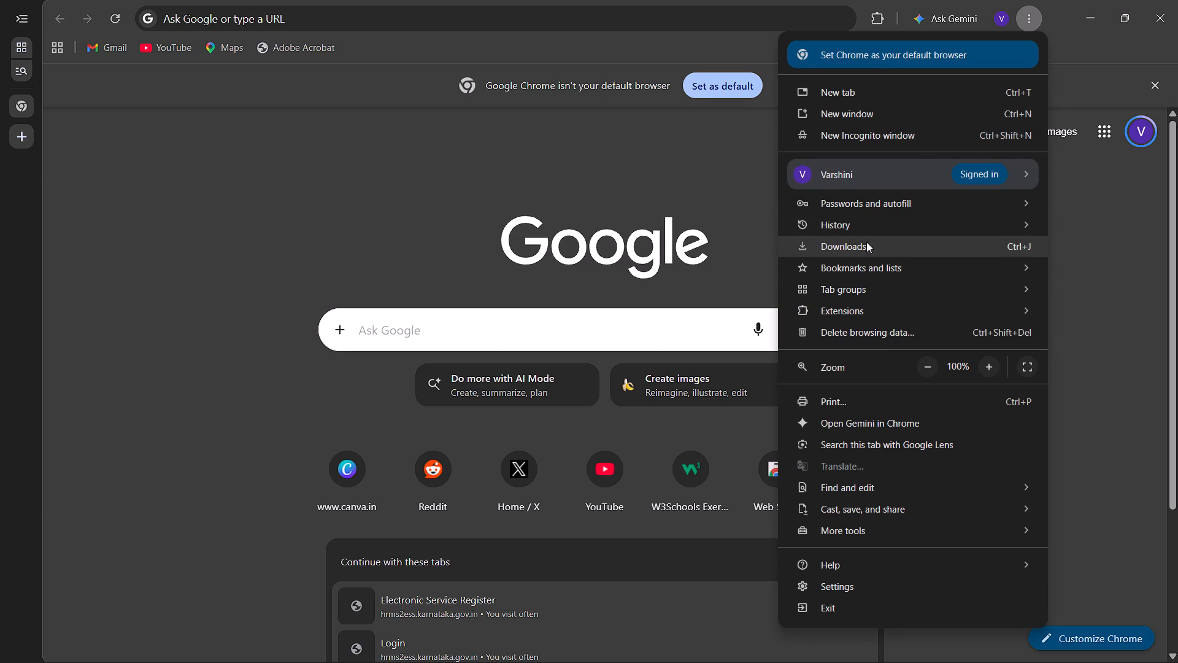
click(887, 227)
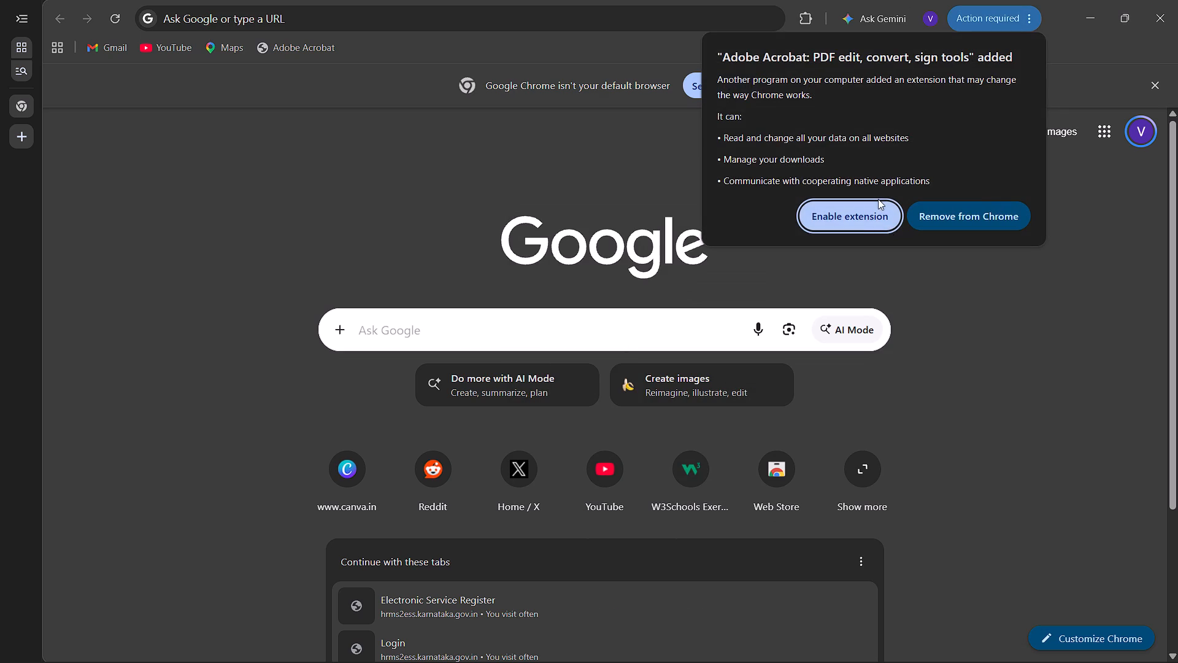
click(894, 324)
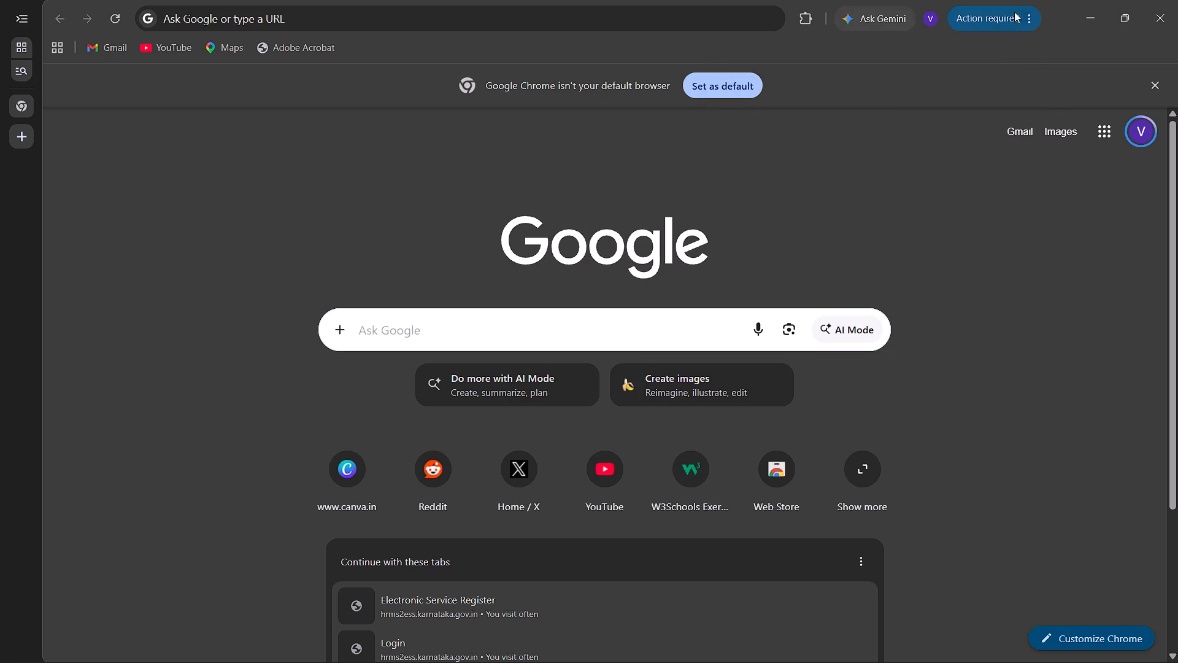
click(1025, 15)
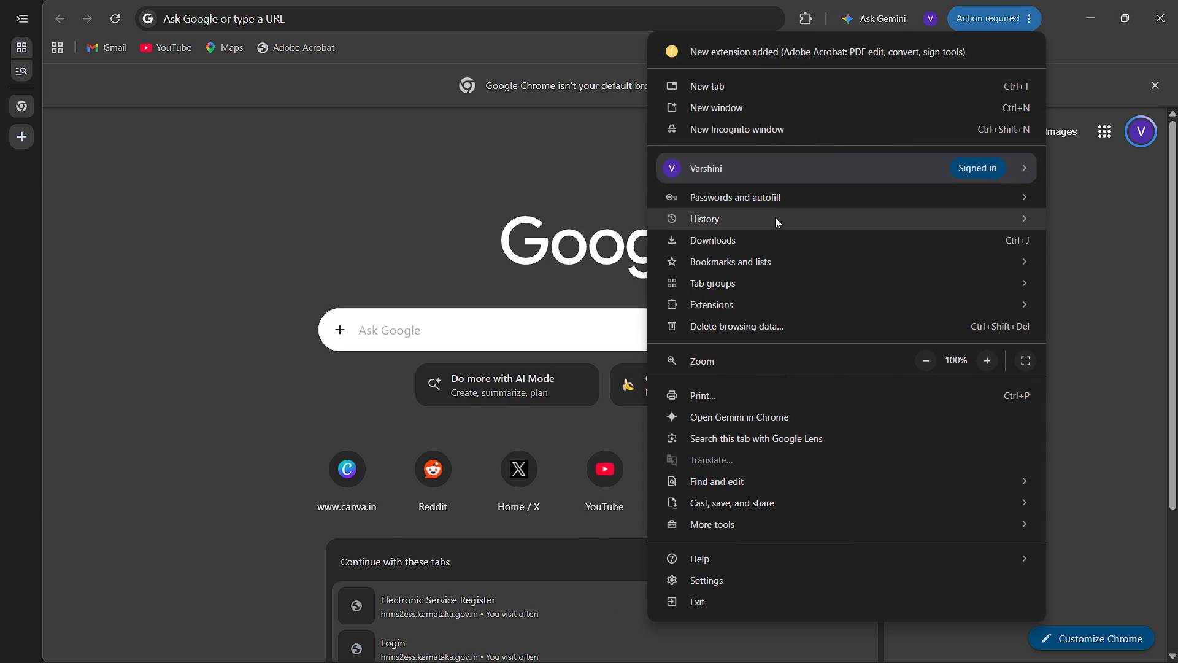
click(775, 217)
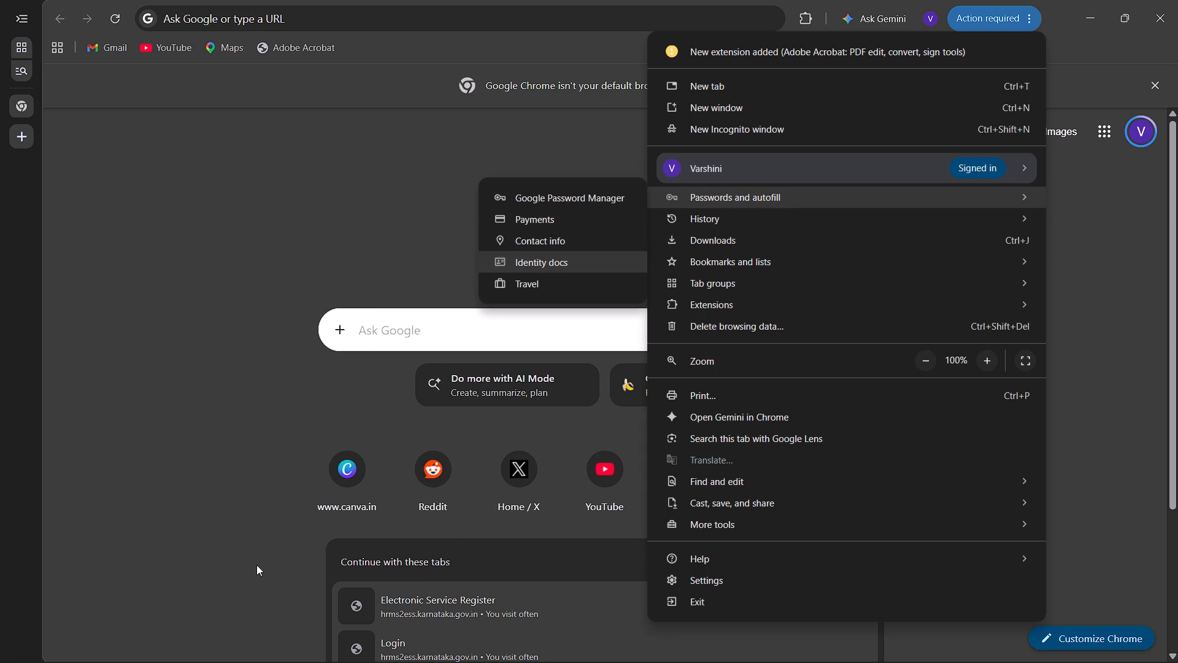
key(ctrl+h)
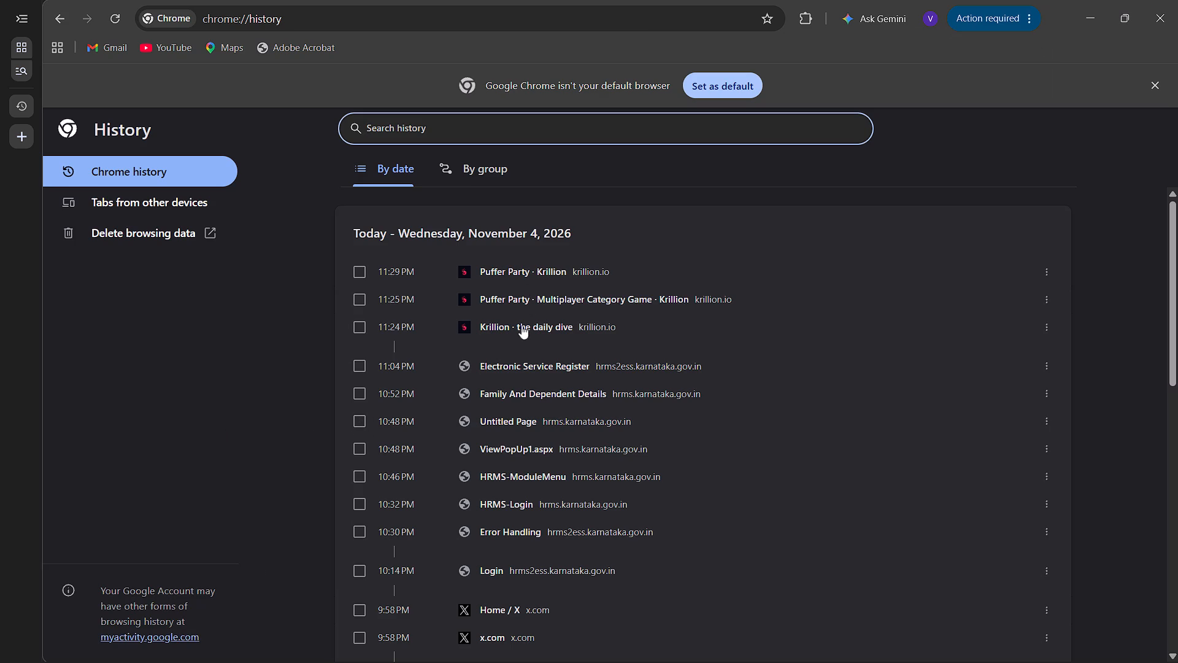
Find the Canva design "buisness women - Instagram Post (4:5)" in the browsing history and open it.
scroll(529, 442, down, 2)
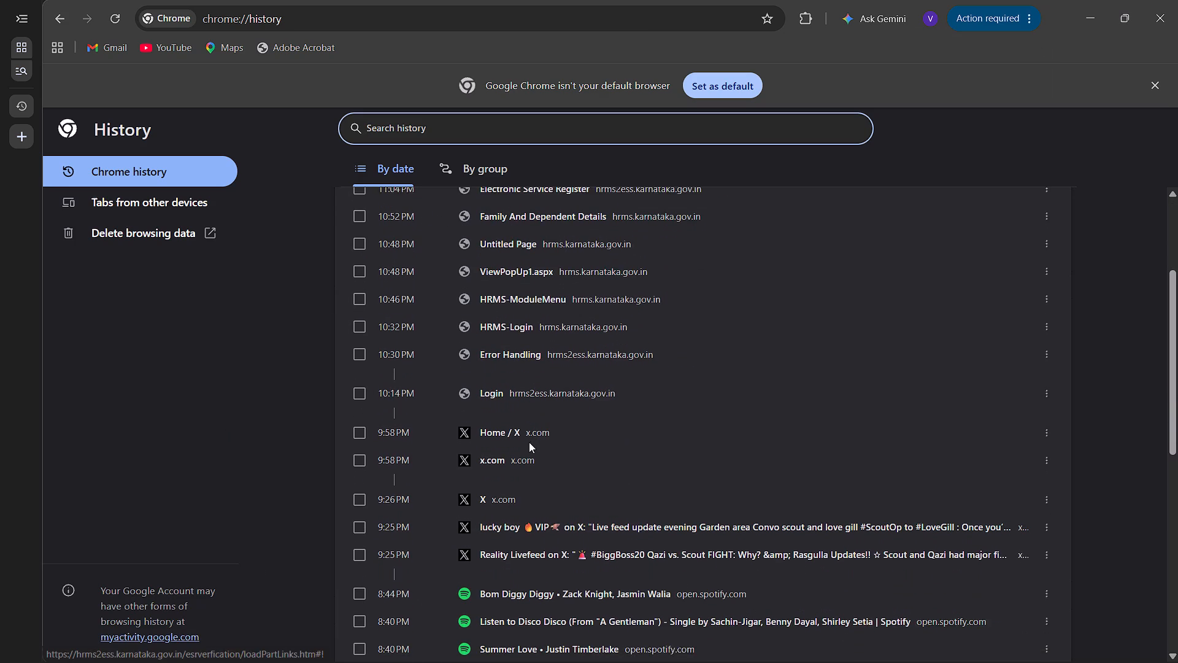
scroll(529, 442, down, 3)
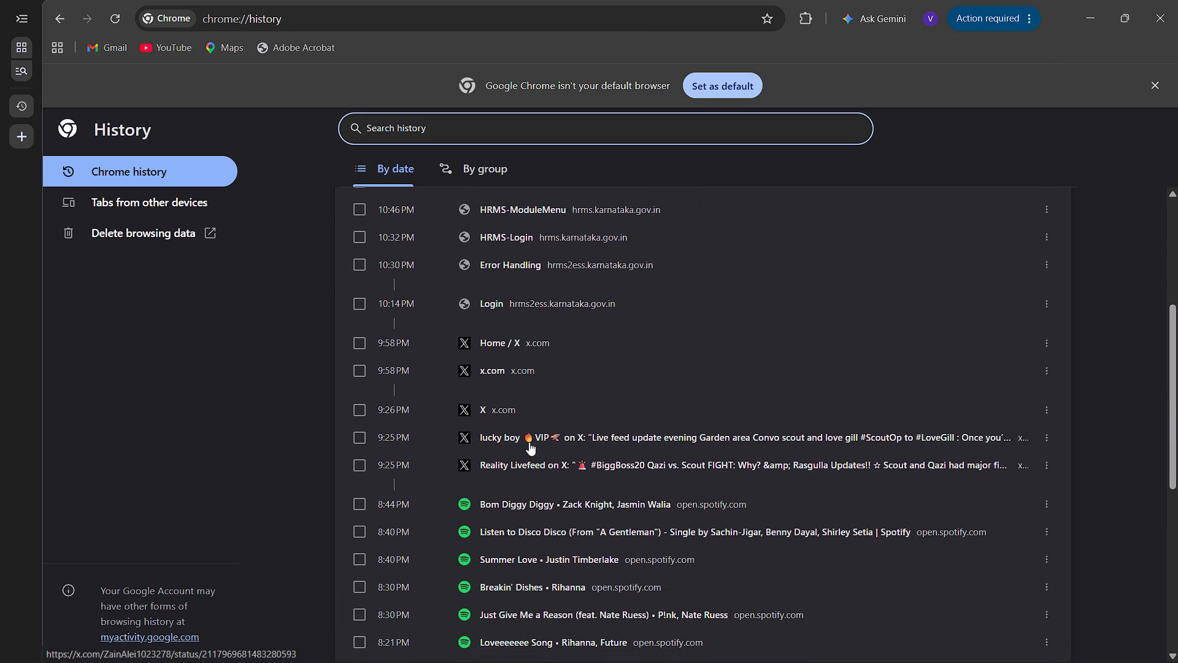
scroll(529, 442, down, 6)
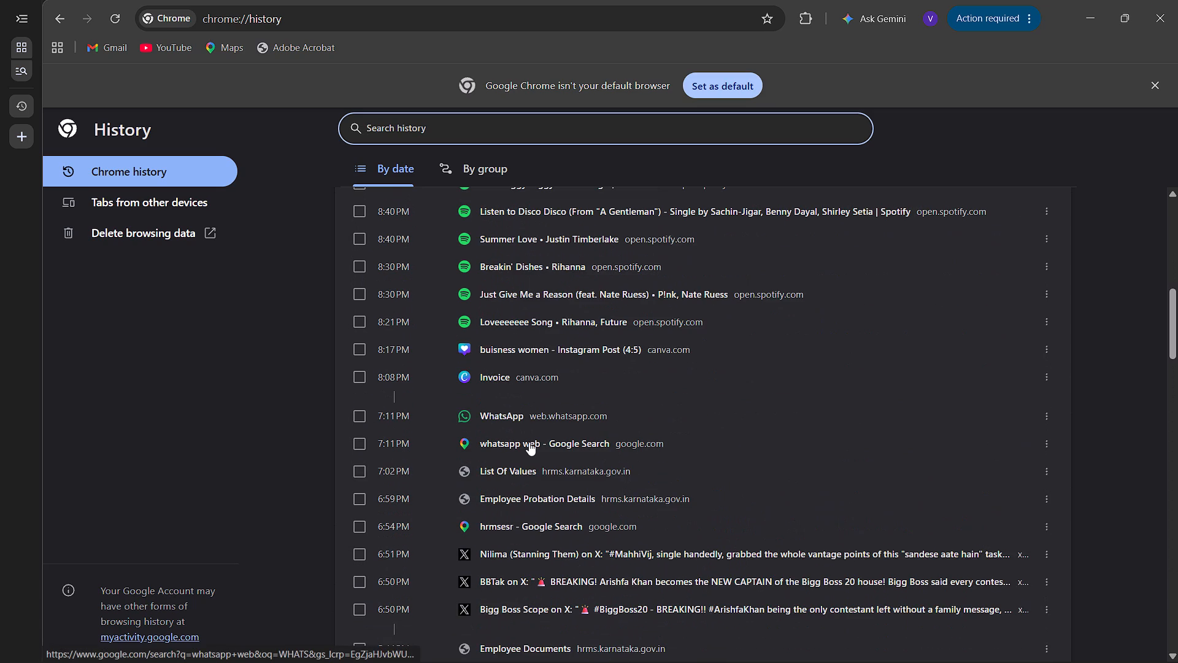
click(549, 352)
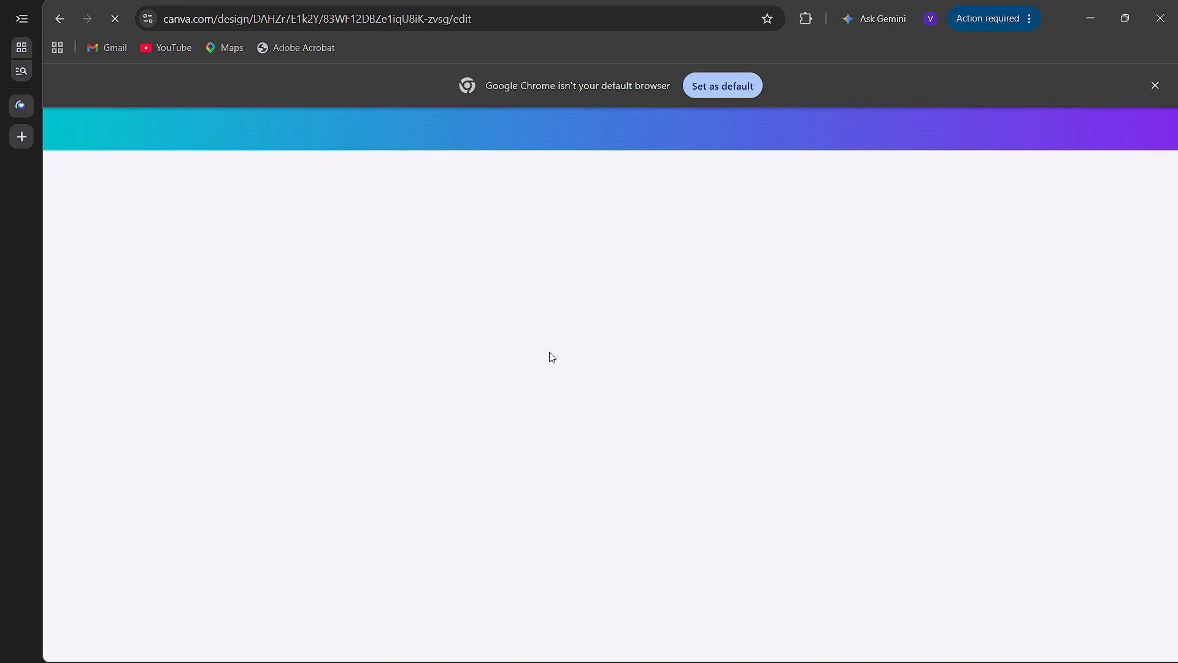
Add the black-and-white flower vase cutout from the Magic recommendations elements to the dark collage on page 7.
scroll(549, 352, down, 3)
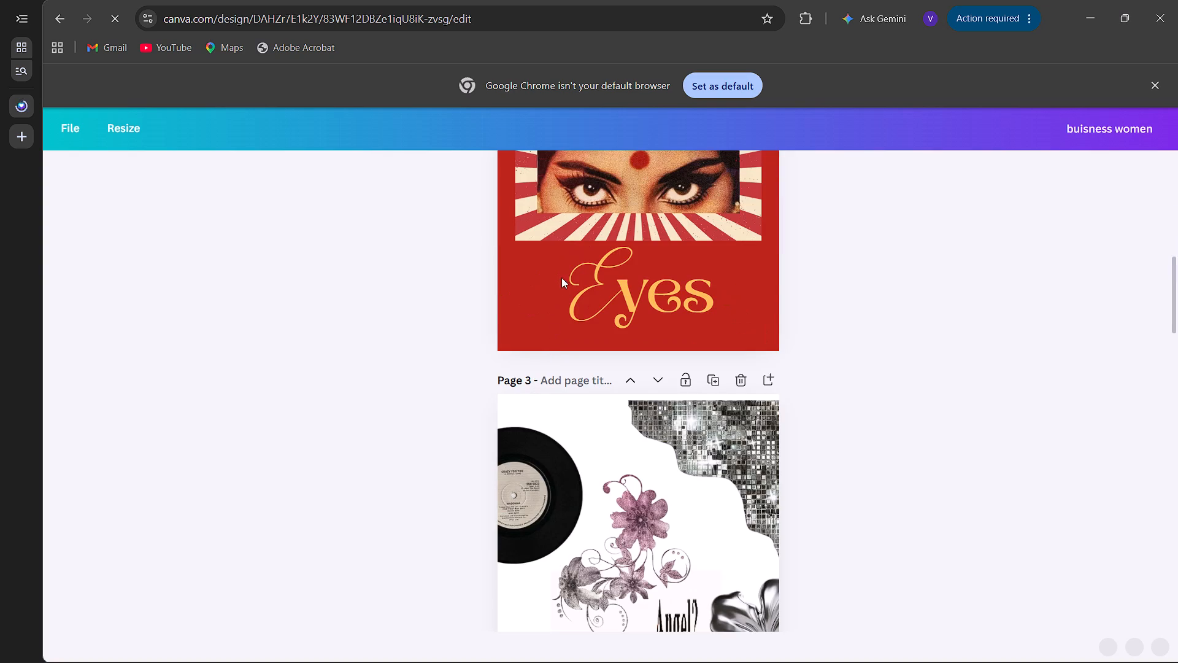
scroll(674, 249, down, 6)
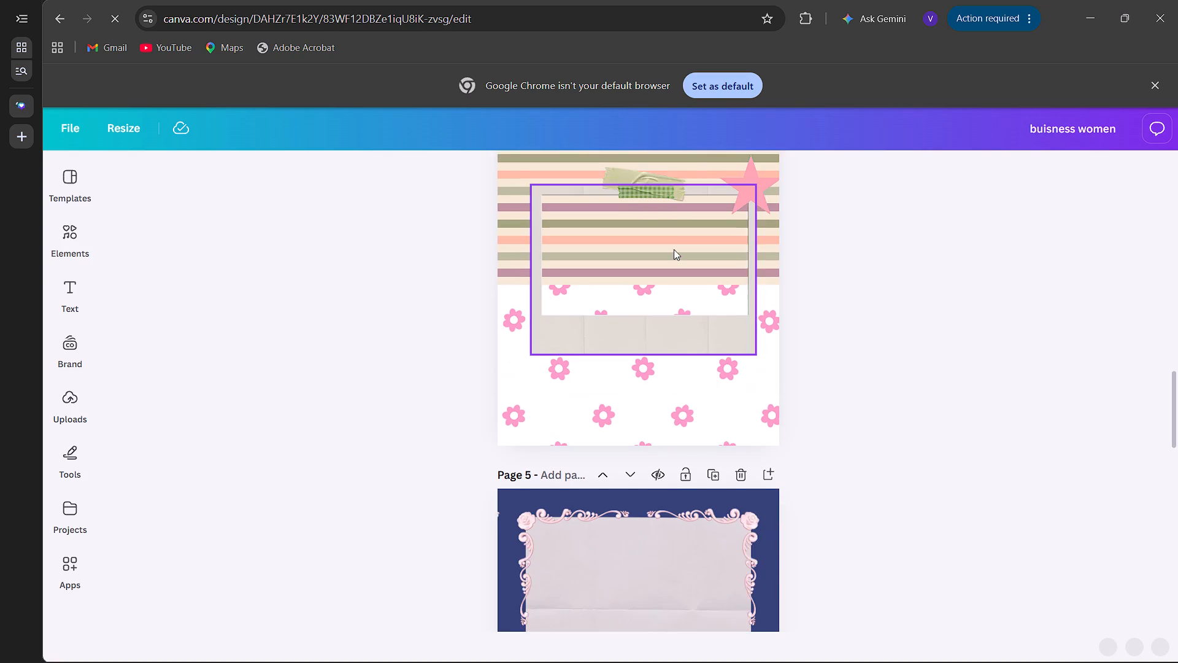
scroll(674, 249, down, 3)
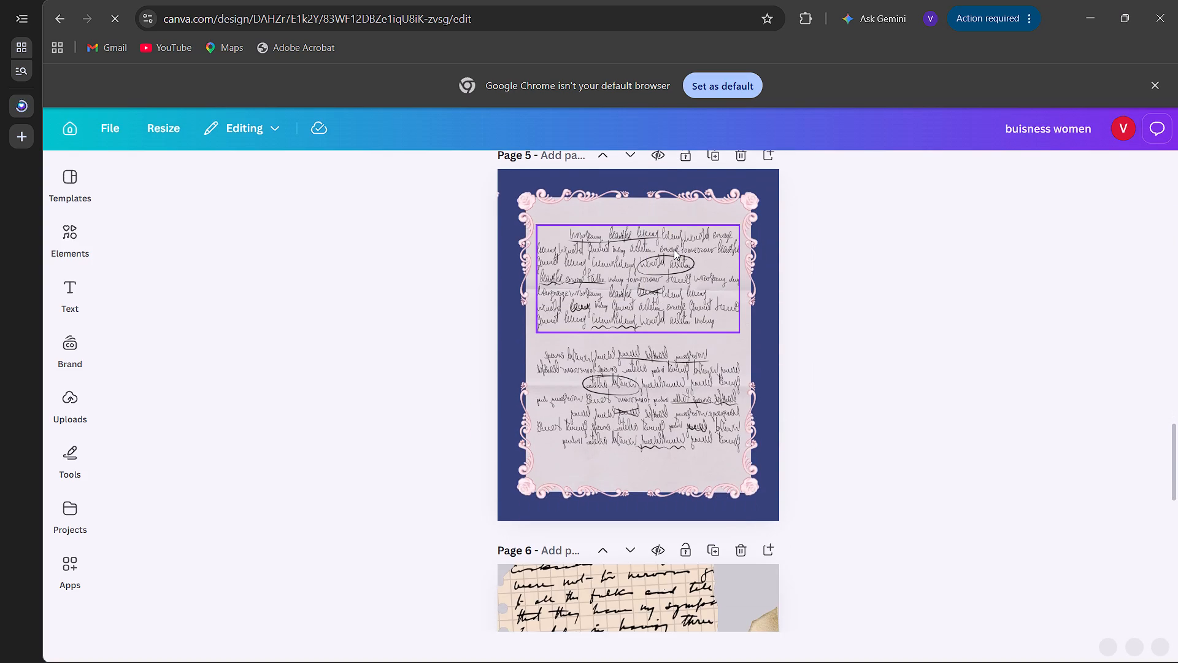
scroll(674, 249, down, 7)
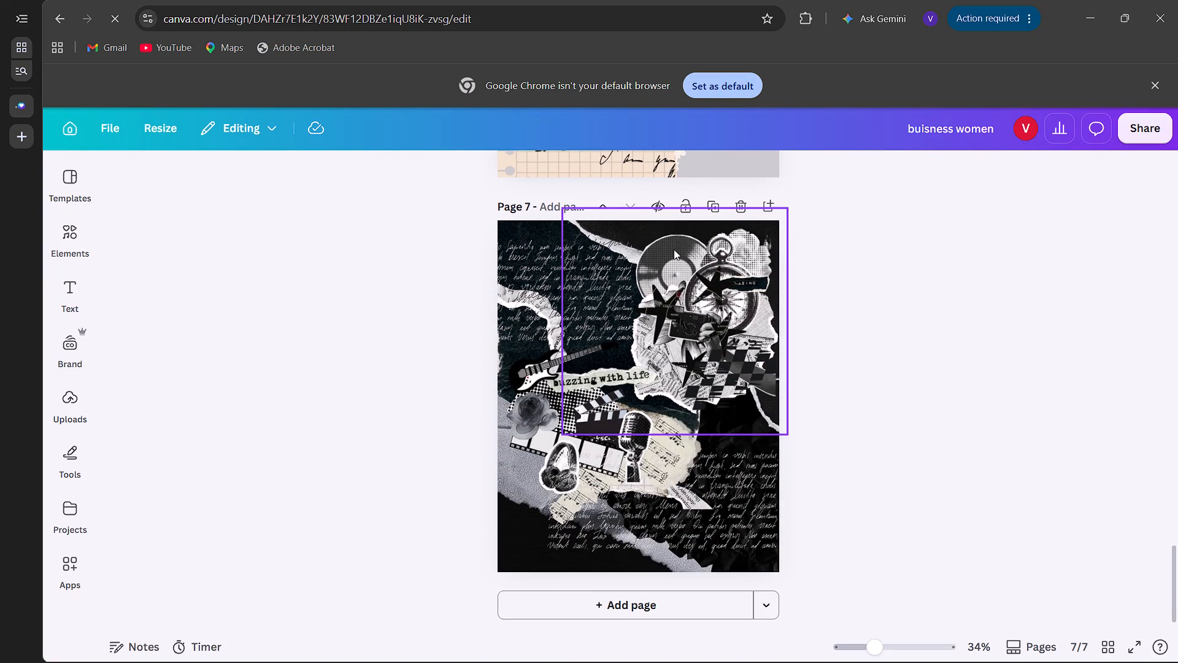
scroll(674, 249, down, 1)
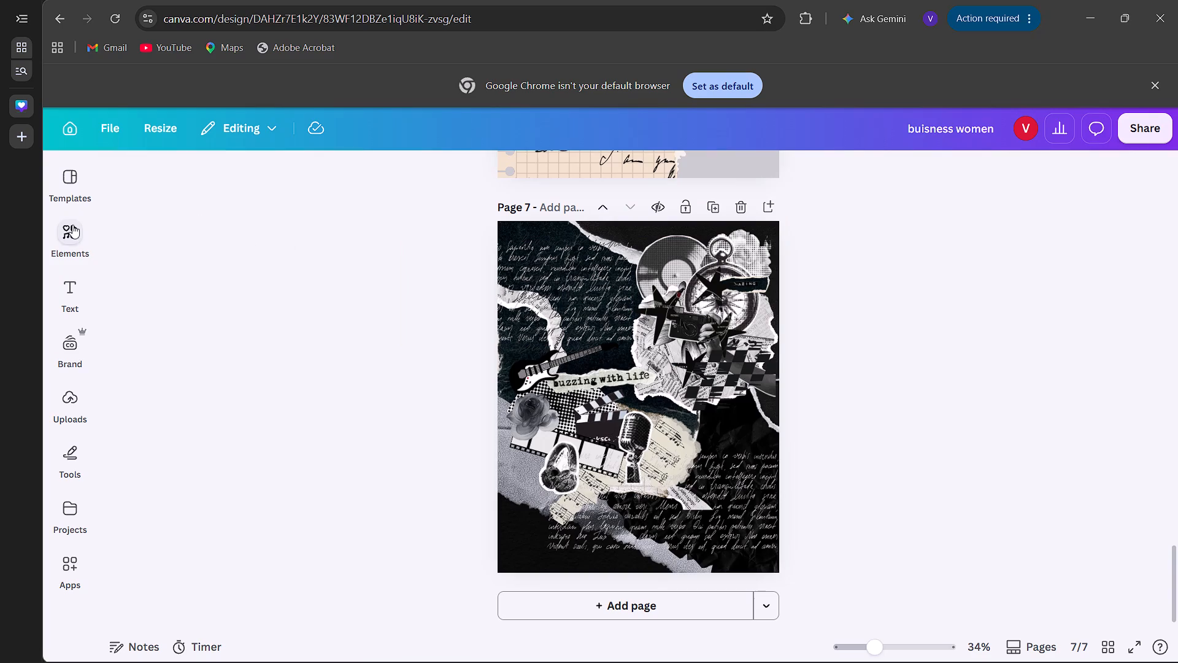
click(63, 243)
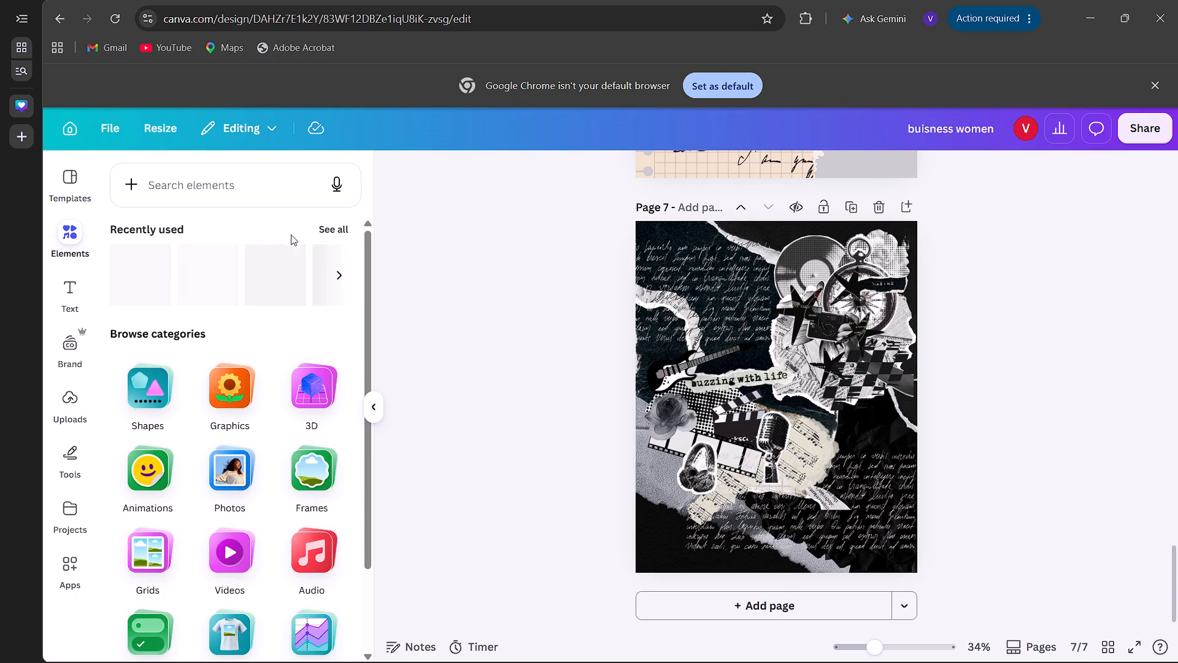
click(330, 333)
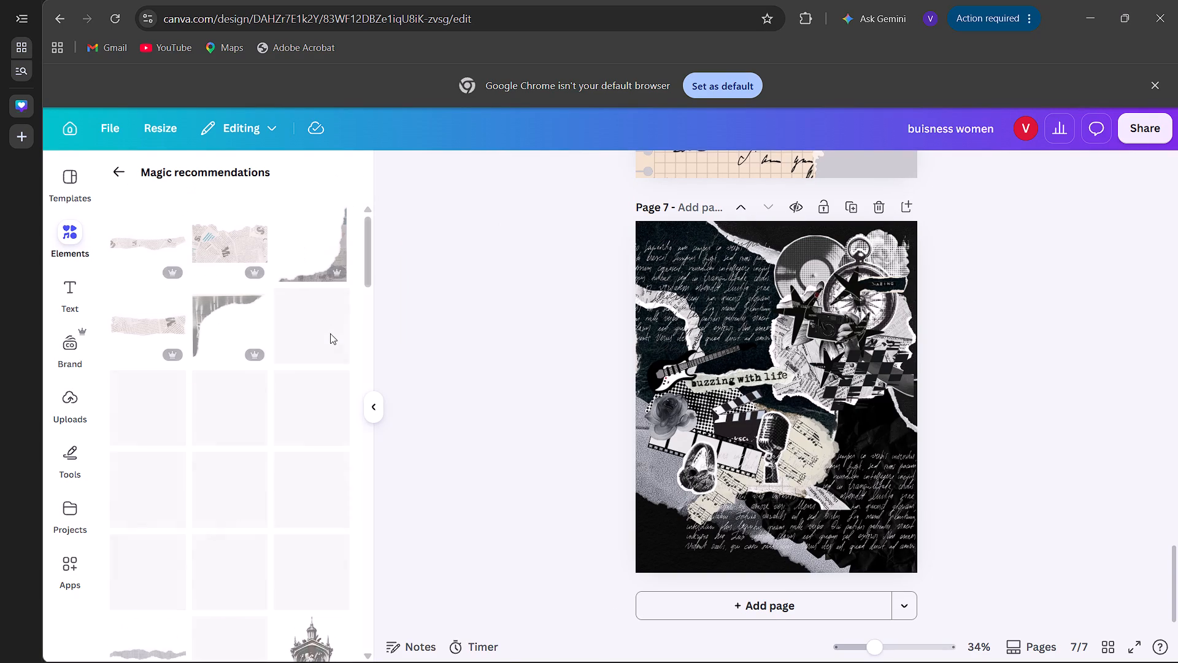
scroll(330, 333, down, 3)
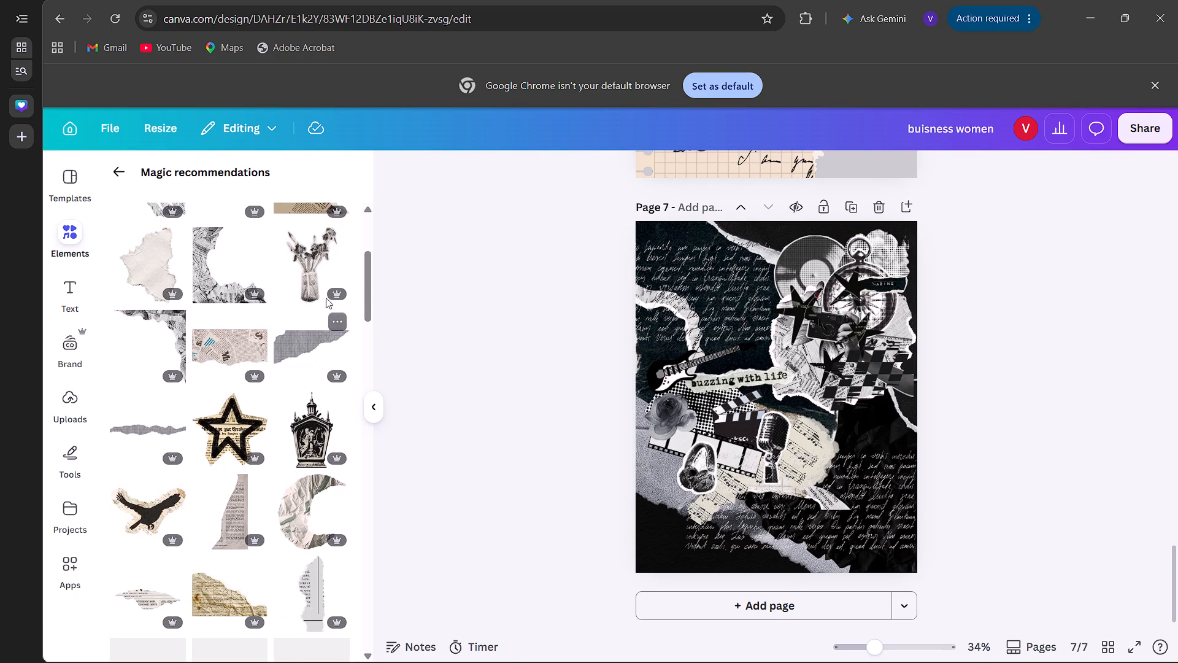
click(322, 273)
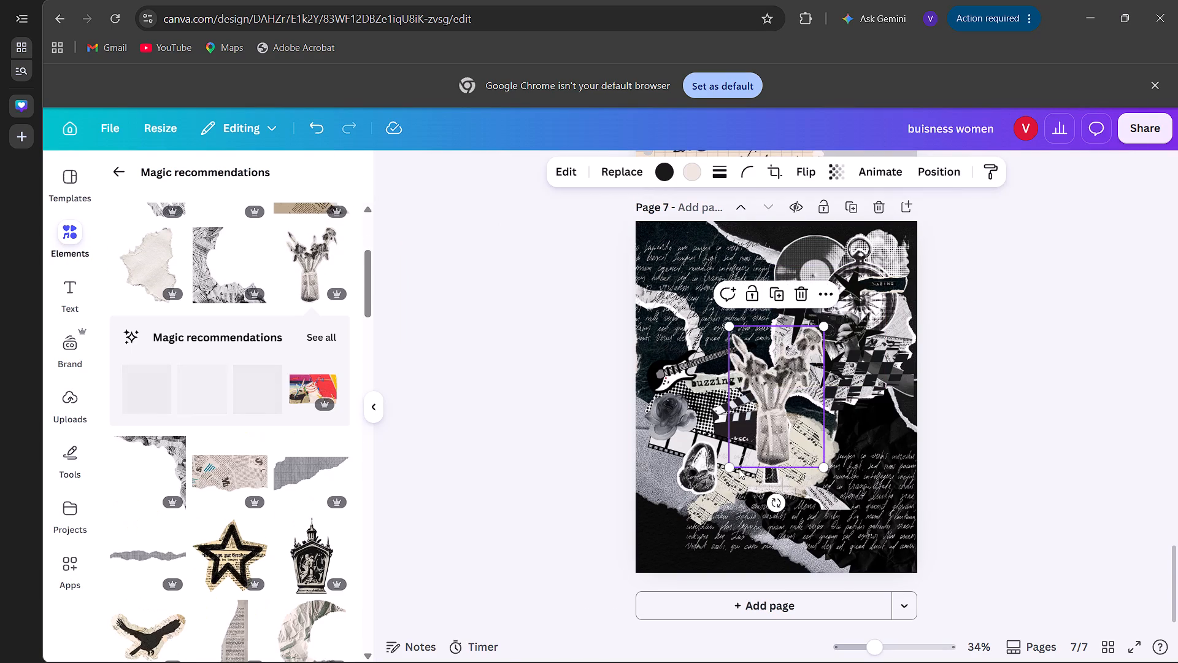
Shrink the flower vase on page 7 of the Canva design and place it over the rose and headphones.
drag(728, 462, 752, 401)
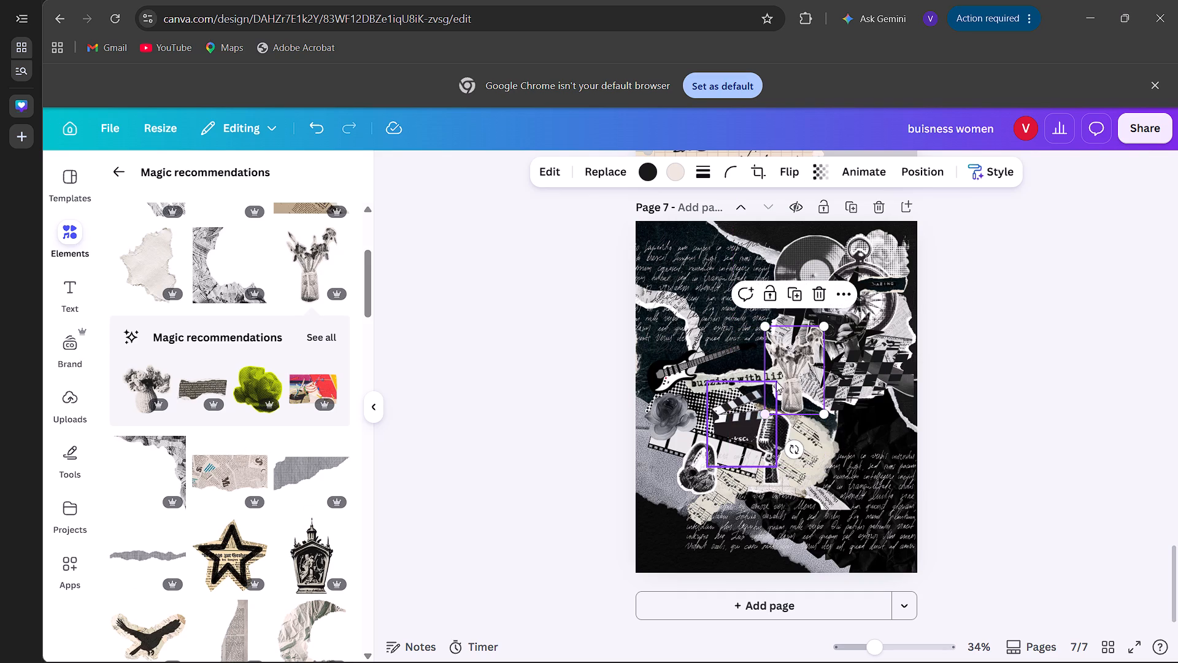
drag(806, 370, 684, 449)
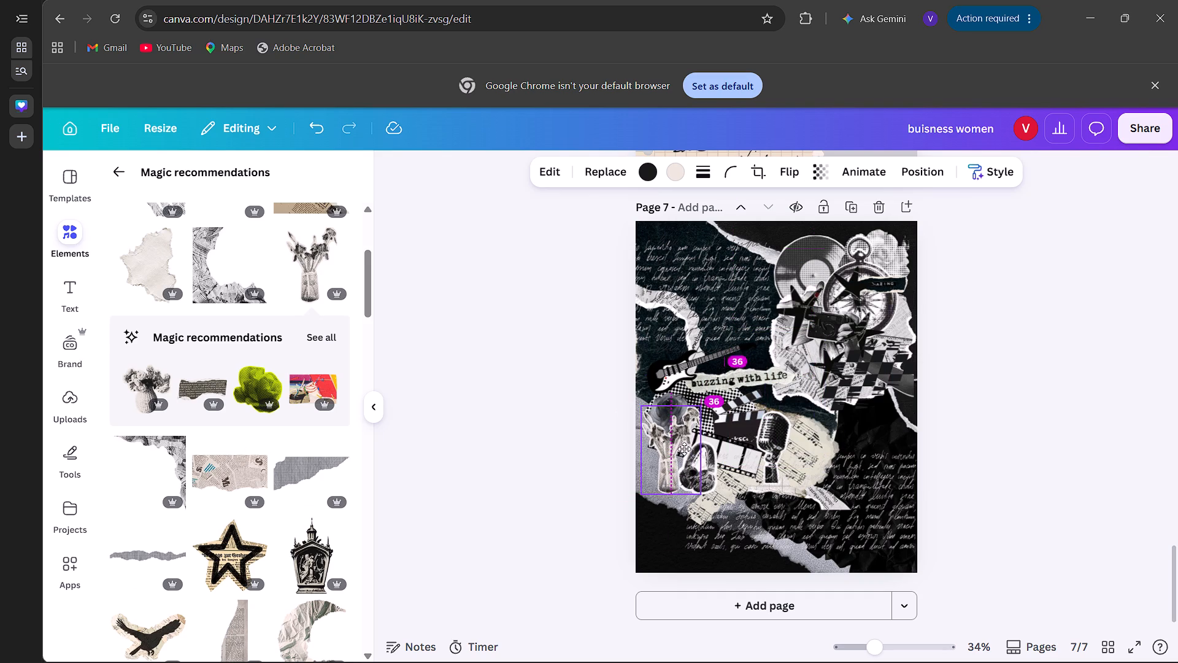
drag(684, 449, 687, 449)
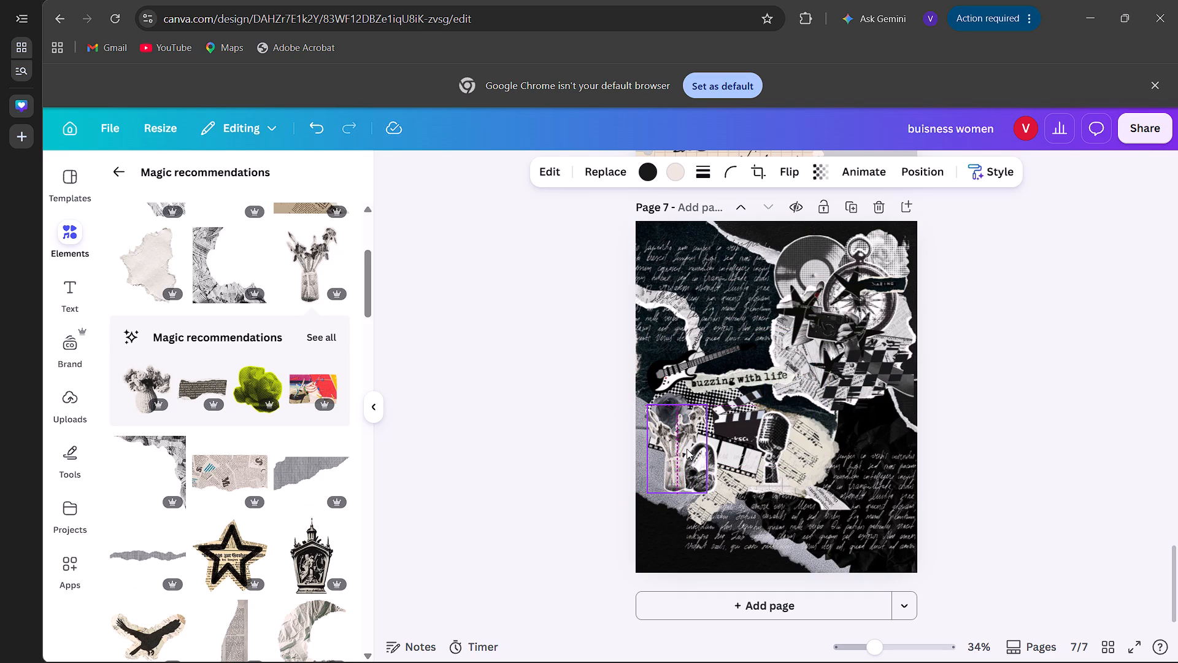
Delete the flower vase from the page 7 collage.
click(696, 370)
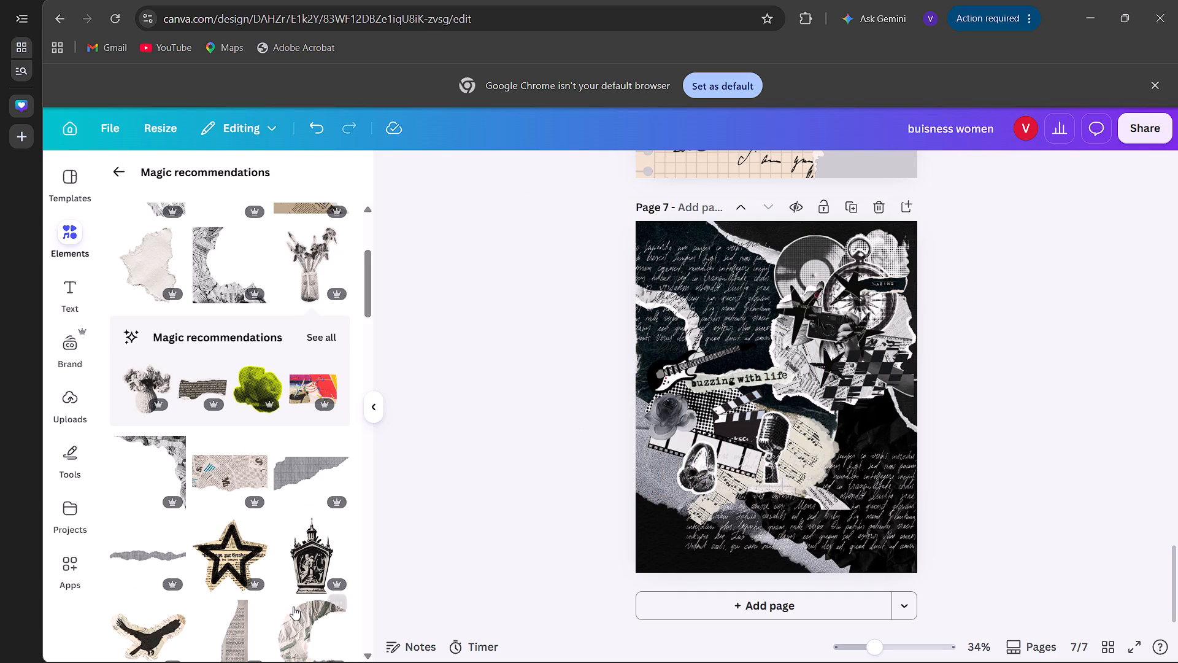
Add the black feather from Magic recommendations to page 7, about 260 by 349 px, overlapping the rose at about X 51, Y 676 px.
scroll(293, 607, down, 5)
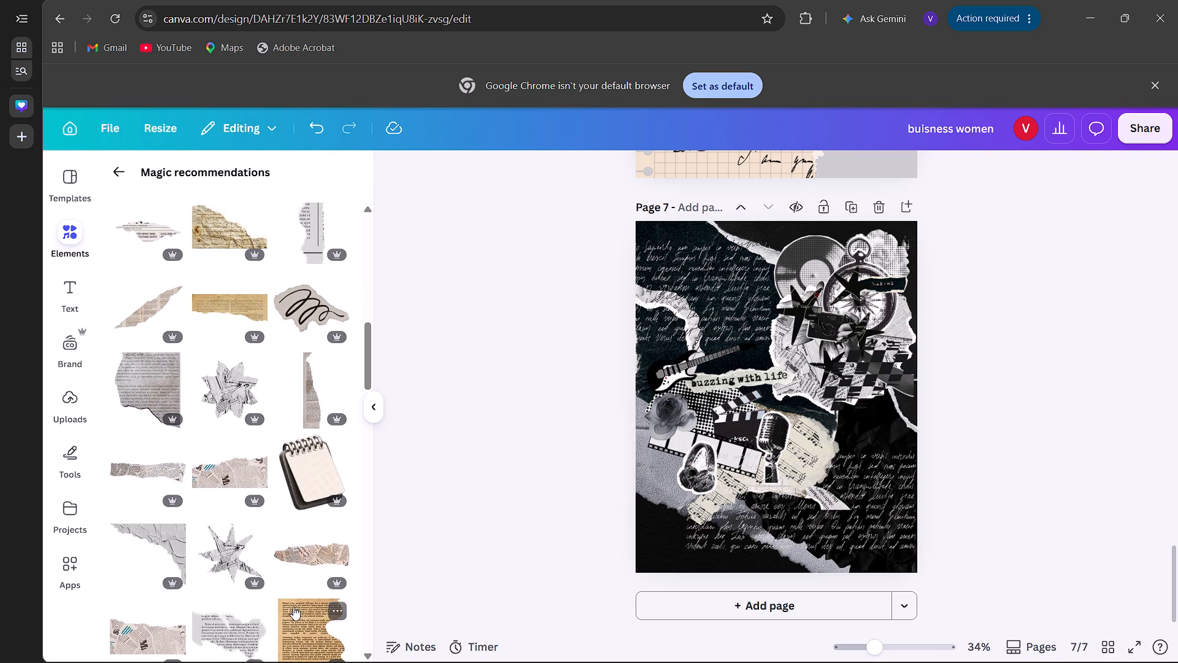
scroll(293, 607, down, 3)
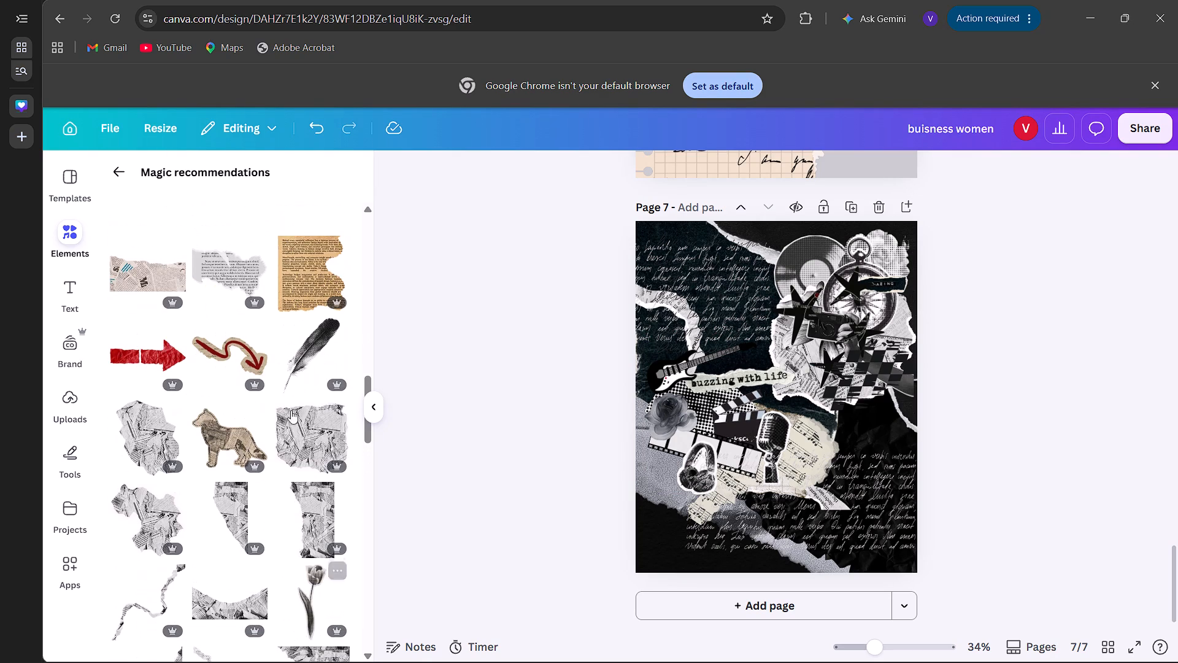
click(302, 373)
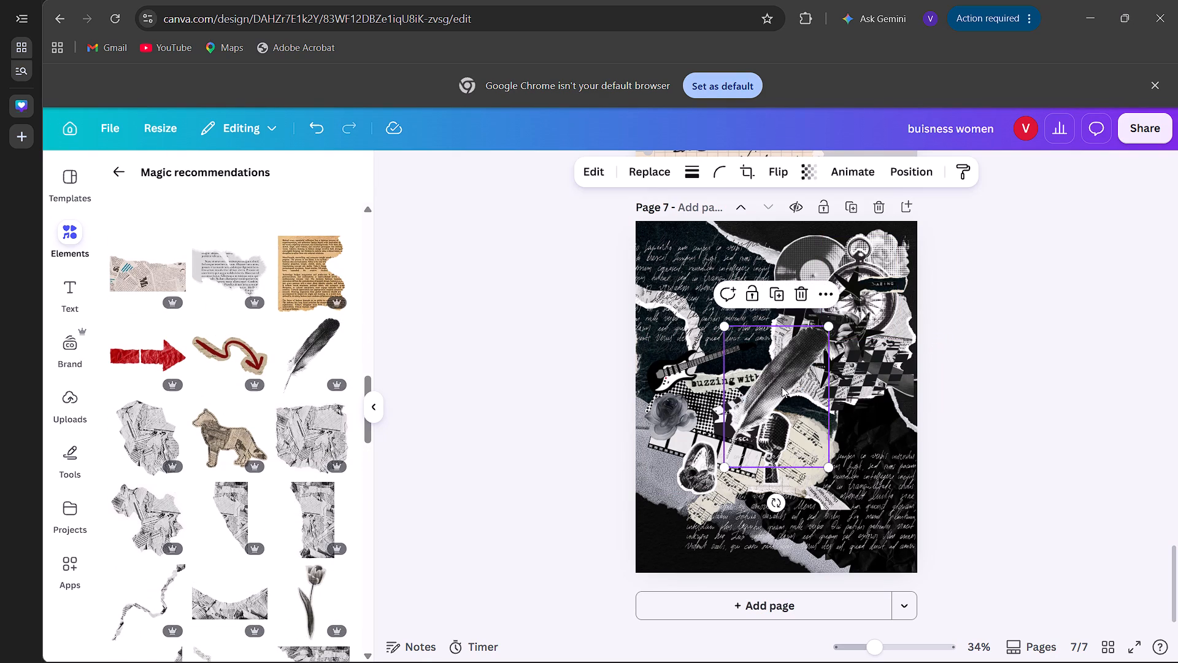
drag(779, 387, 696, 424)
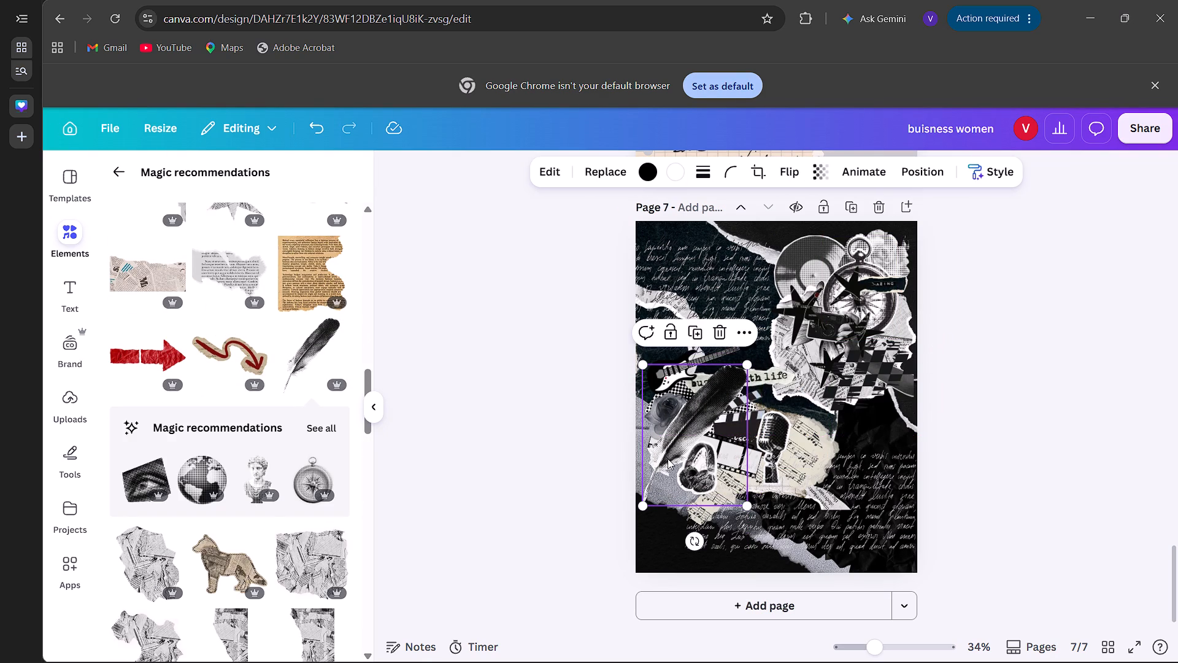
drag(647, 507, 688, 460)
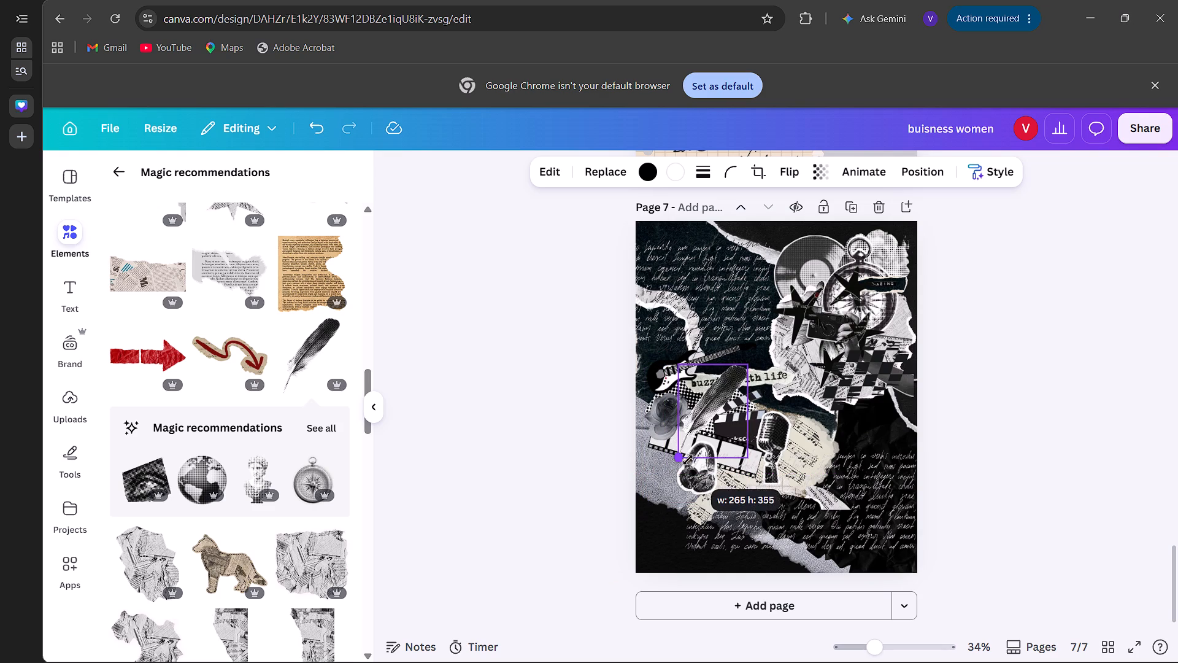
drag(688, 460, 688, 460)
drag(713, 397, 680, 432)
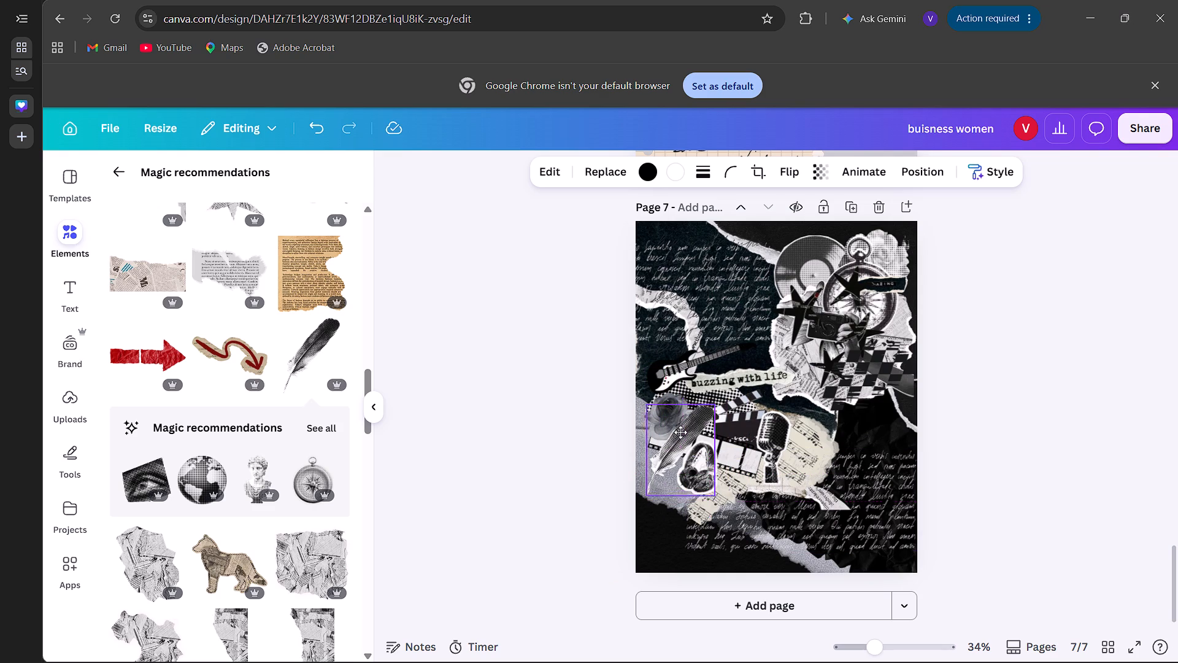
drag(680, 432, 682, 428)
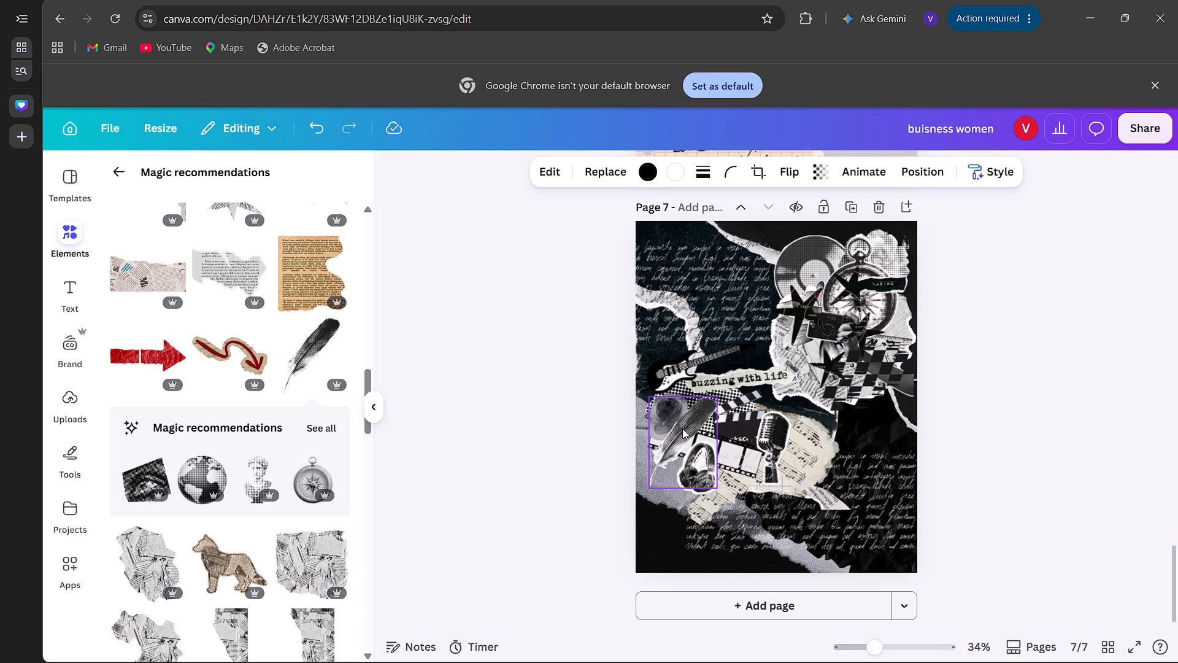
Send the feather backward in the layer order until it sits behind the rose.
click(922, 168)
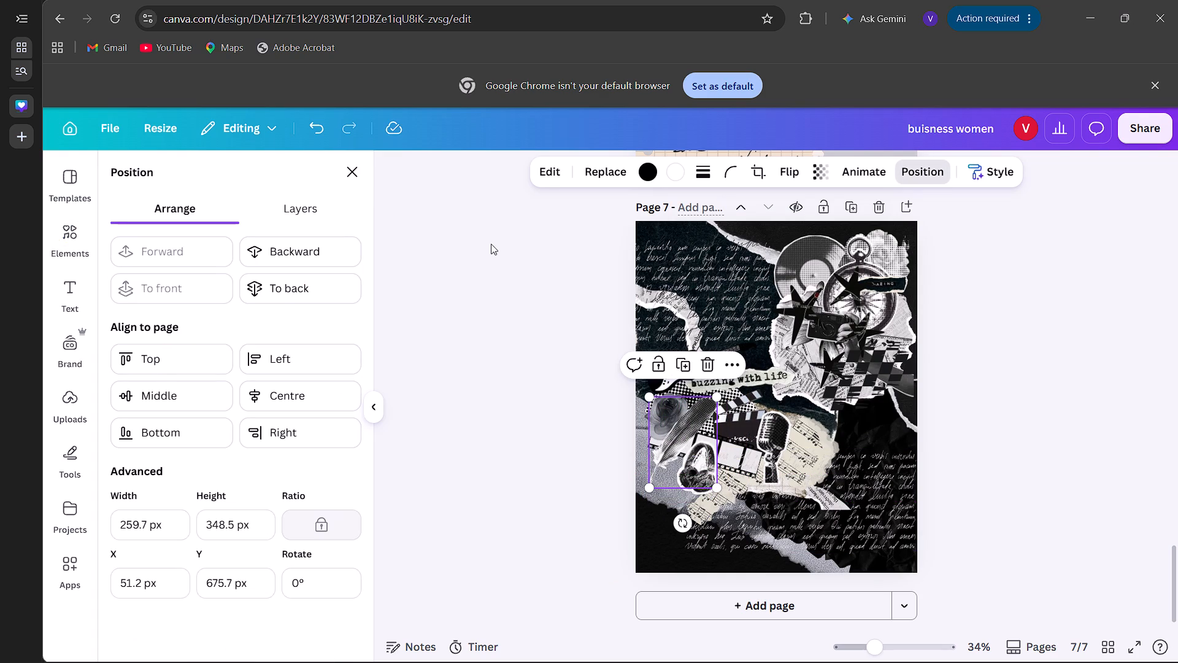
click(336, 245)
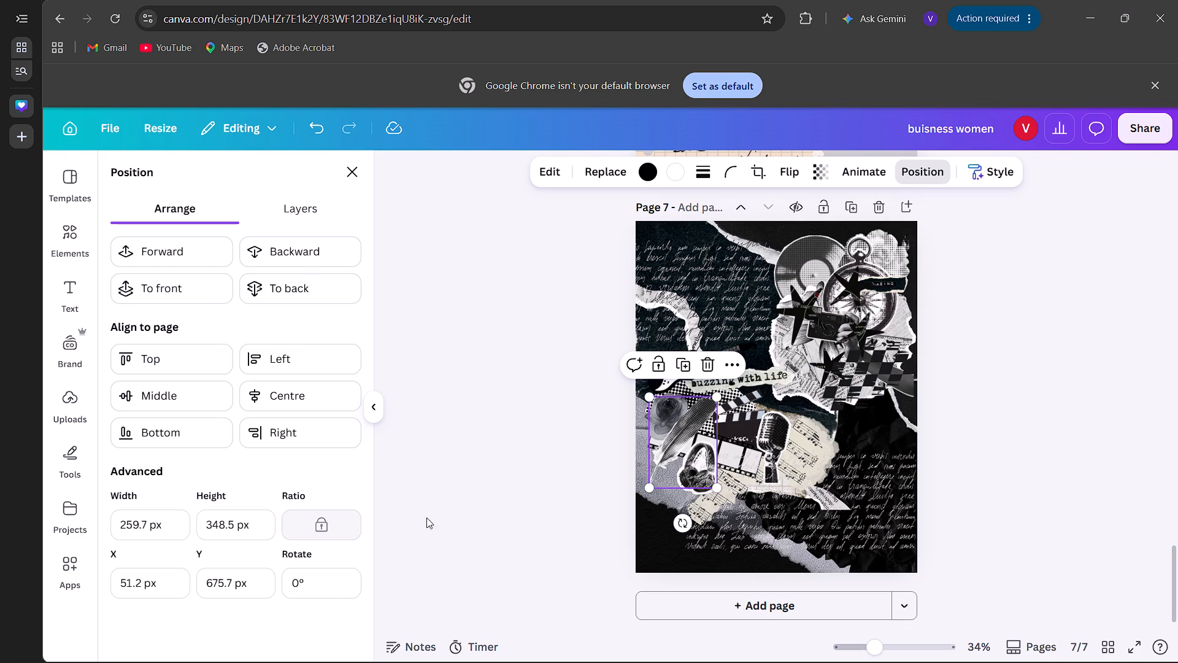
click(308, 263)
click(474, 421)
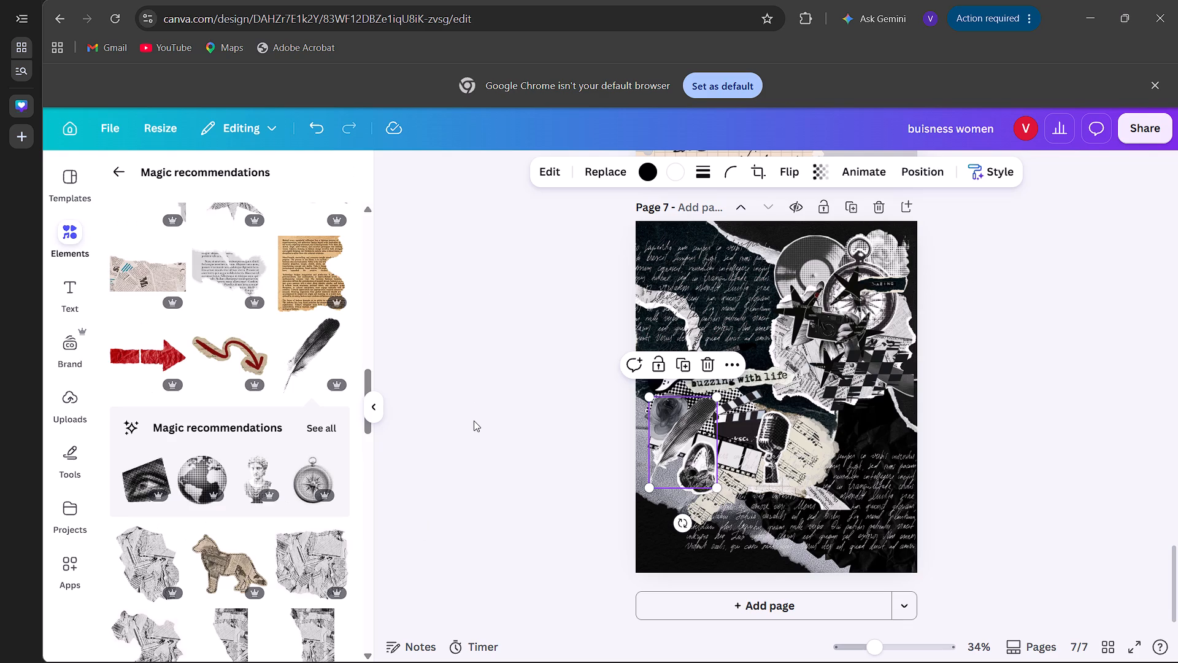
click(673, 435)
click(667, 432)
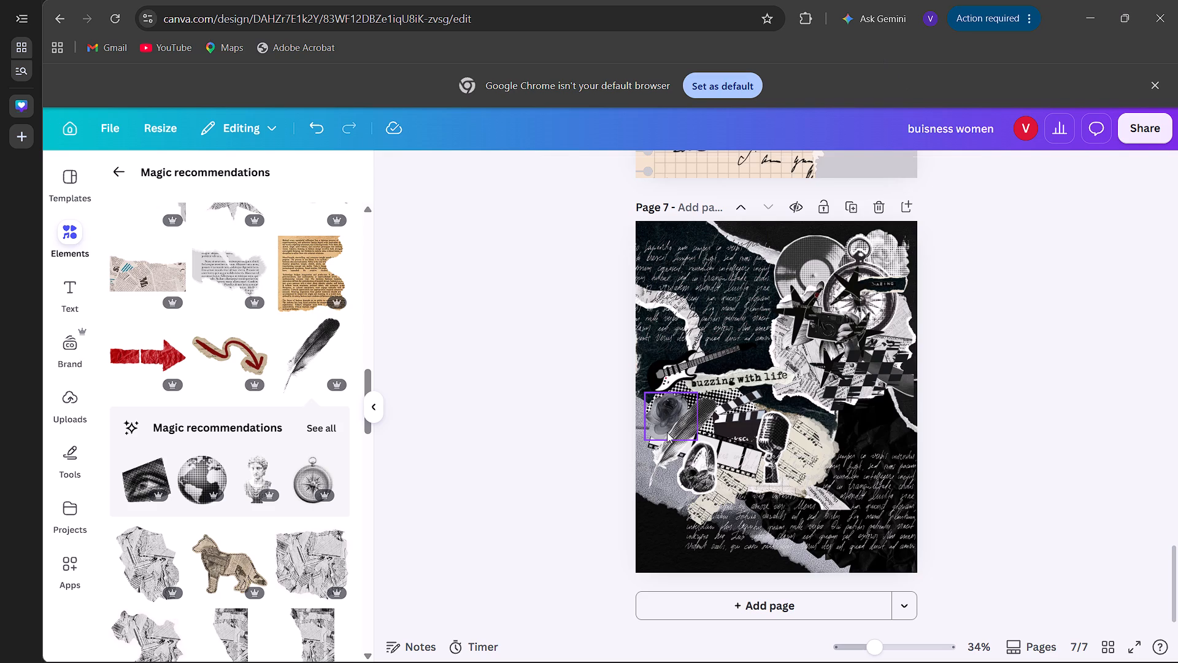
click(939, 174)
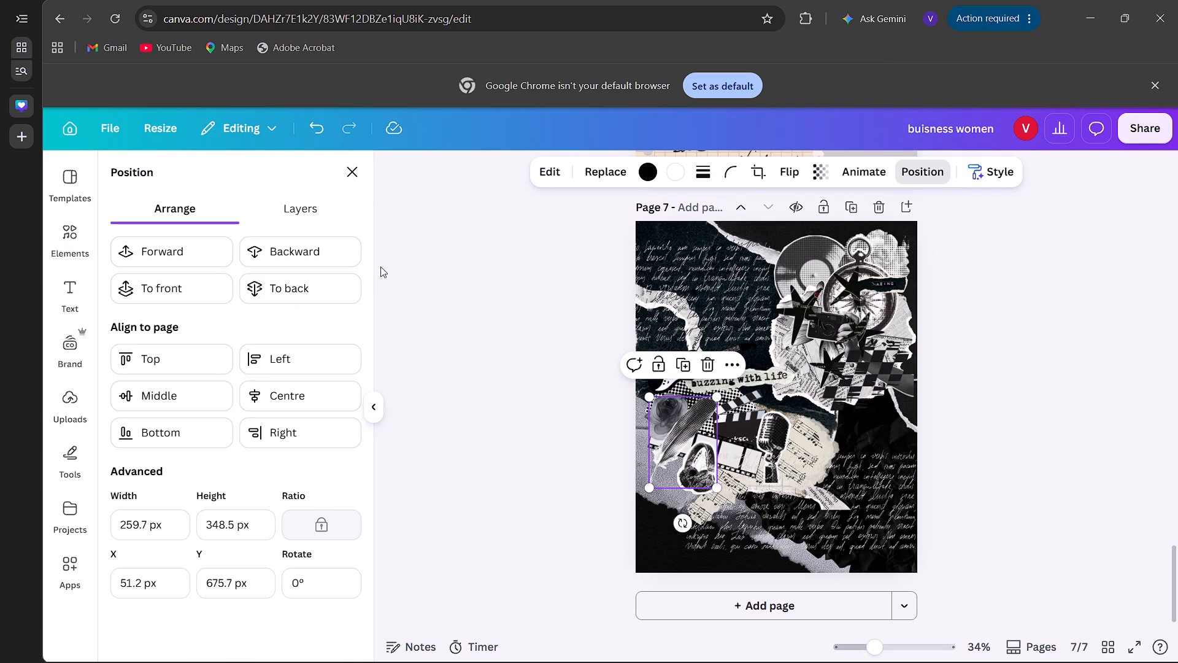
click(310, 252)
click(350, 171)
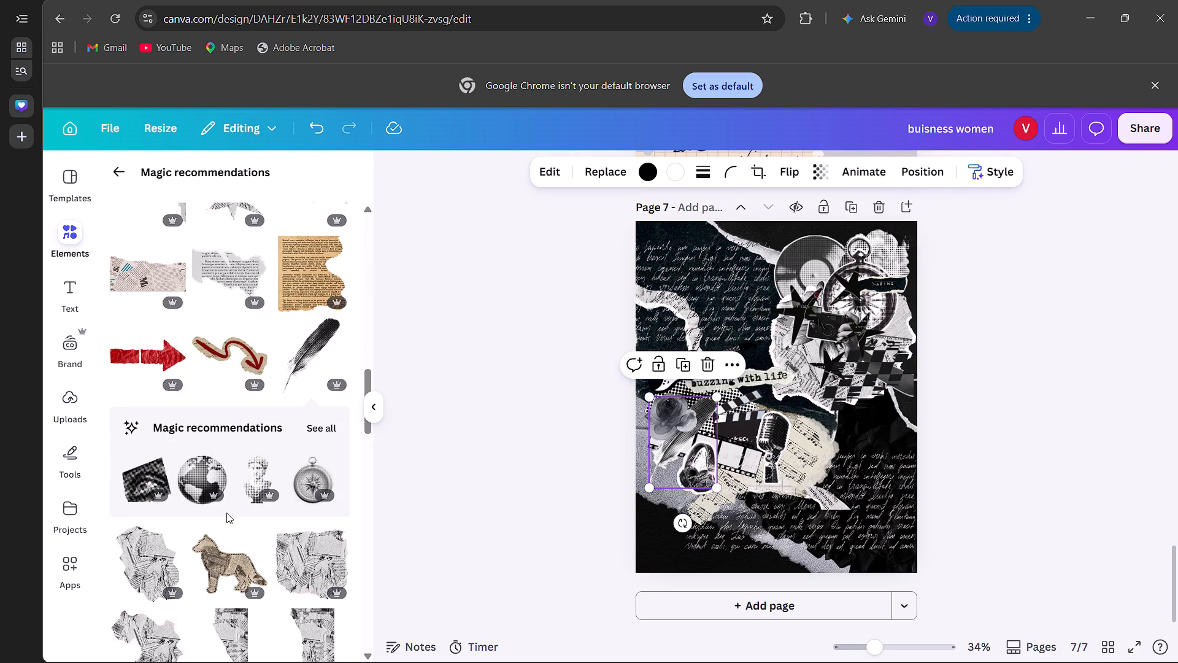
Browse the remaining Magic recommendations for further collage elements, and deselect the feather.
scroll(226, 513, down, 6)
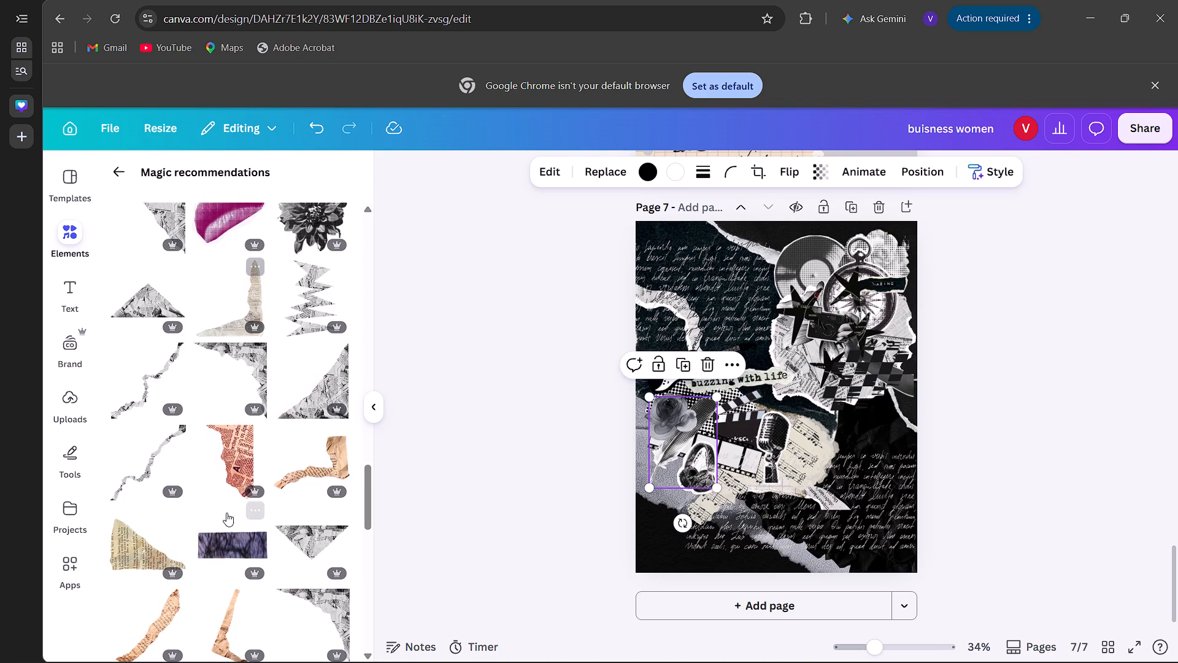
scroll(226, 513, down, 4)
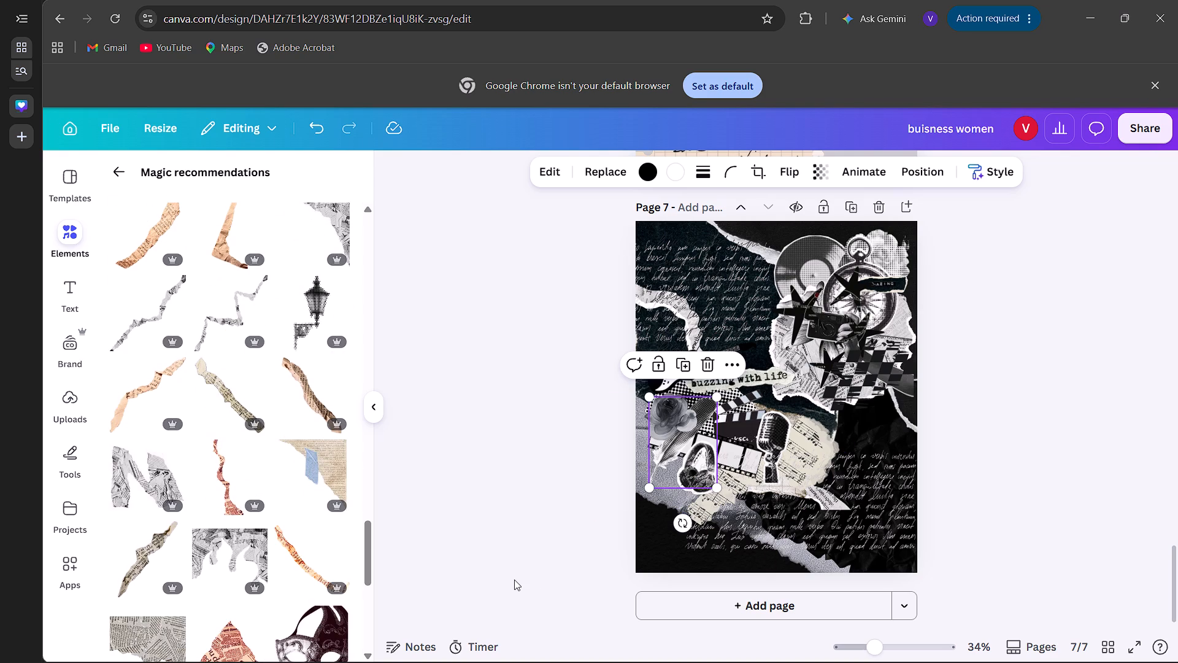
click(514, 580)
Delete page 6, the handwritten-letter collage with the writing hand, and return to the black-and-white collage page.
scroll(553, 352, up, 17)
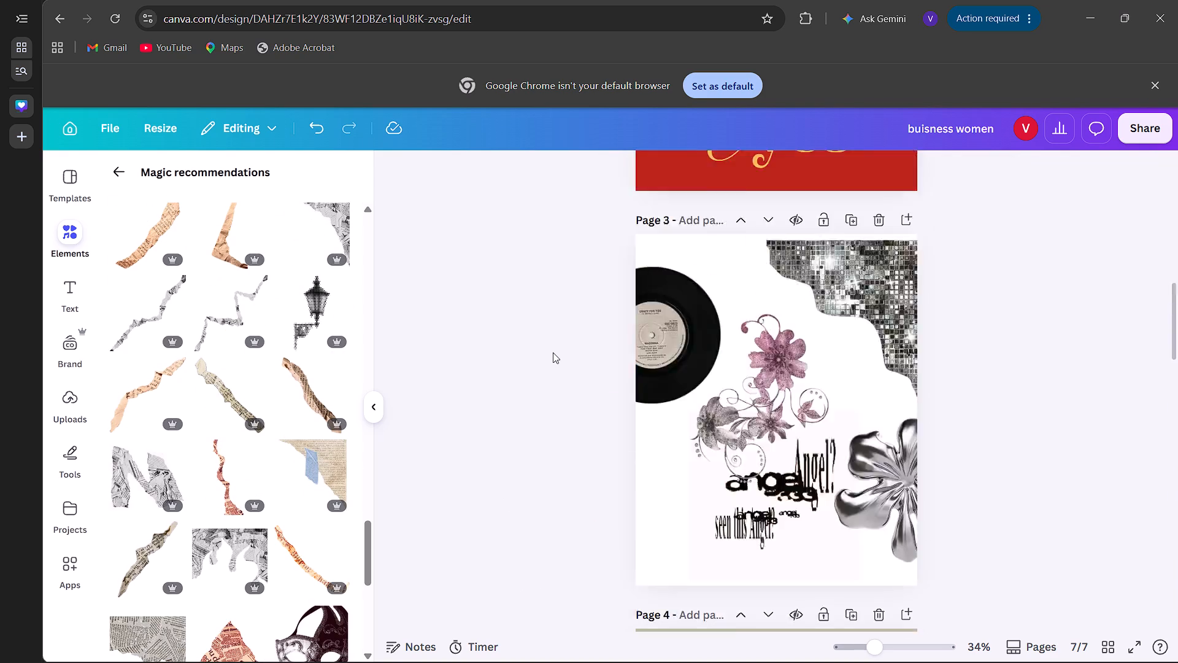
scroll(553, 352, up, 7)
scroll(553, 352, down, 10)
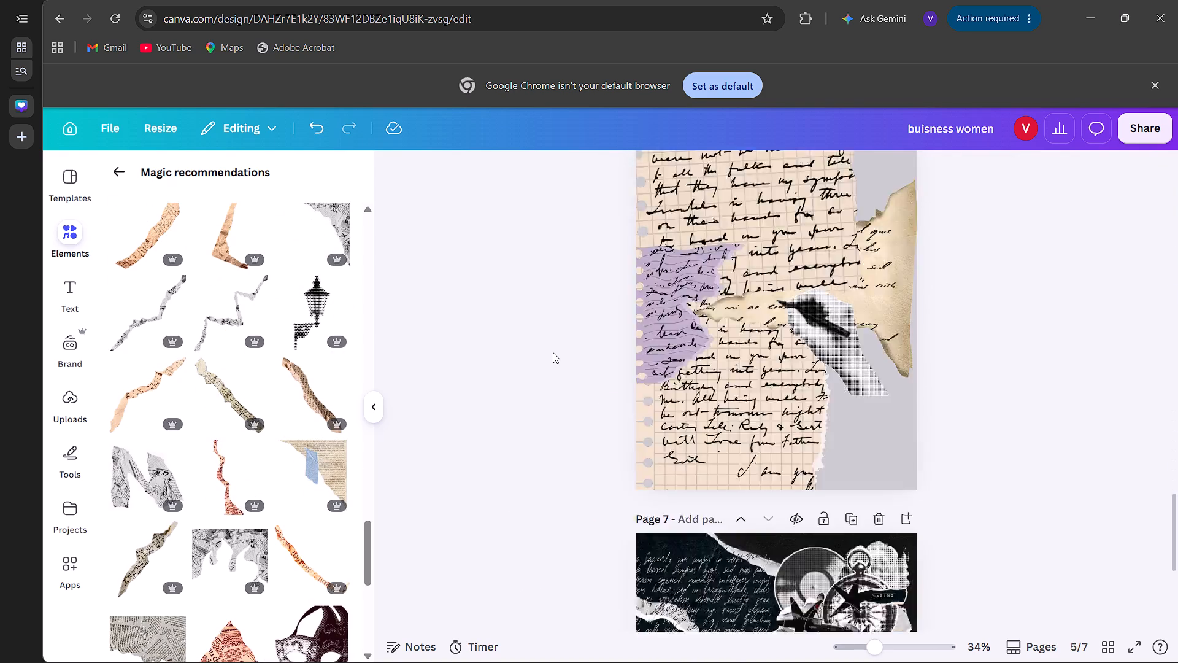
scroll(553, 352, down, 3)
scroll(553, 352, up, 3)
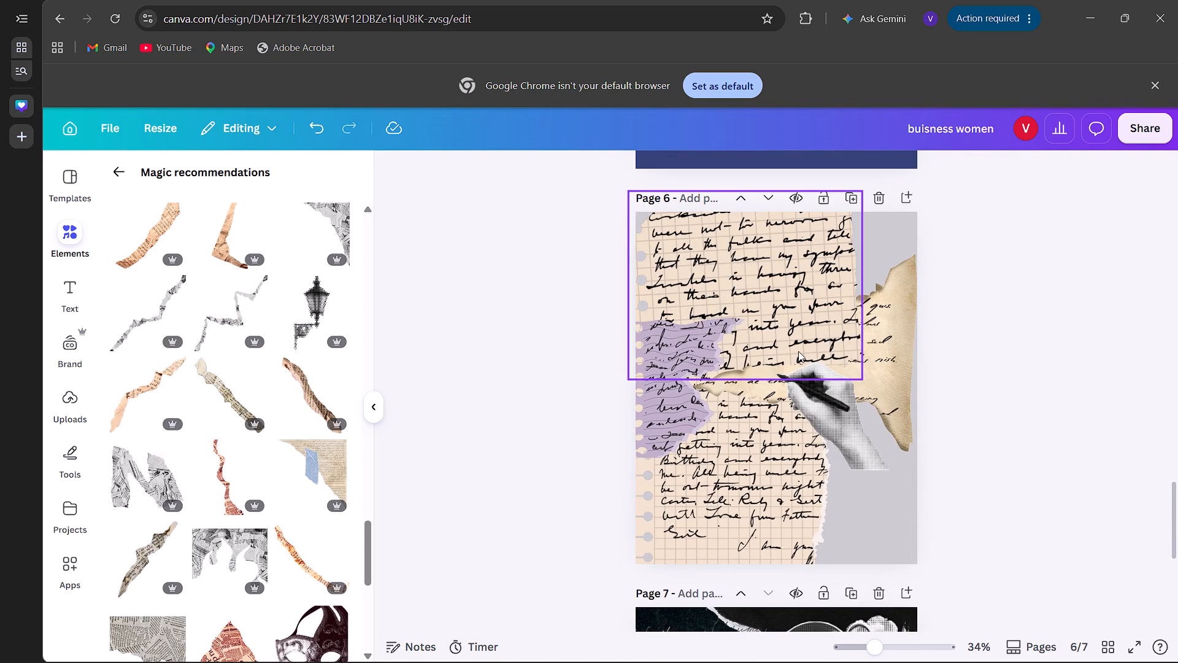
click(879, 198)
scroll(879, 198, up, 6)
scroll(879, 198, down, 11)
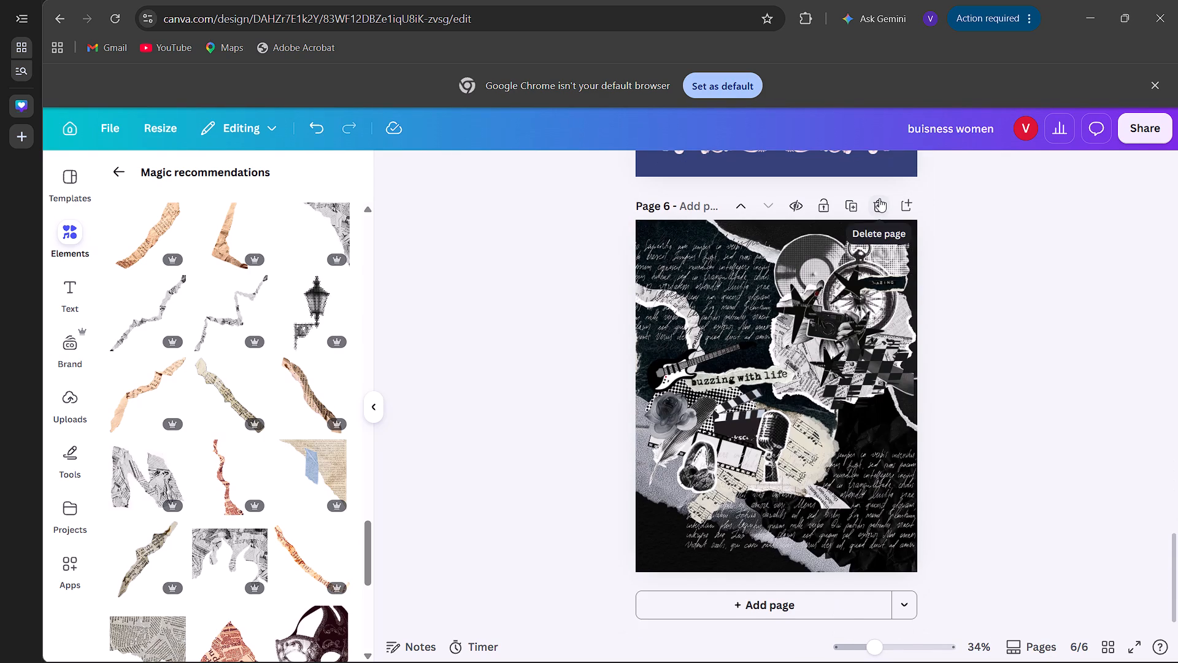
Add a new page after the black-and-white collage and fill its background with the muted dusty pink from the design's colours.
click(777, 601)
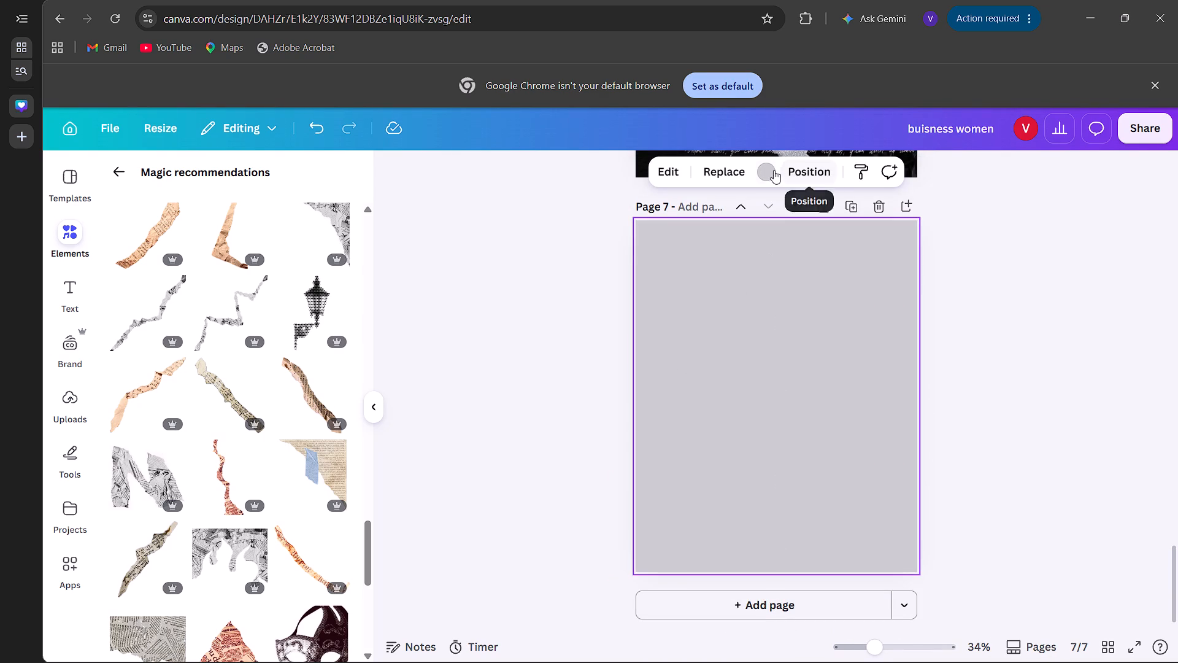
click(774, 170)
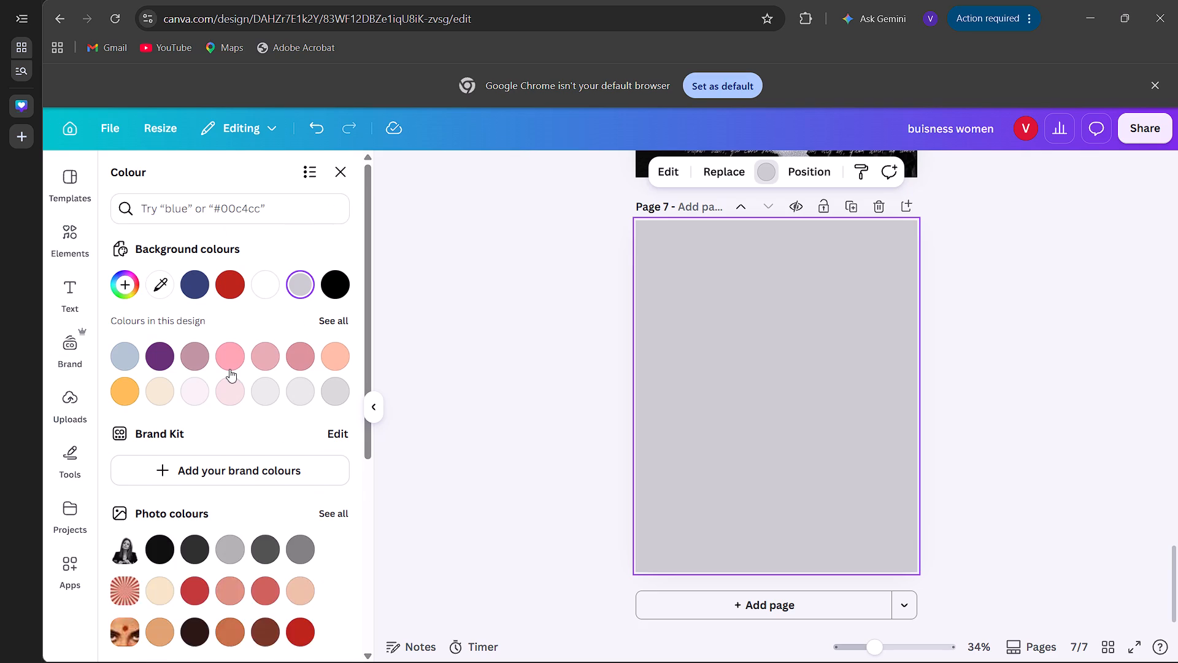
click(229, 369)
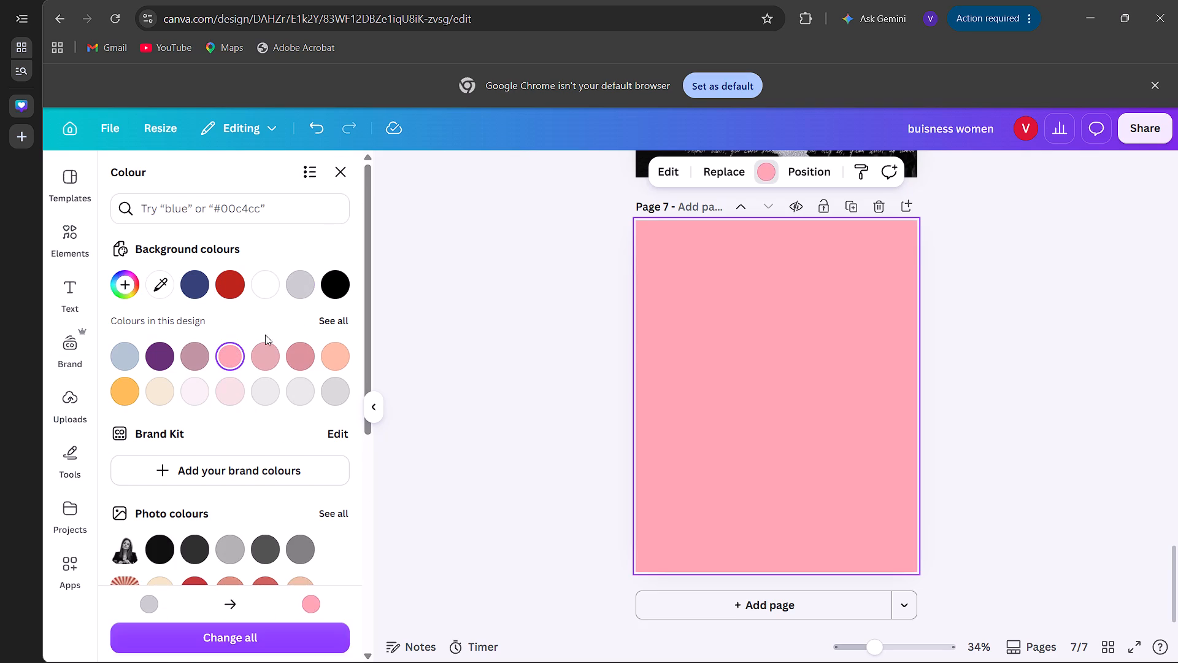
click(260, 352)
click(340, 165)
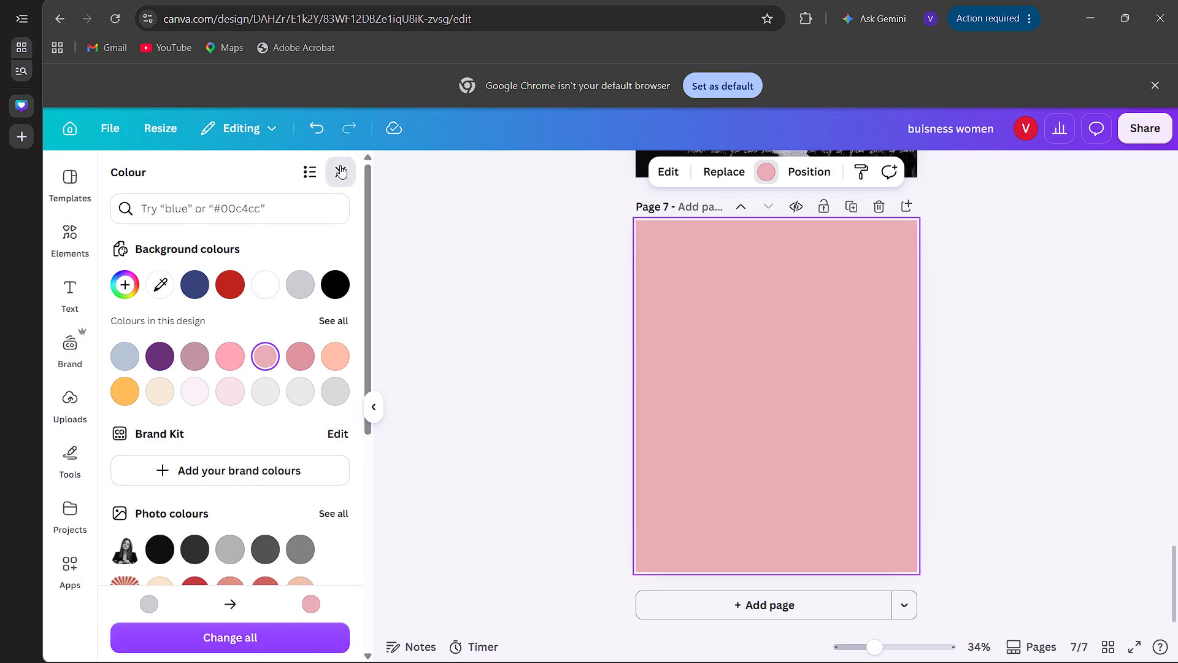
Go back to the main elements library and search it for "baby pink".
click(129, 172)
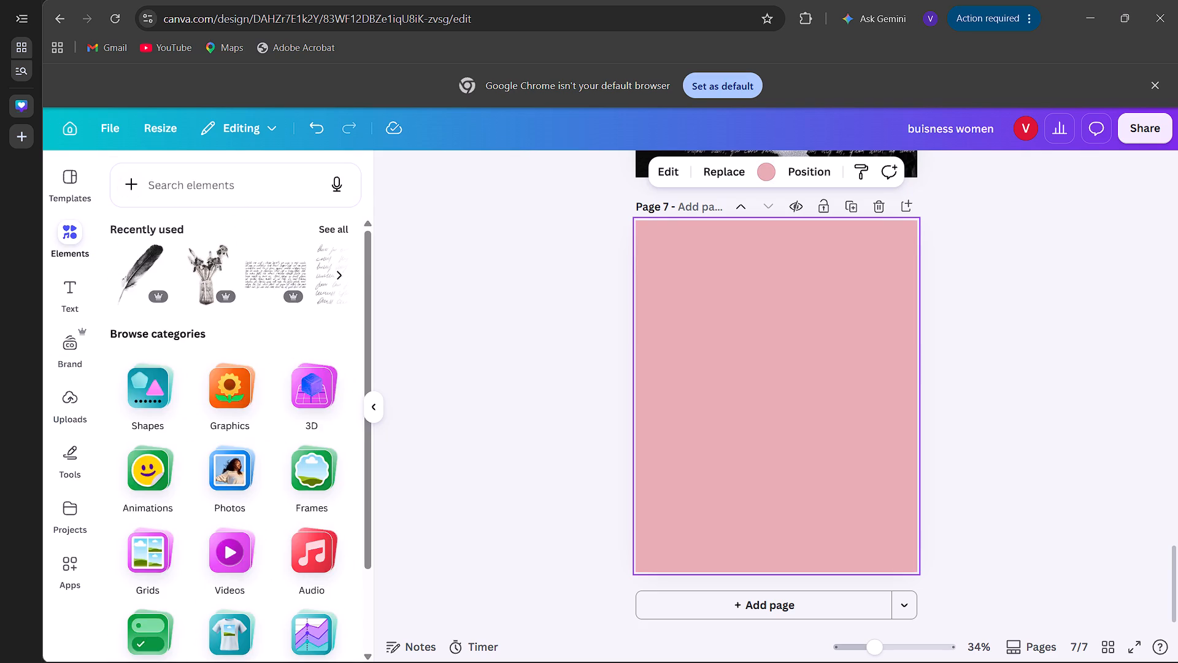
click(175, 181)
text(baby)
key(space)
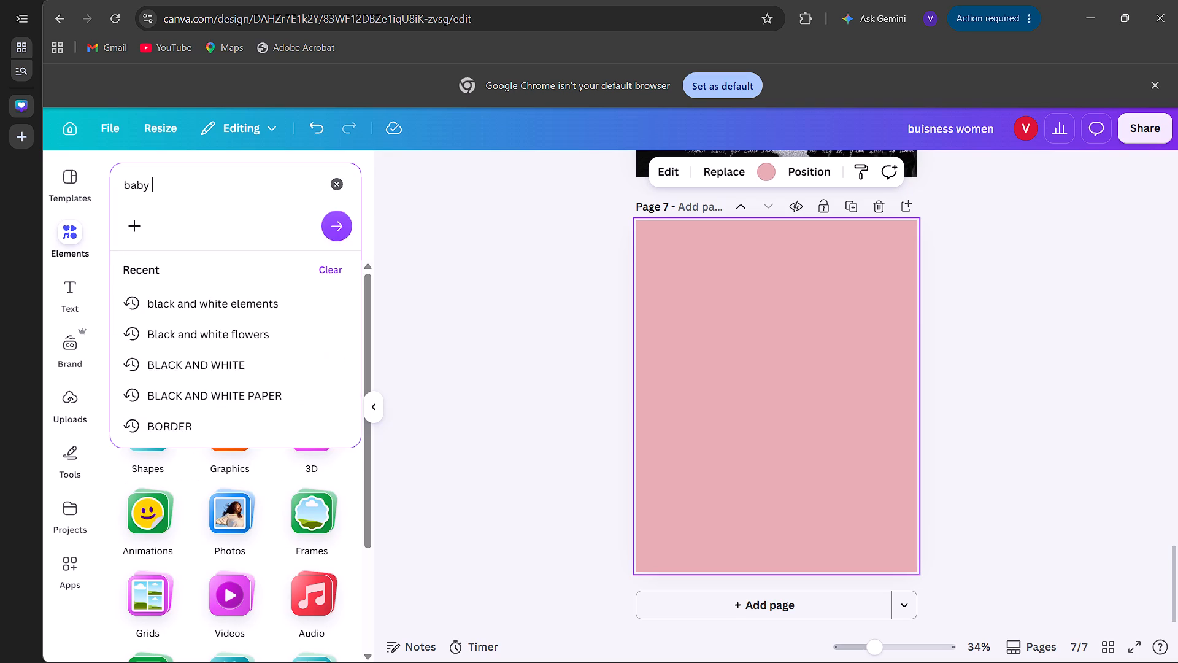
text(pi)
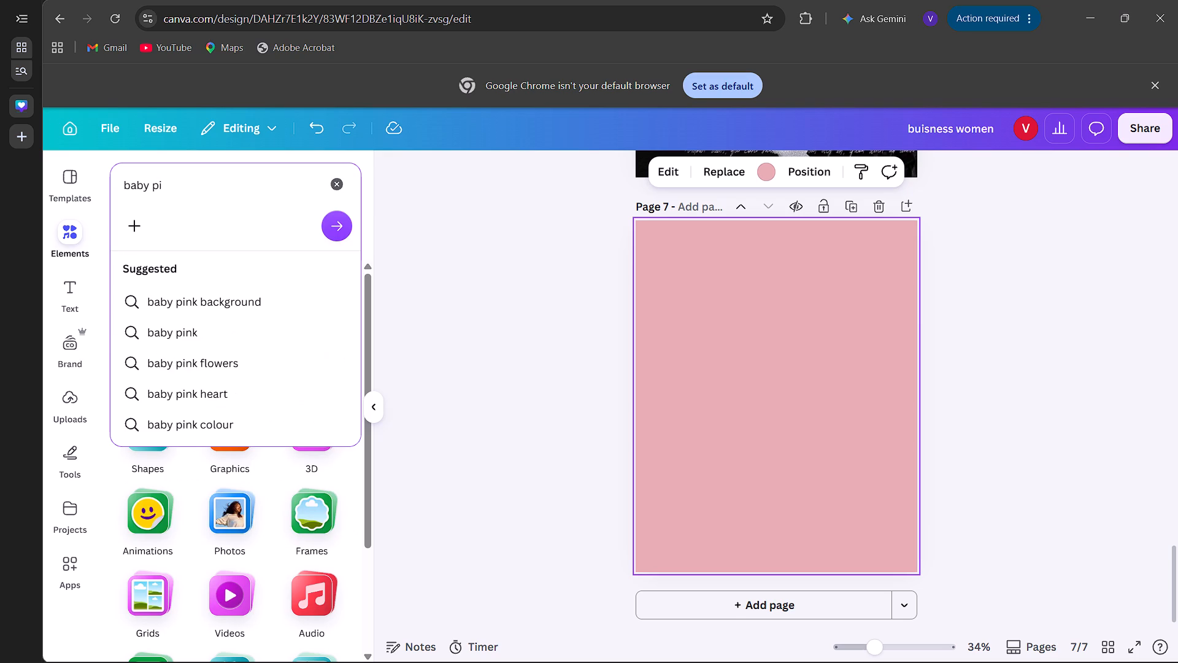
text(nk)
key(Return)
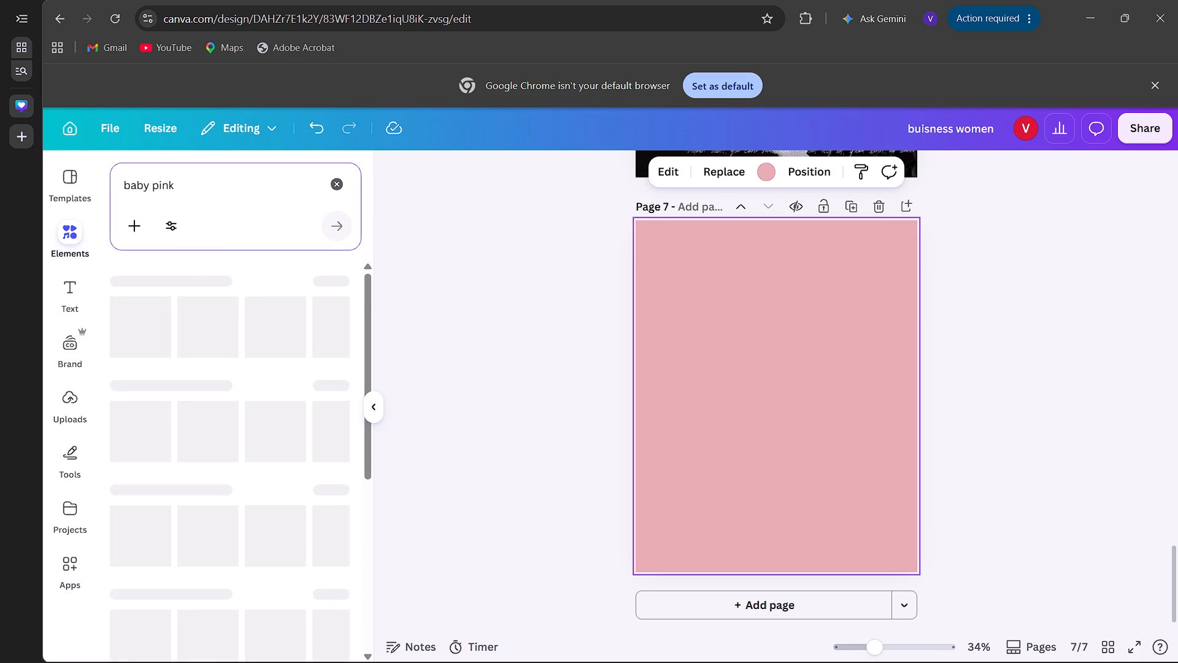
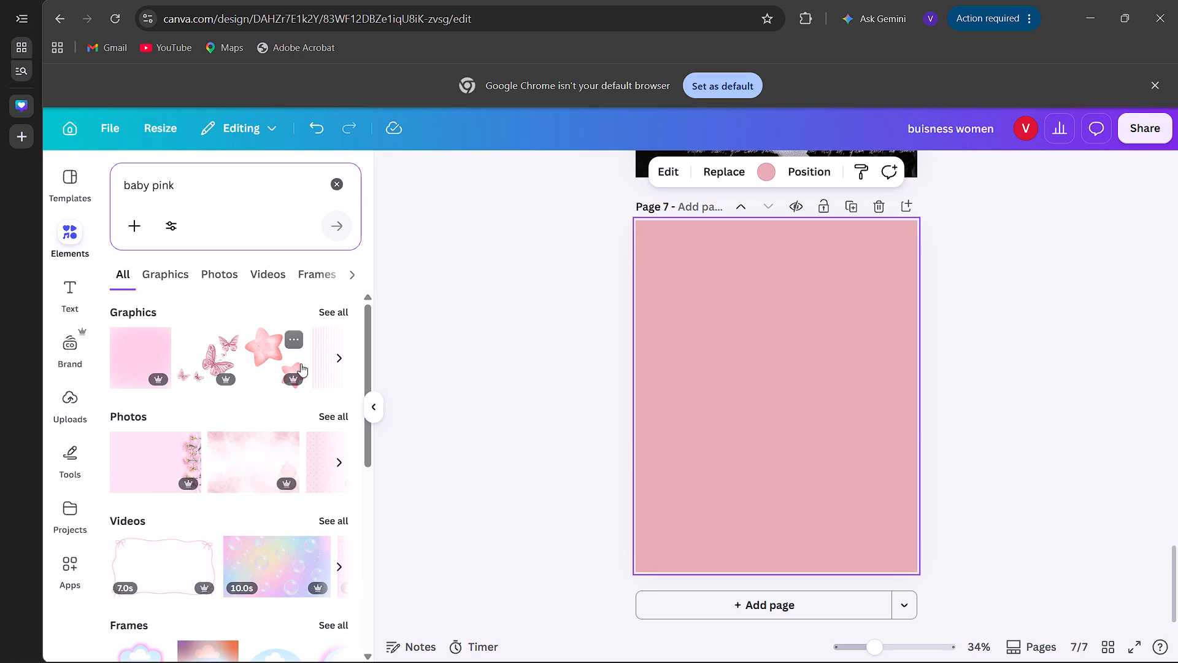
Show all graphics results for "baby pink" and change page 7's background colour to white.
click(339, 314)
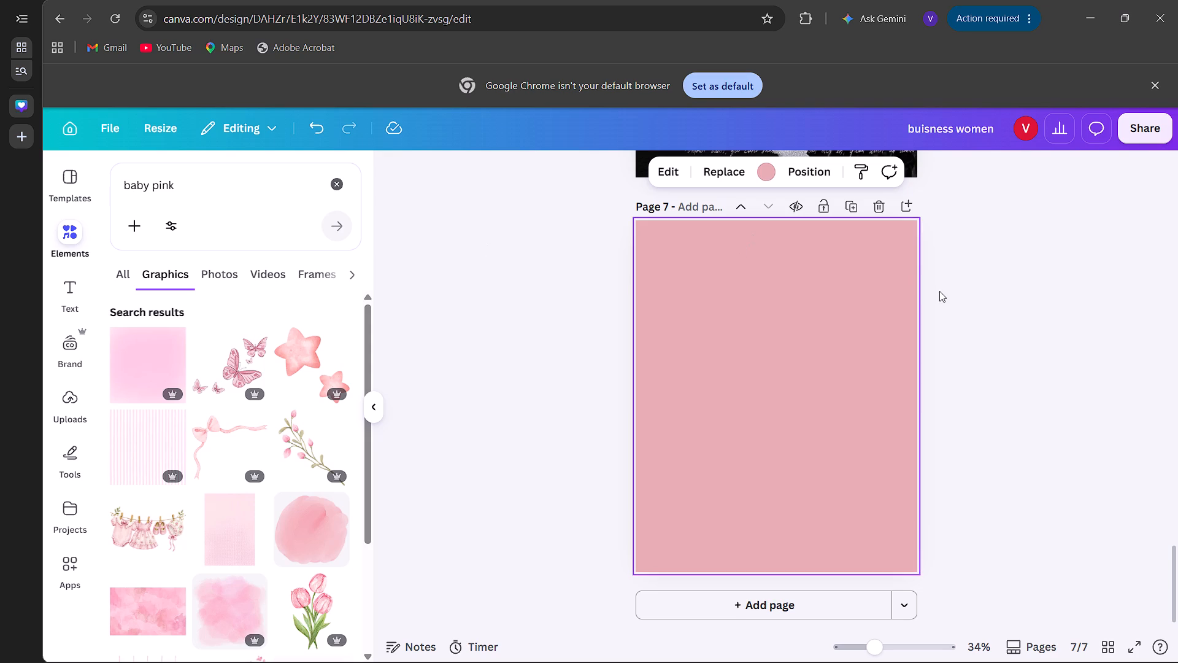
click(766, 173)
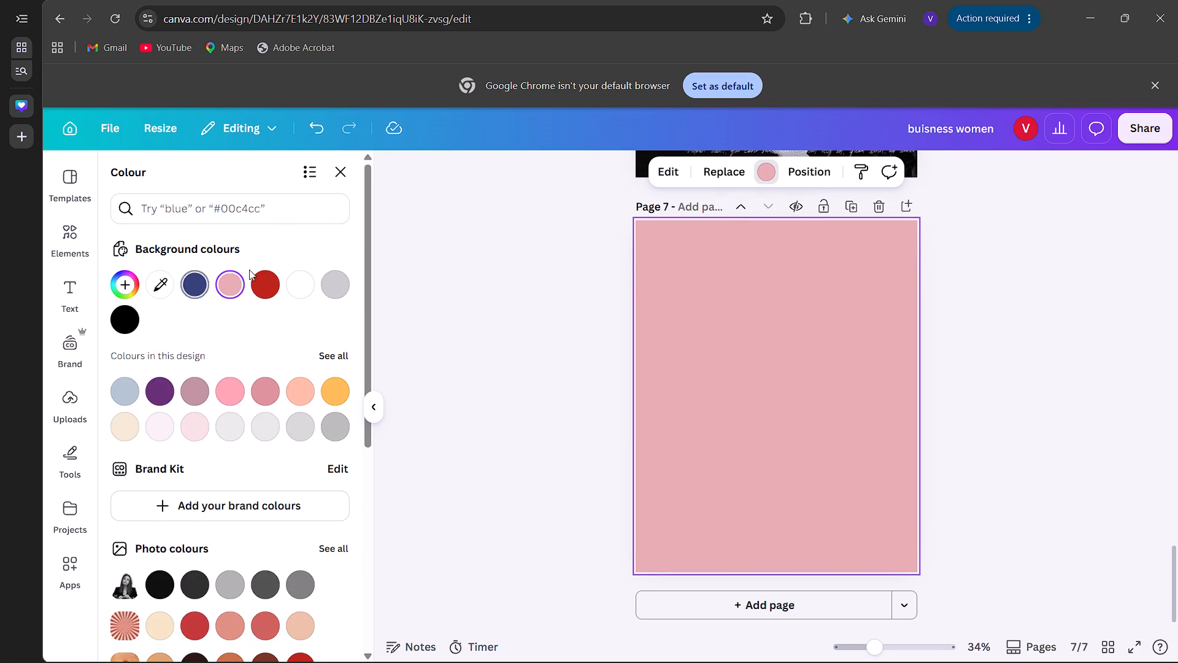
click(288, 287)
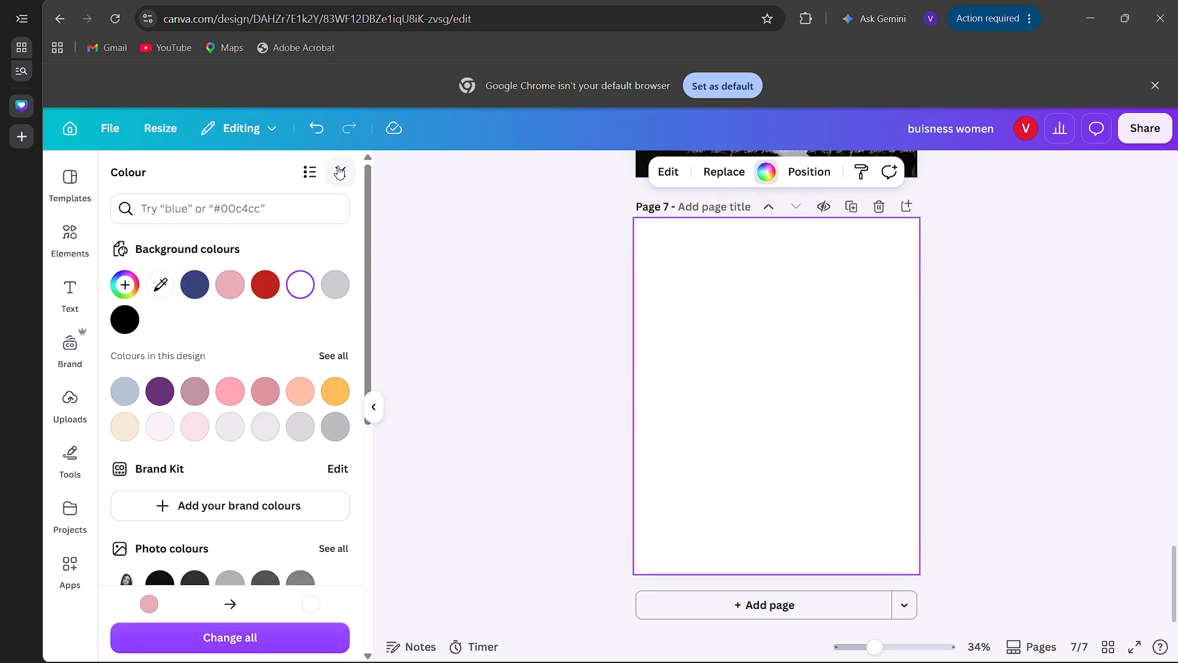
click(337, 166)
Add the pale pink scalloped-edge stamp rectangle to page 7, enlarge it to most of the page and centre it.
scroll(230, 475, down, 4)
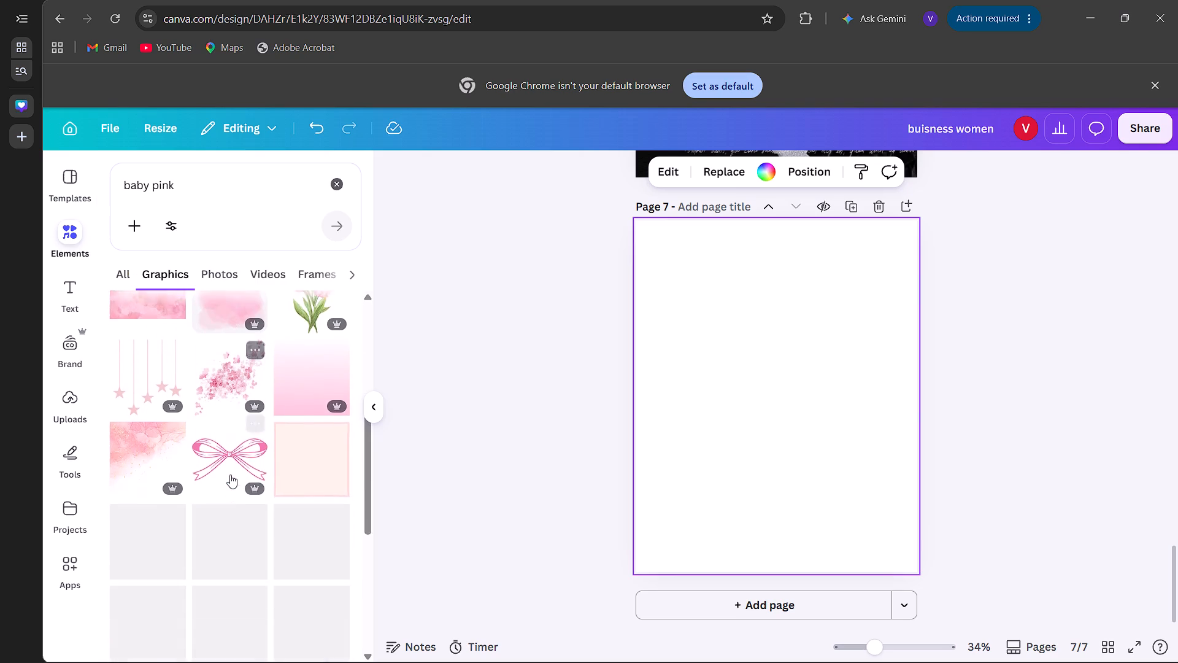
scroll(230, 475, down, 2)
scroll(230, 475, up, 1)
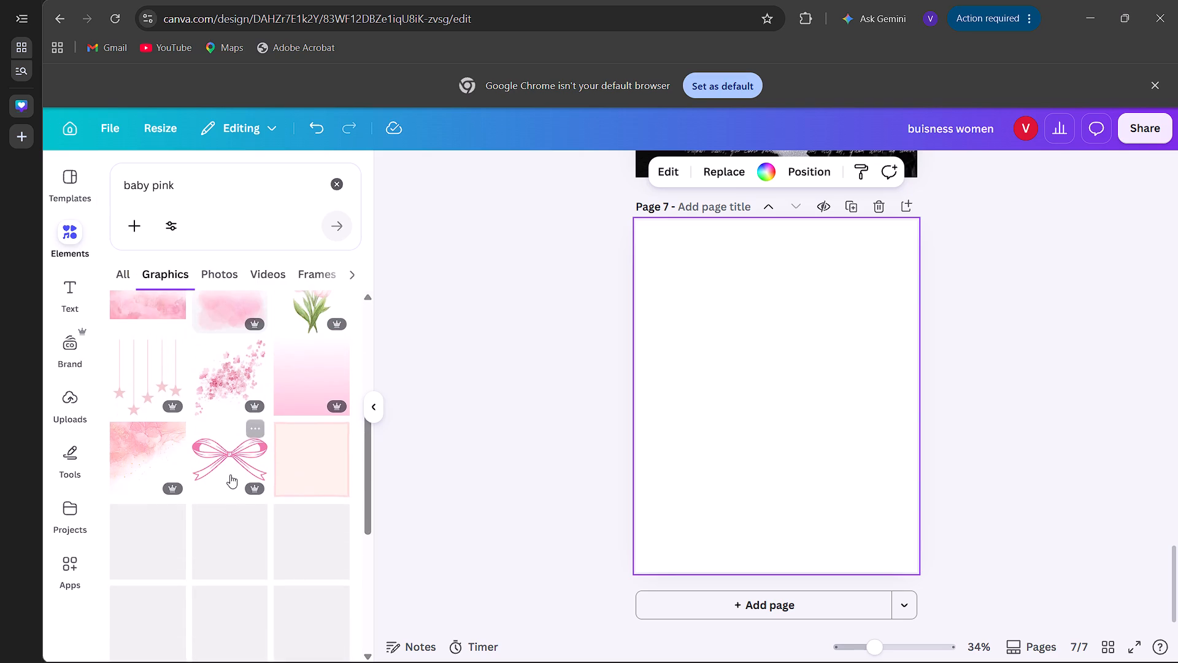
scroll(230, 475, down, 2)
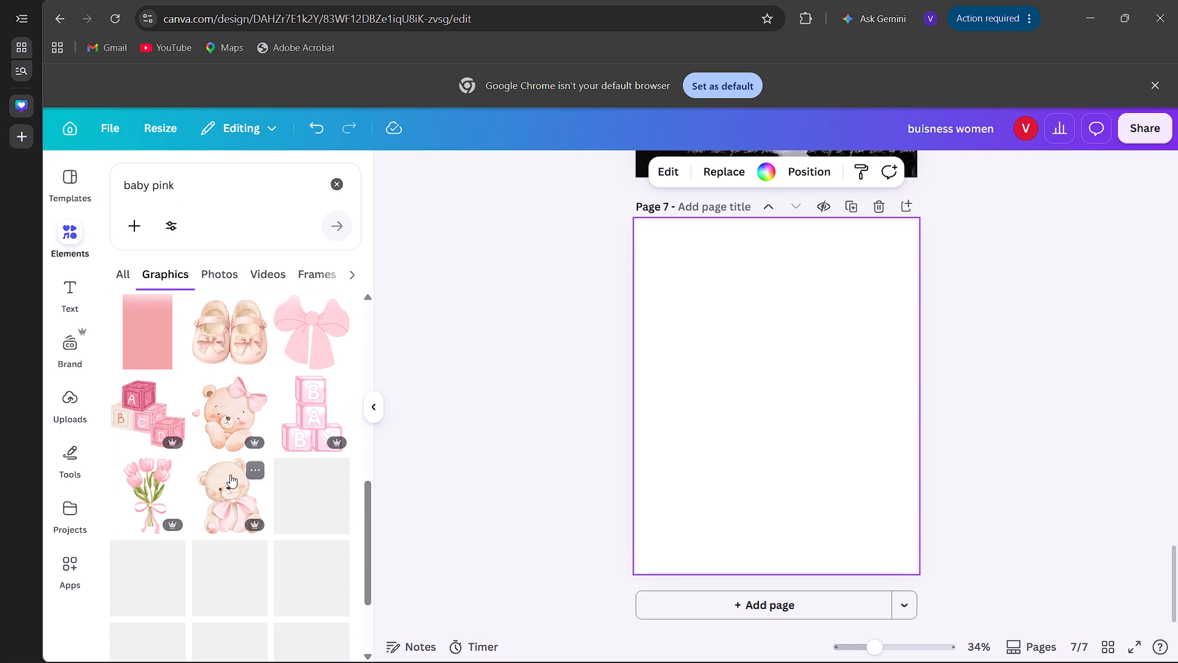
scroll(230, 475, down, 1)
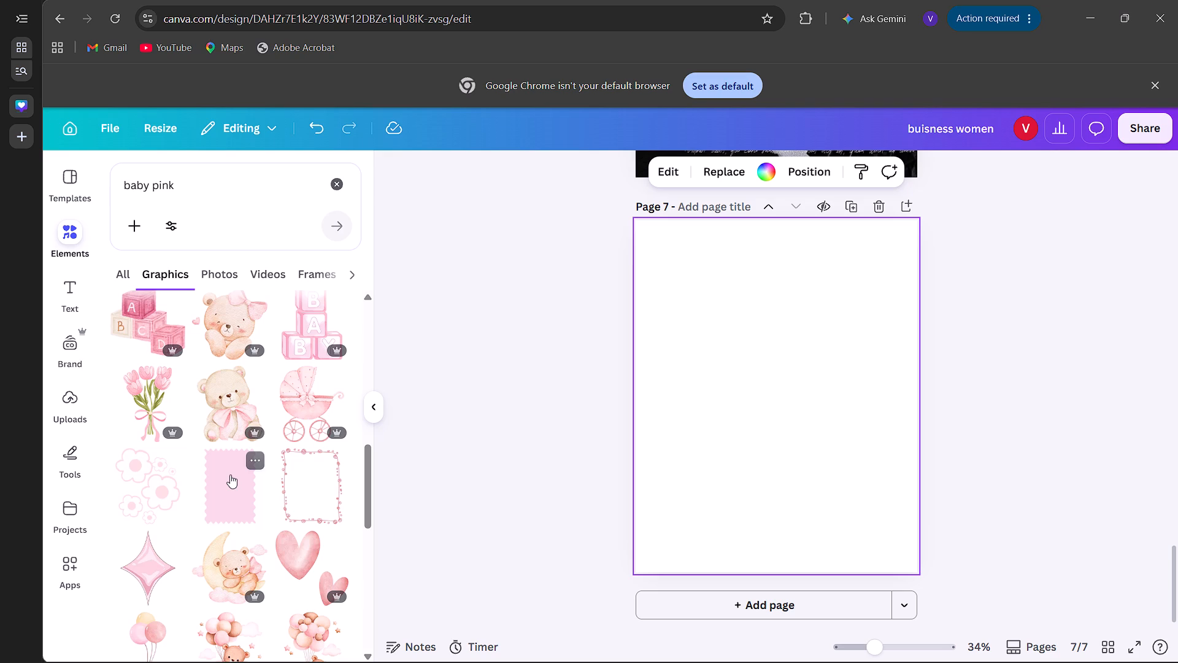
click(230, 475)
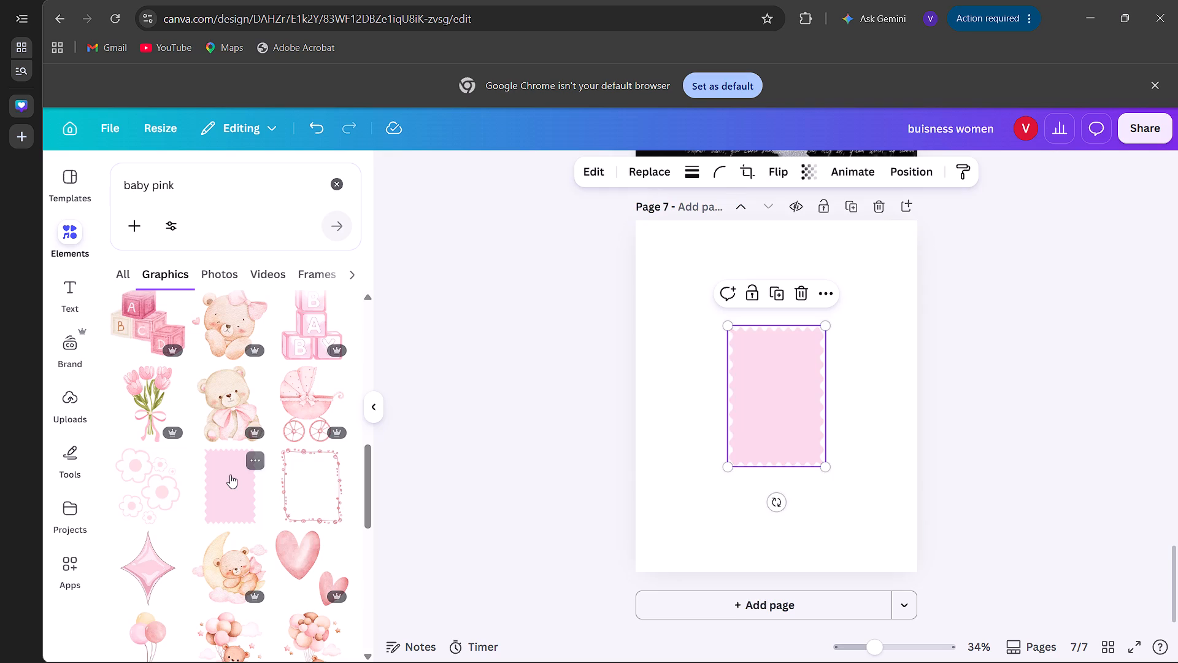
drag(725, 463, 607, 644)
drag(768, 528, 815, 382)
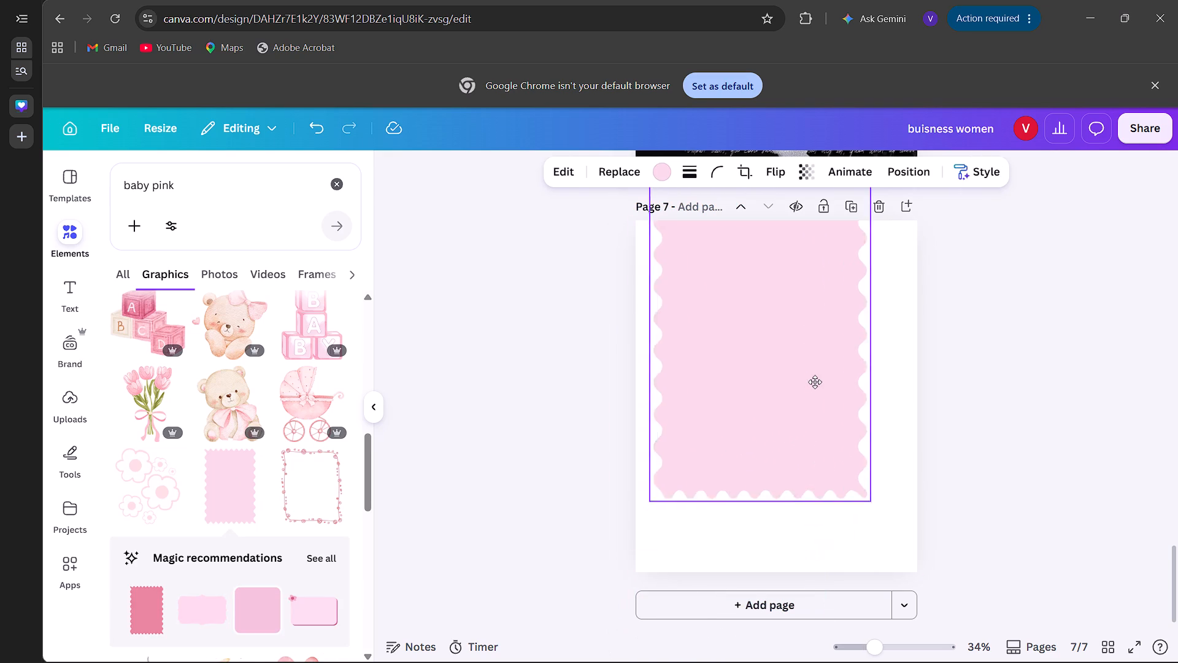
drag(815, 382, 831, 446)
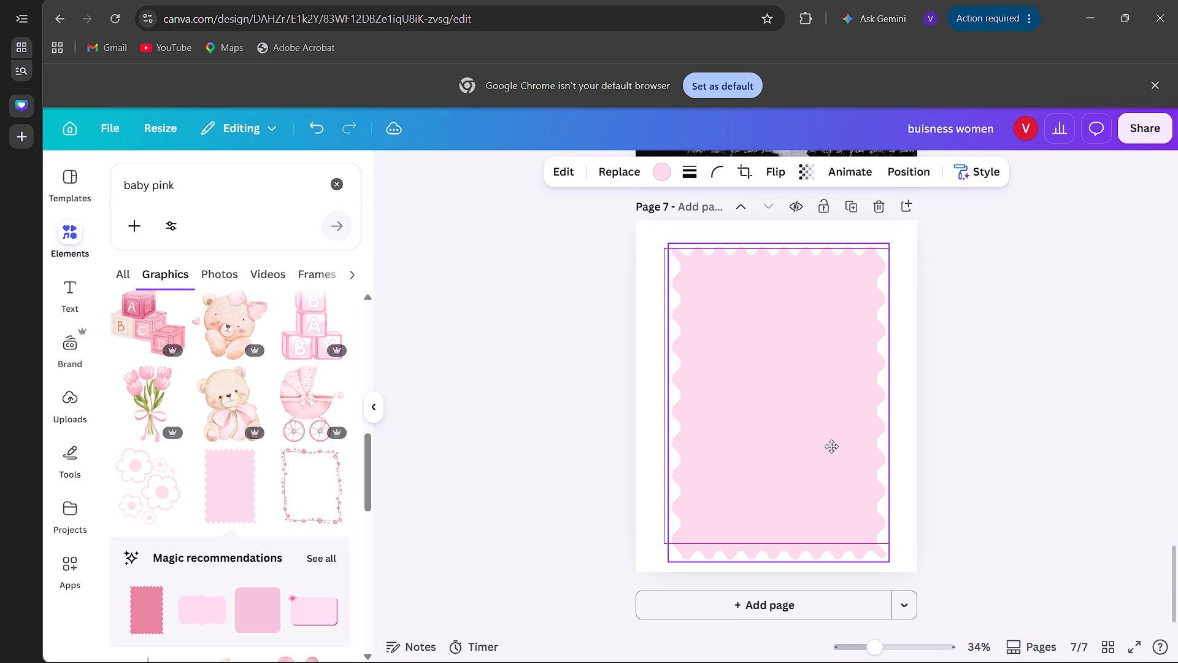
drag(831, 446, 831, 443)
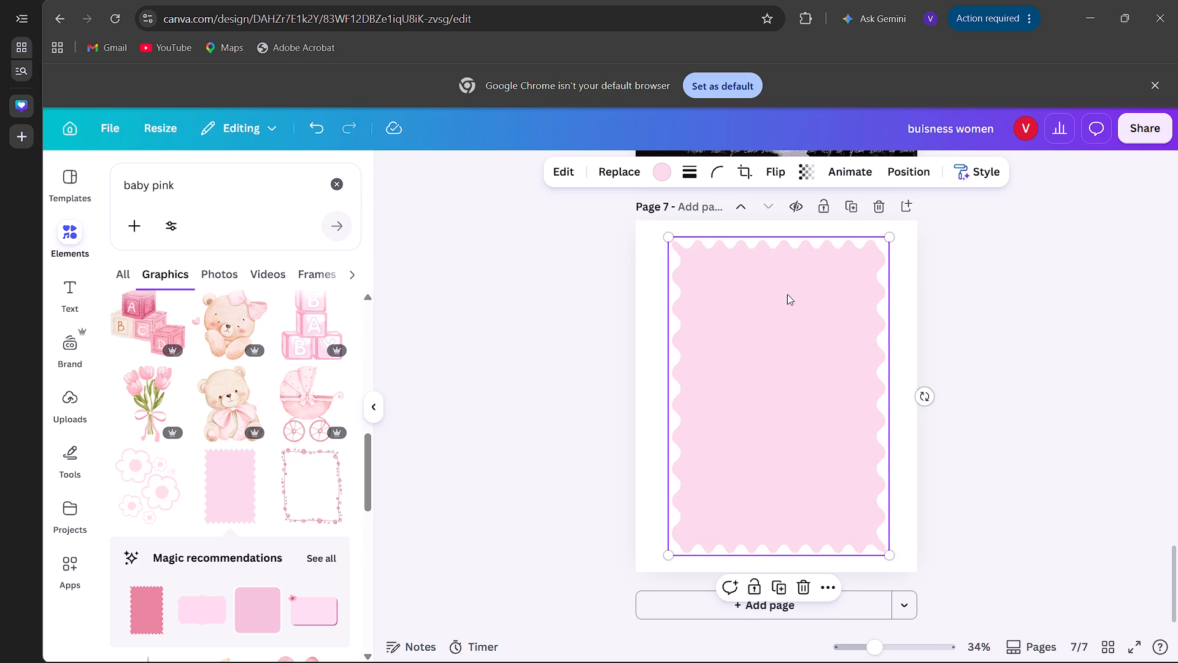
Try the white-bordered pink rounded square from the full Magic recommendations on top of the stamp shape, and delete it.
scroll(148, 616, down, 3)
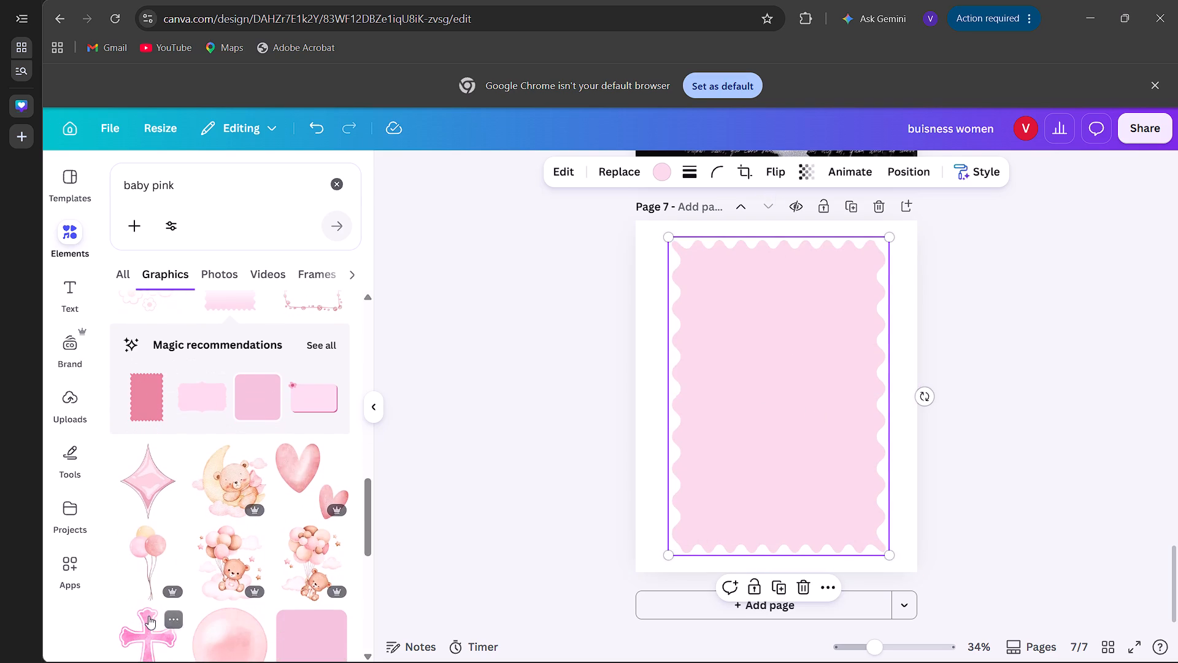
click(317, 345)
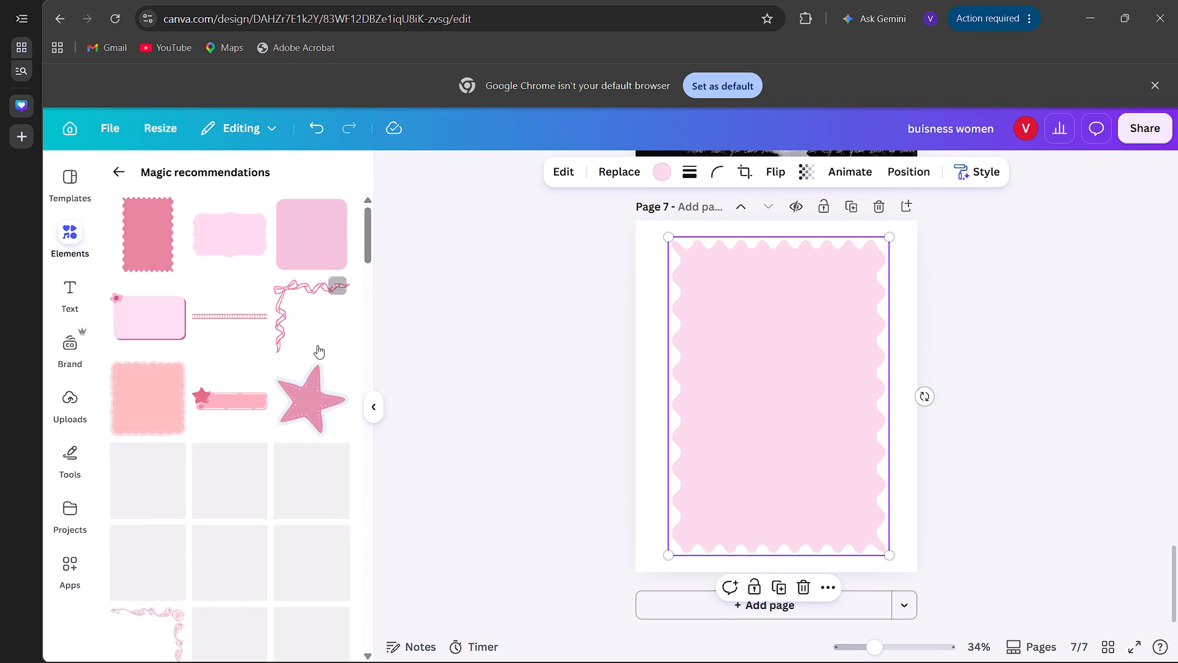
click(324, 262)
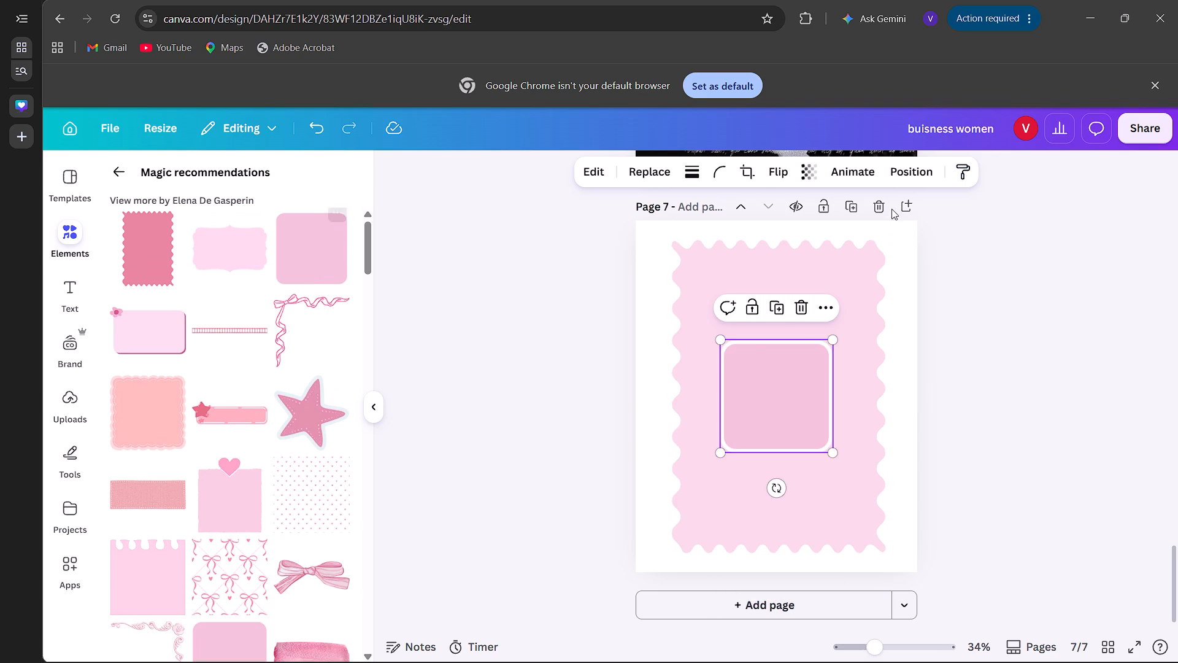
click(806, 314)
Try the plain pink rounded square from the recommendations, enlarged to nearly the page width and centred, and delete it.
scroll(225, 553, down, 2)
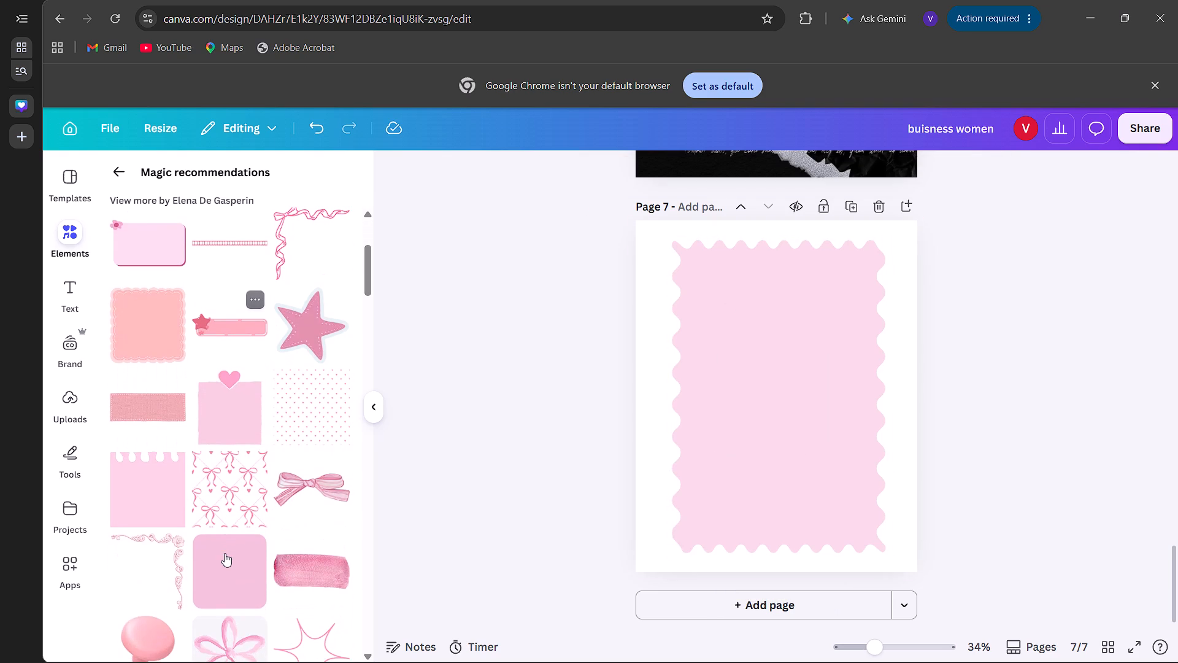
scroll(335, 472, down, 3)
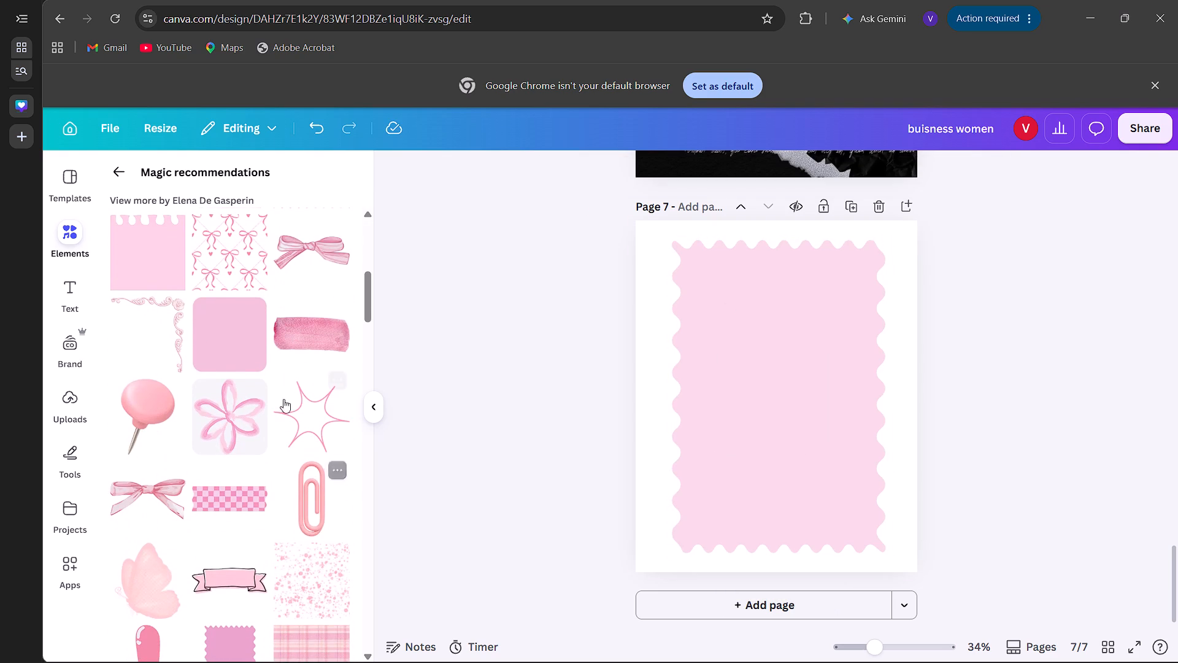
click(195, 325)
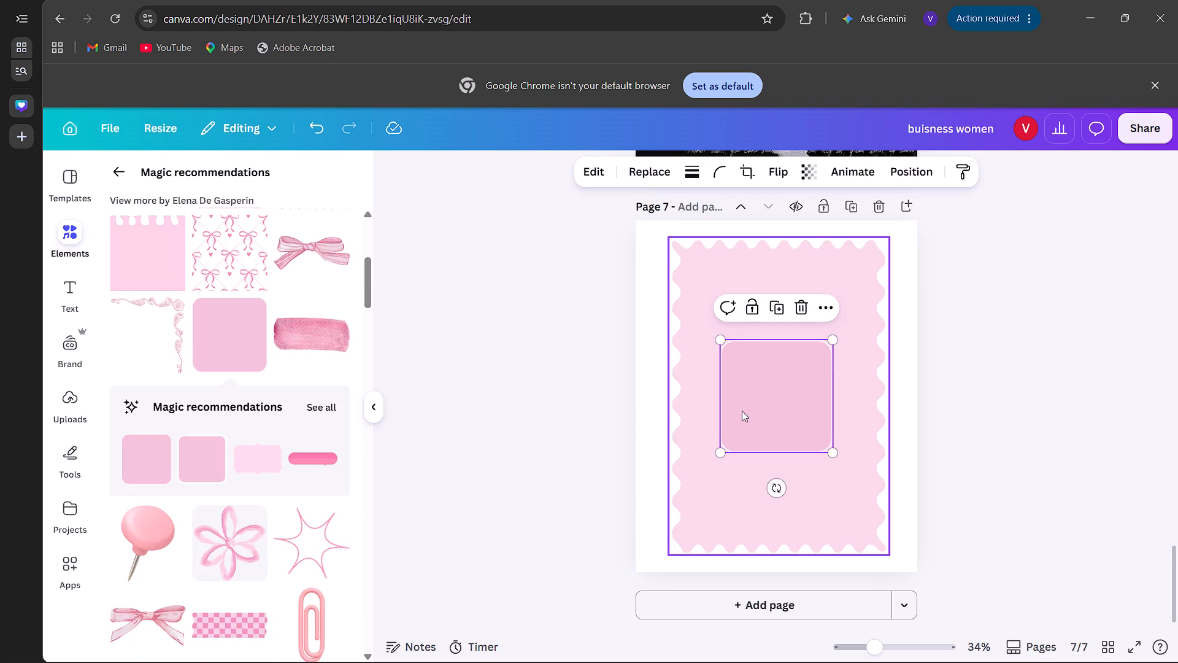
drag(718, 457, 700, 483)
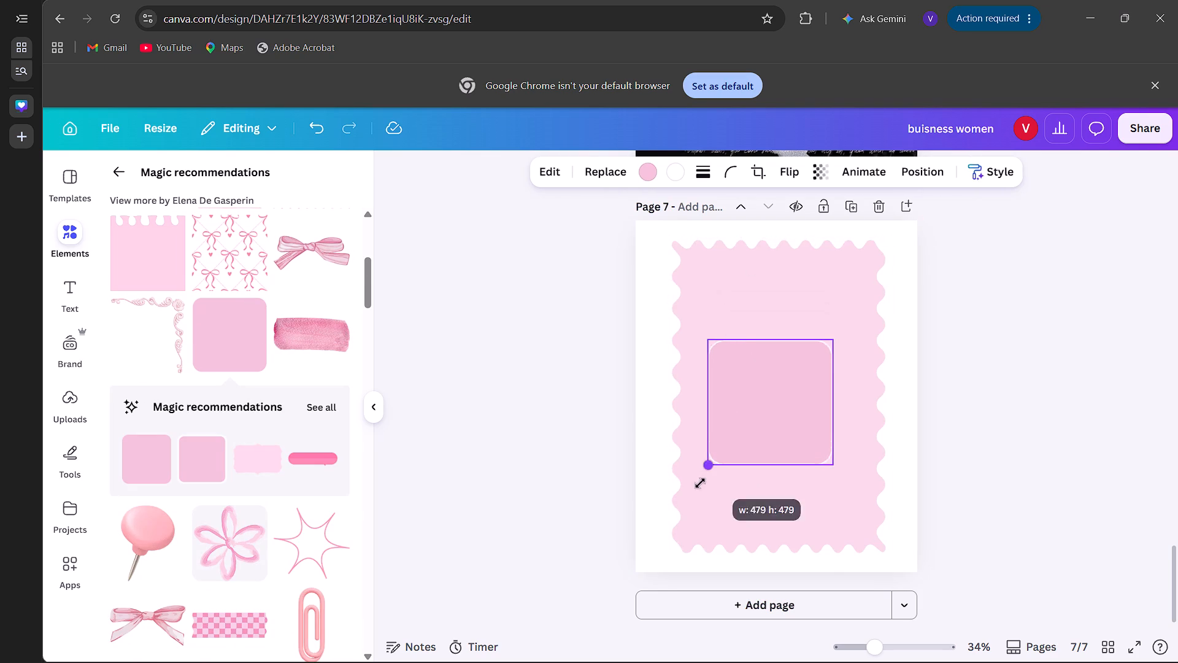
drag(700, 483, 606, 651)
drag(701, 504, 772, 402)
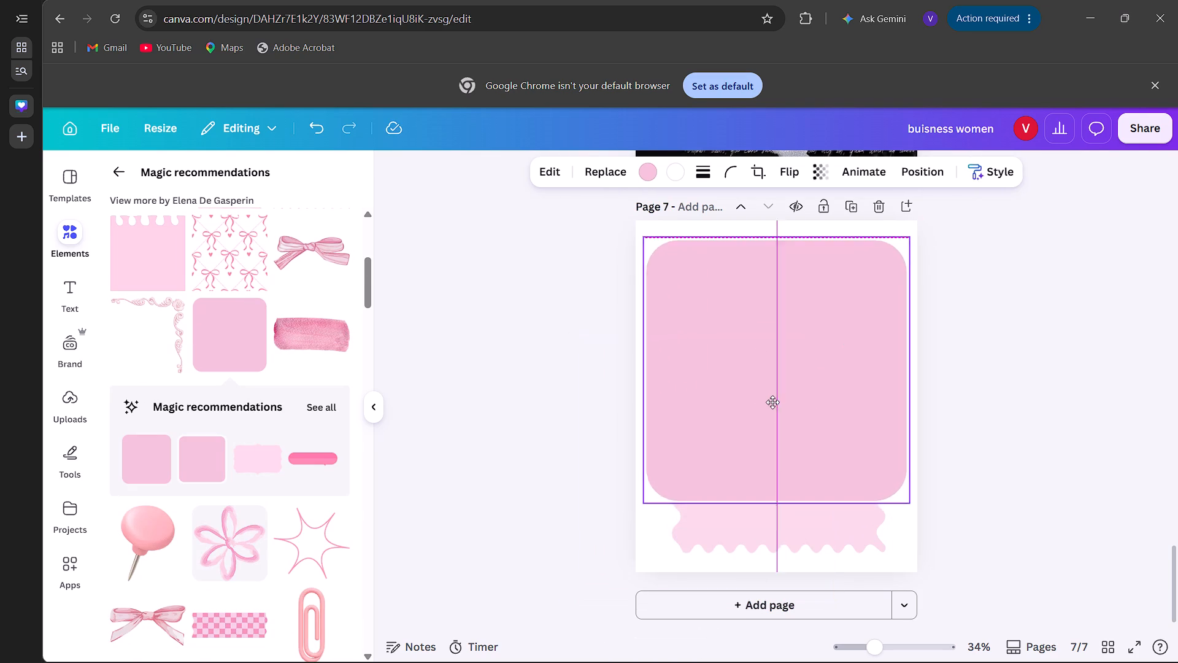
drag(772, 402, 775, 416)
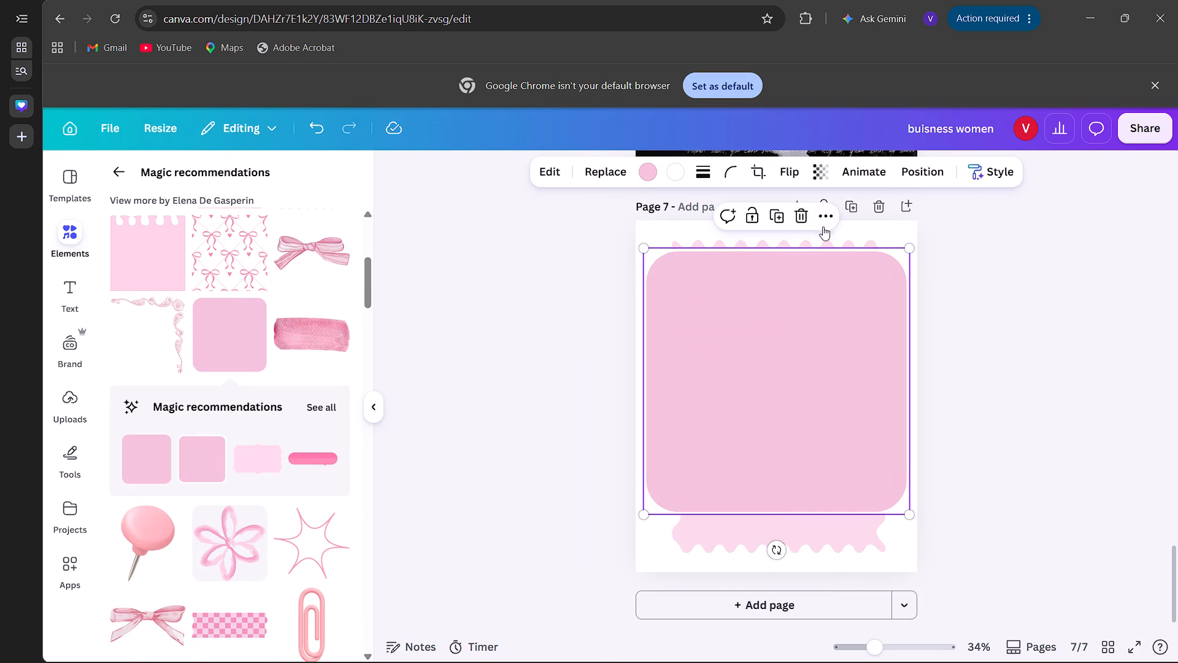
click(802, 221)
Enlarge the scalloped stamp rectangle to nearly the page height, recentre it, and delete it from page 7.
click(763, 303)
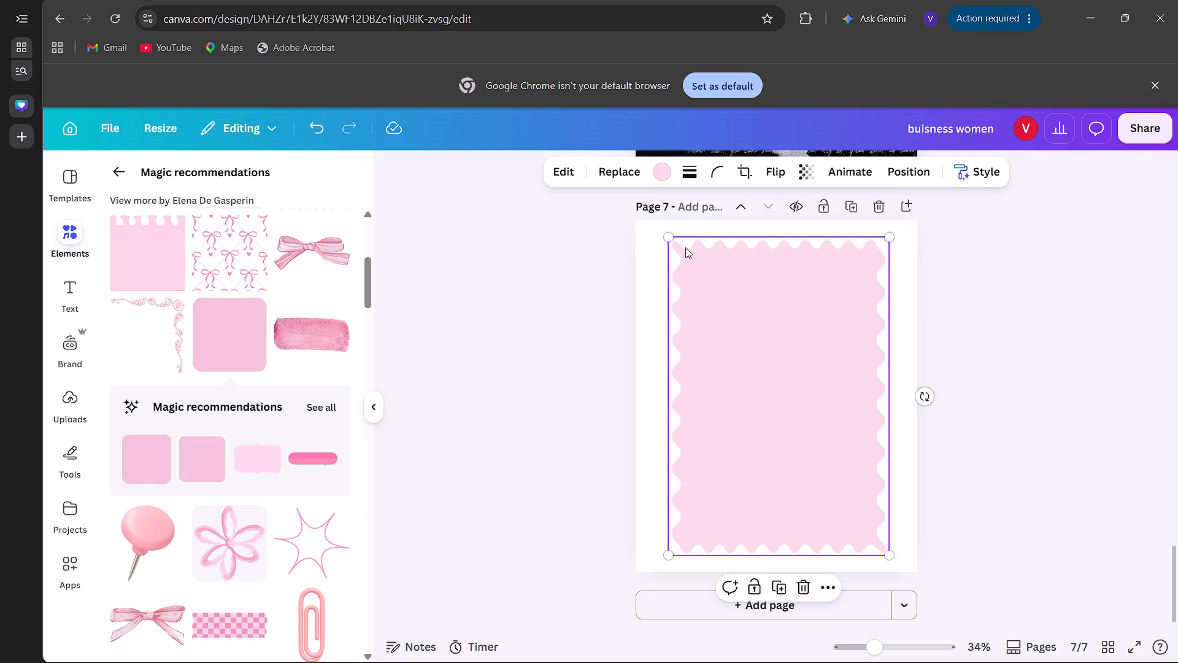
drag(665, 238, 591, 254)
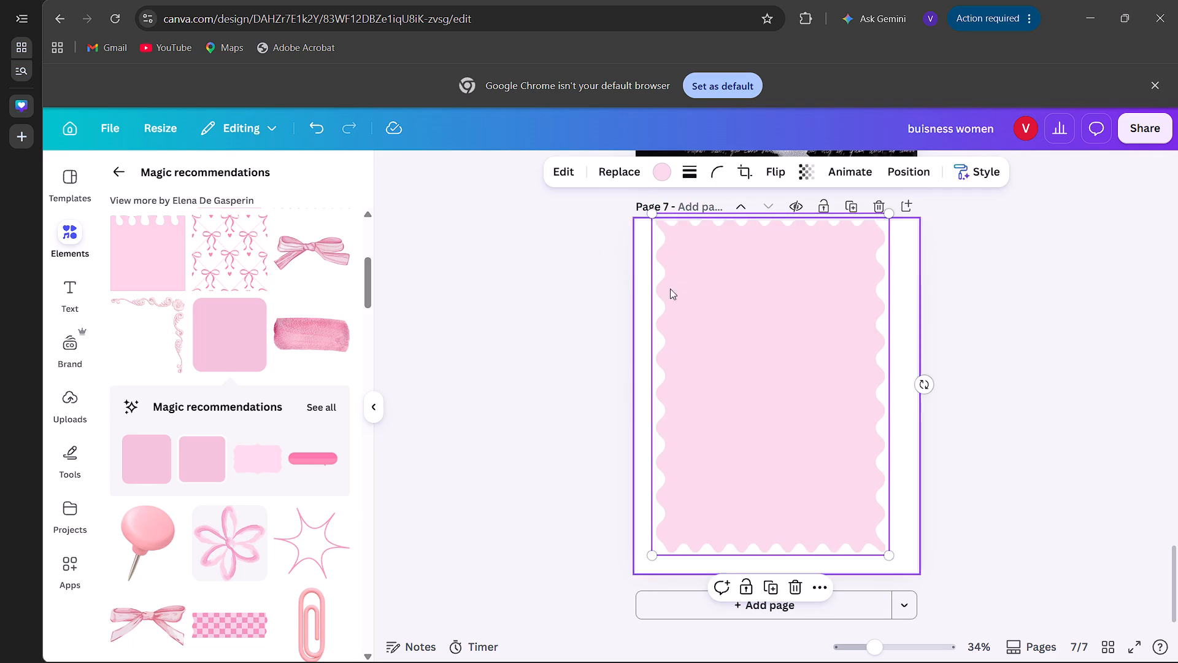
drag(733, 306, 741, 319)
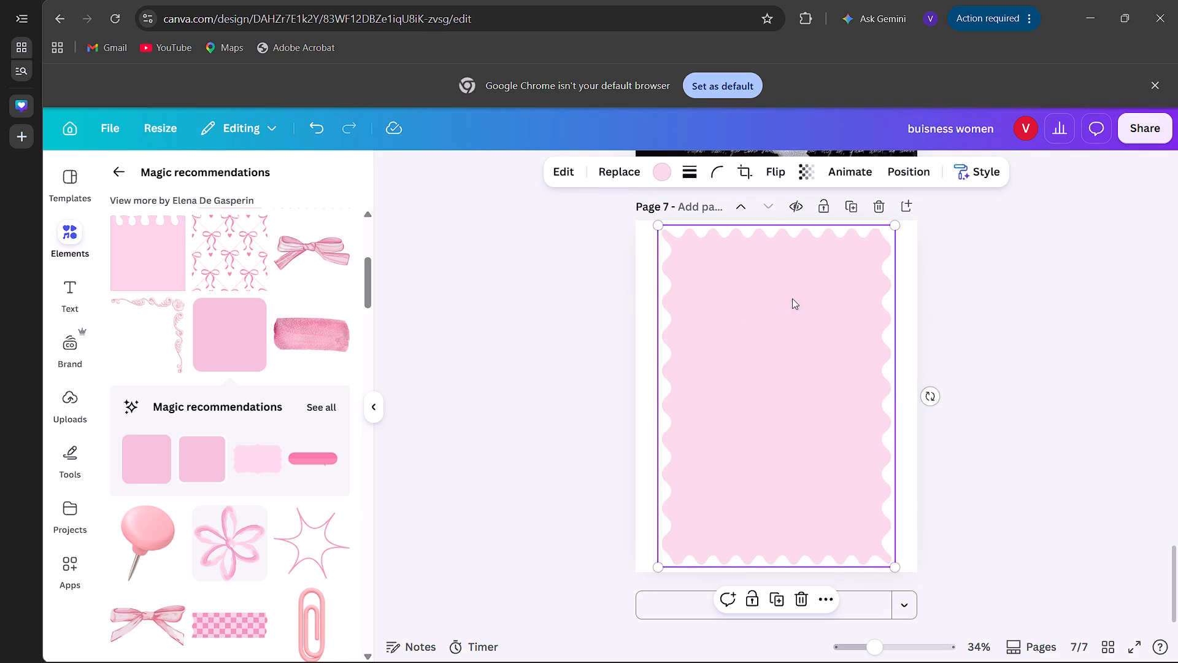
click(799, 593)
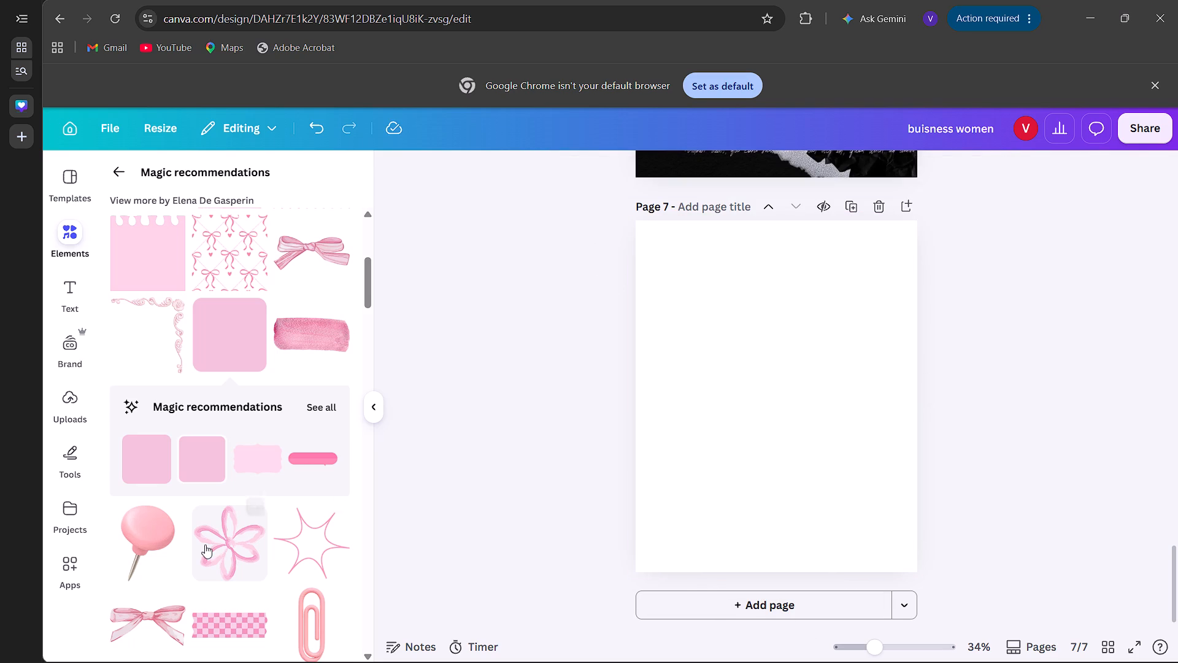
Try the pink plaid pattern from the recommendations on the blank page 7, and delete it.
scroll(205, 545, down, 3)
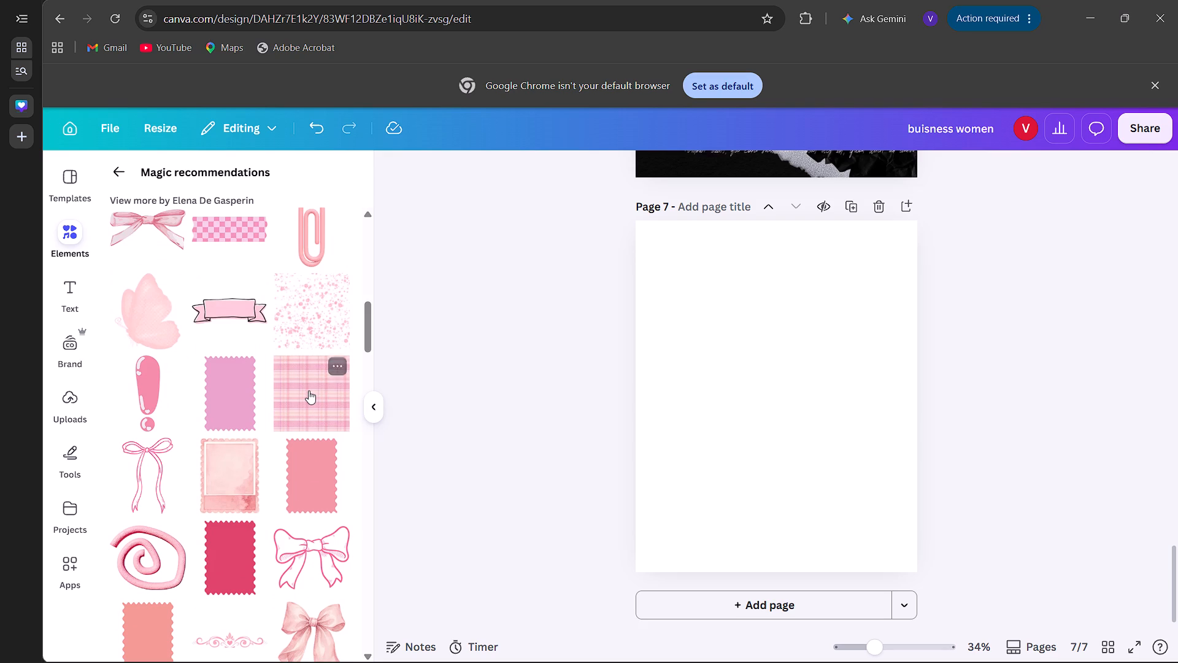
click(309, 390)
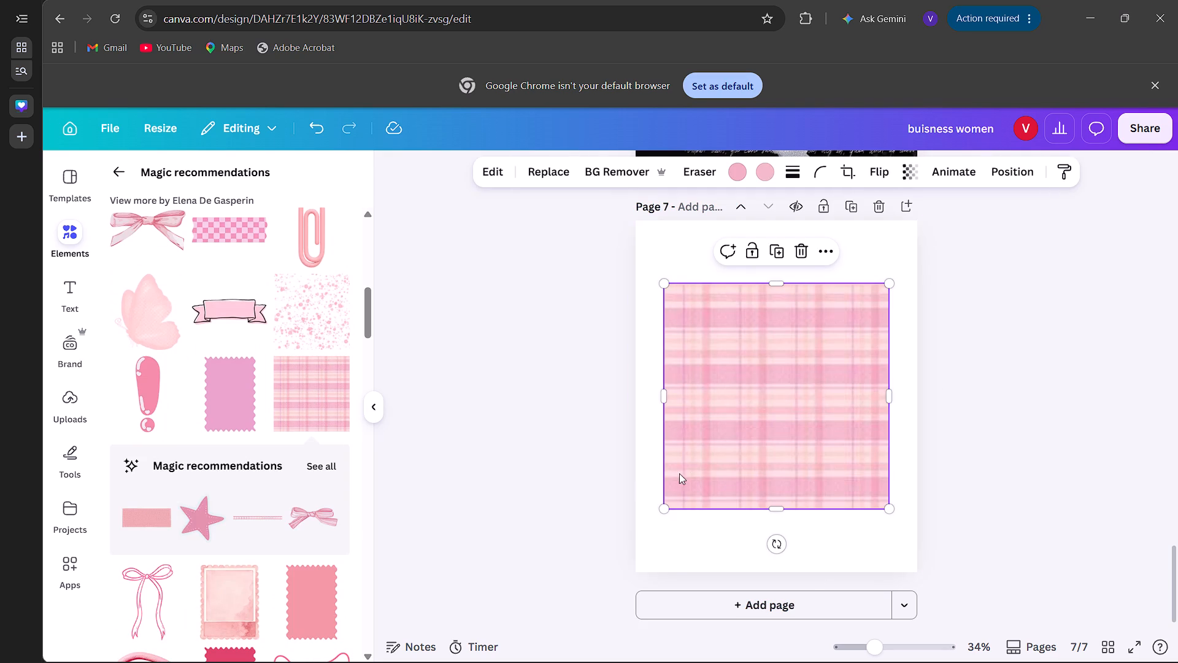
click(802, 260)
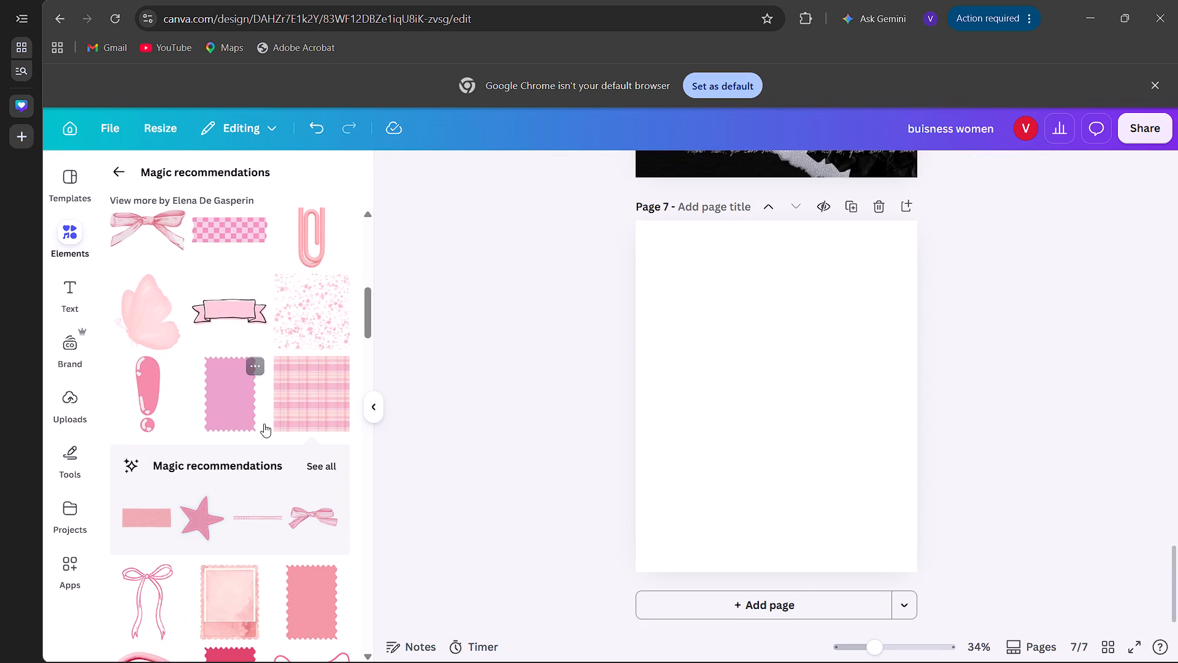
Add the pink pattern with white polka dots from the baby pink graphics results to the blank page 7.
scroll(264, 424, down, 3)
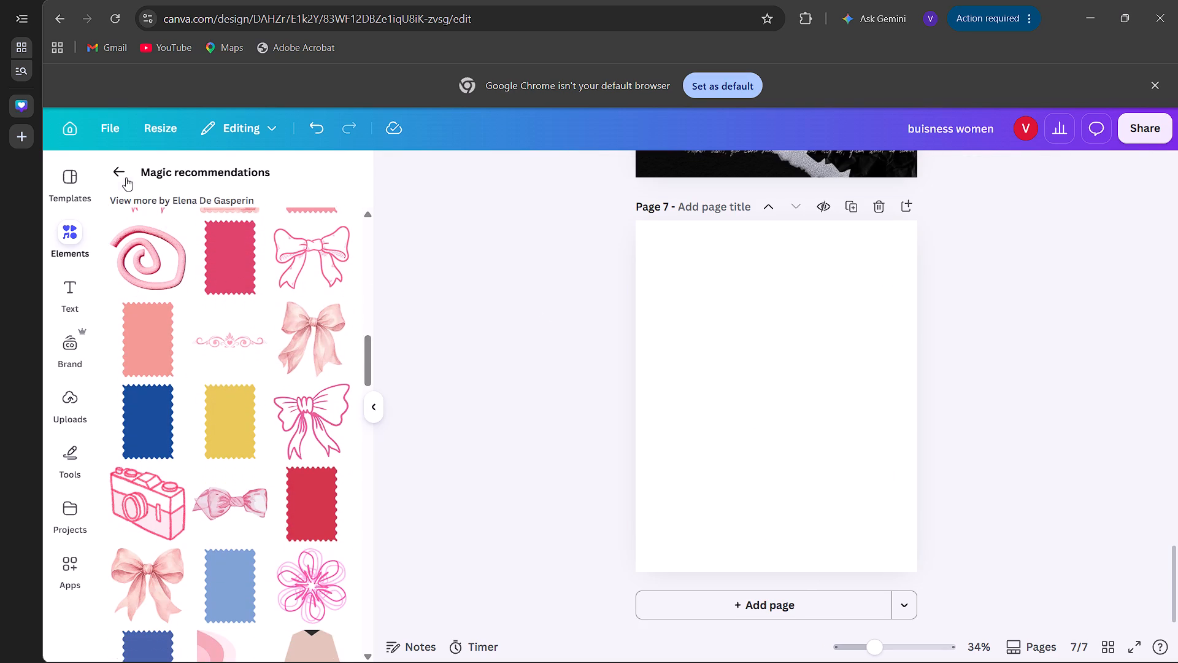
click(124, 173)
scroll(175, 524, down, 4)
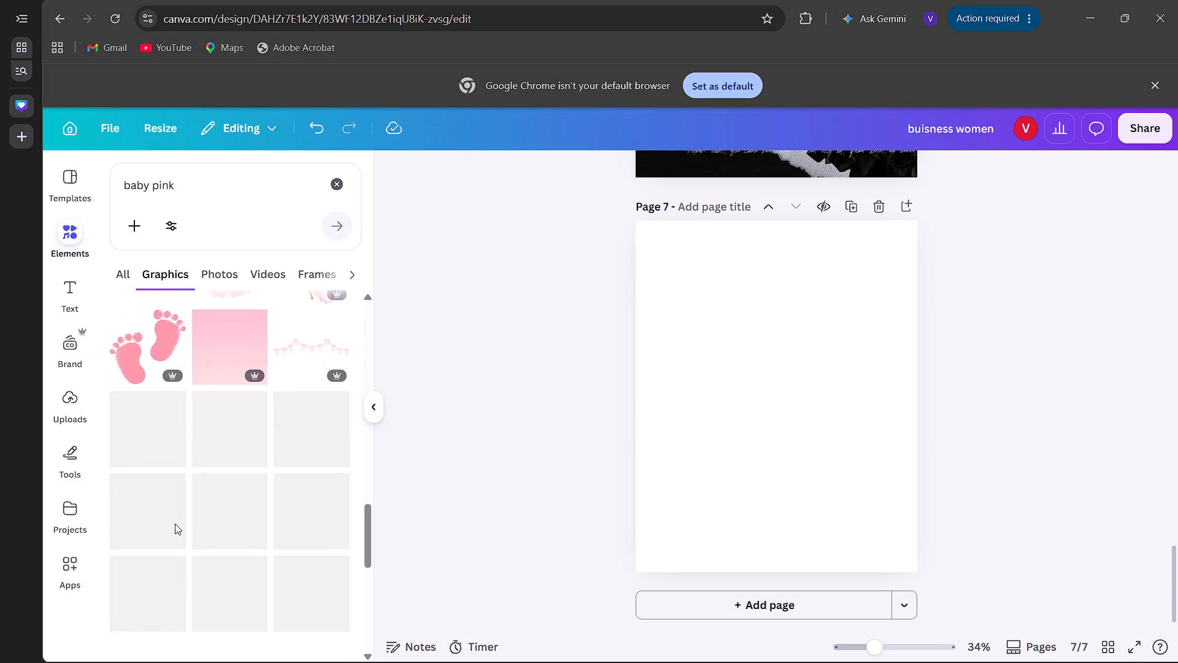
scroll(188, 478, down, 1)
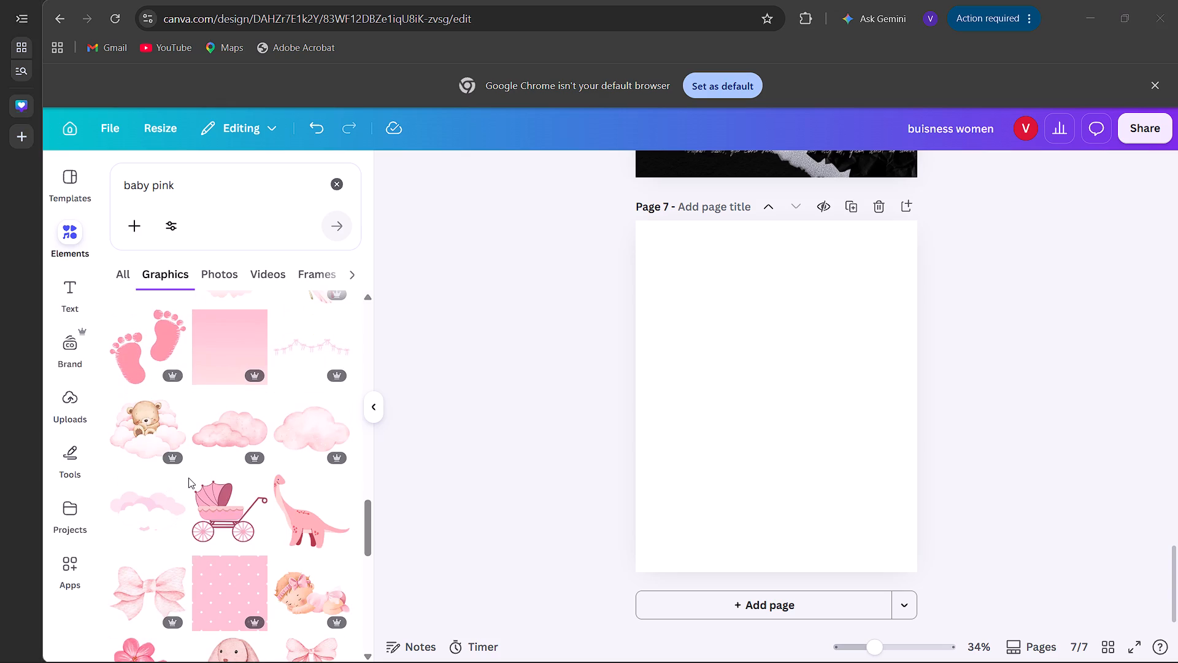
scroll(188, 478, down, 1)
click(404, 344)
click(237, 558)
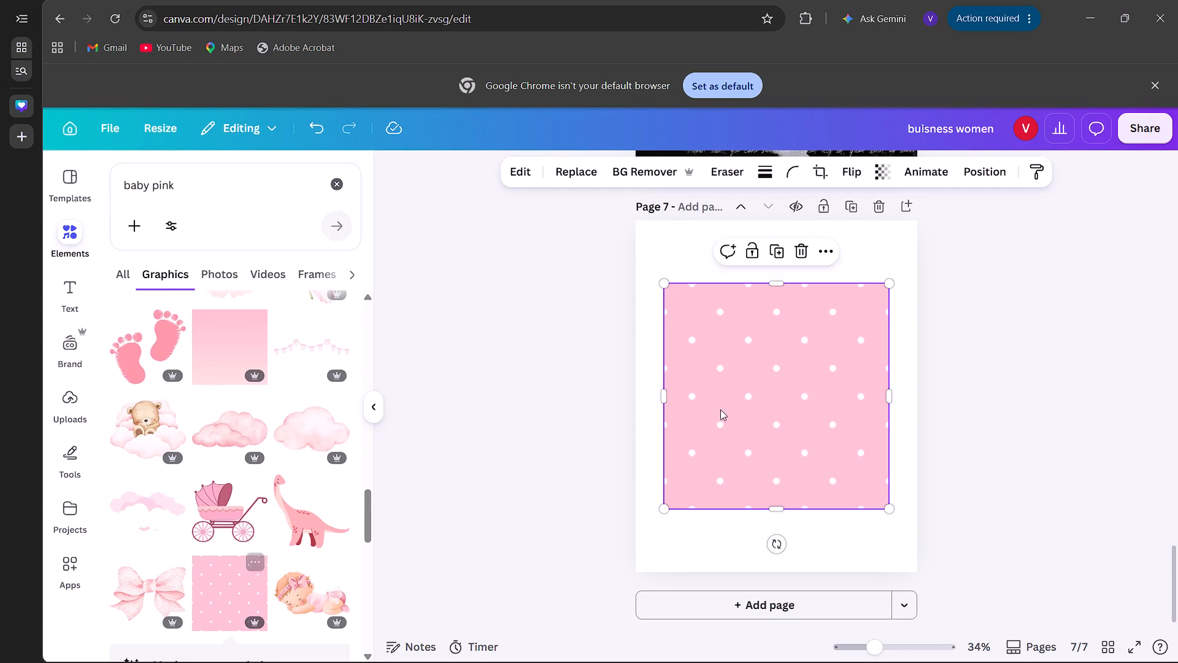
Enlarge and reposition the polka-dot pattern so it covers the whole of page 7 as its background.
drag(666, 283, 624, 225)
drag(719, 289, 738, 306)
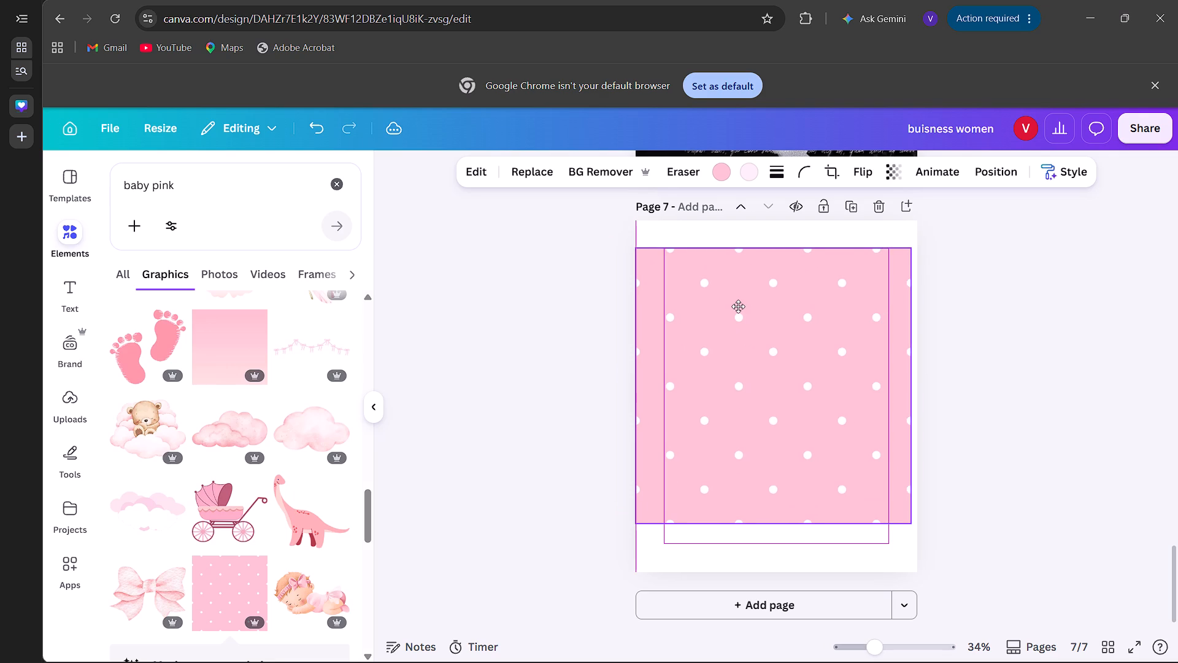
drag(738, 306, 742, 306)
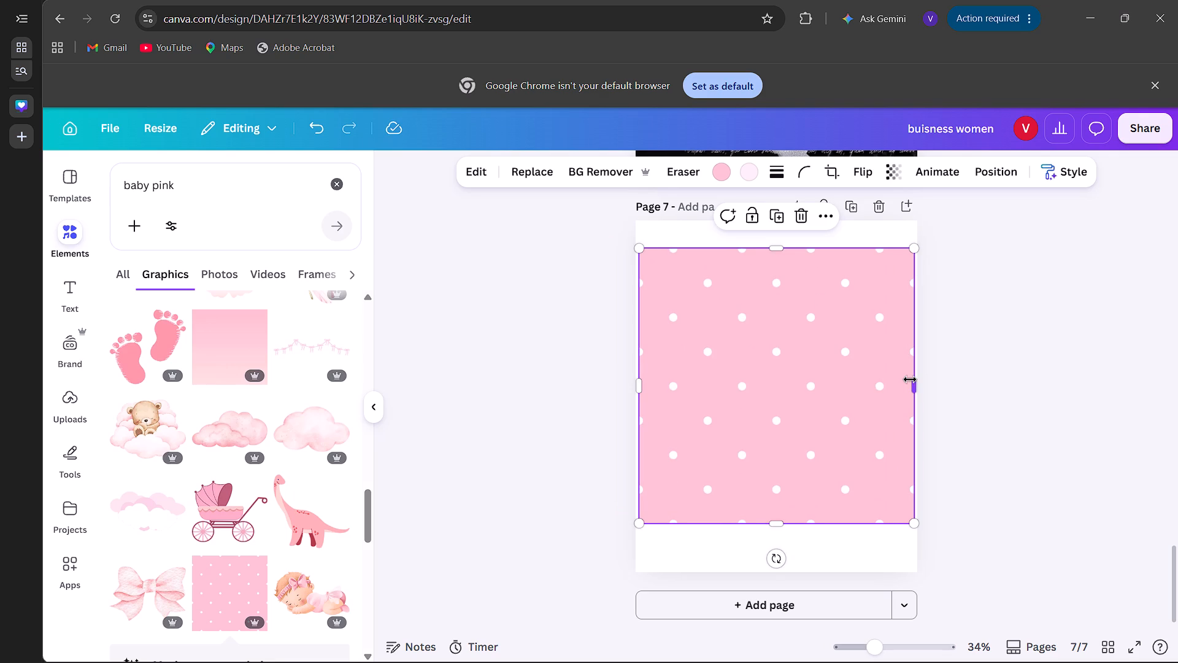
drag(910, 379, 916, 378)
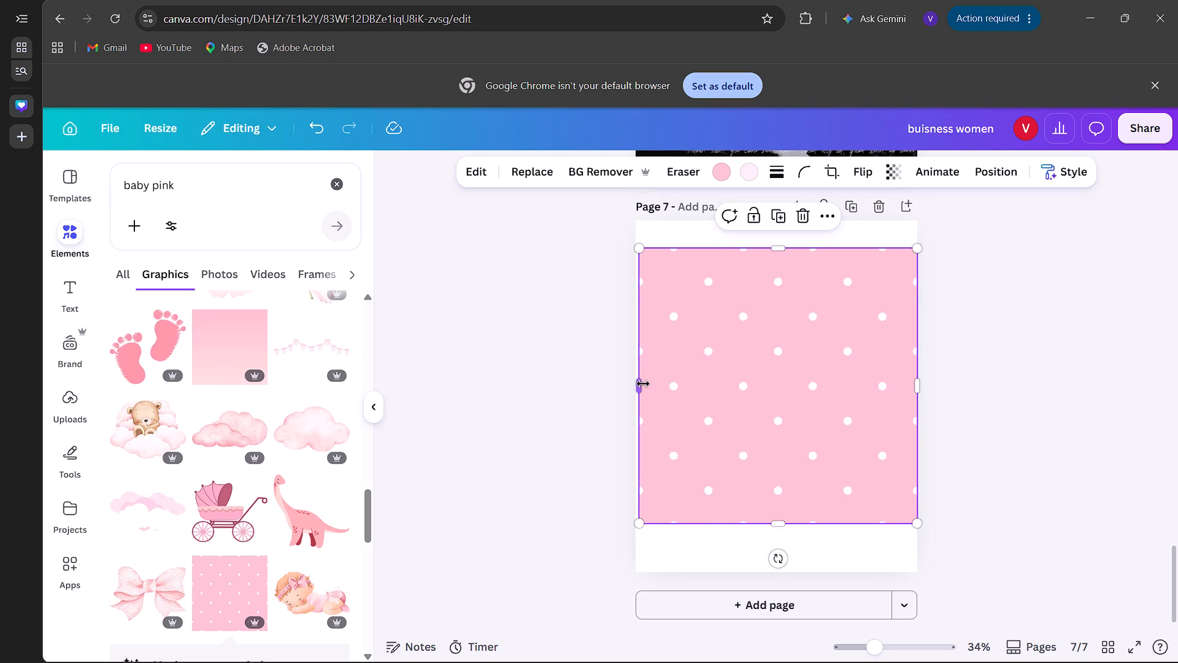
drag(643, 384, 625, 390)
drag(770, 249, 768, 207)
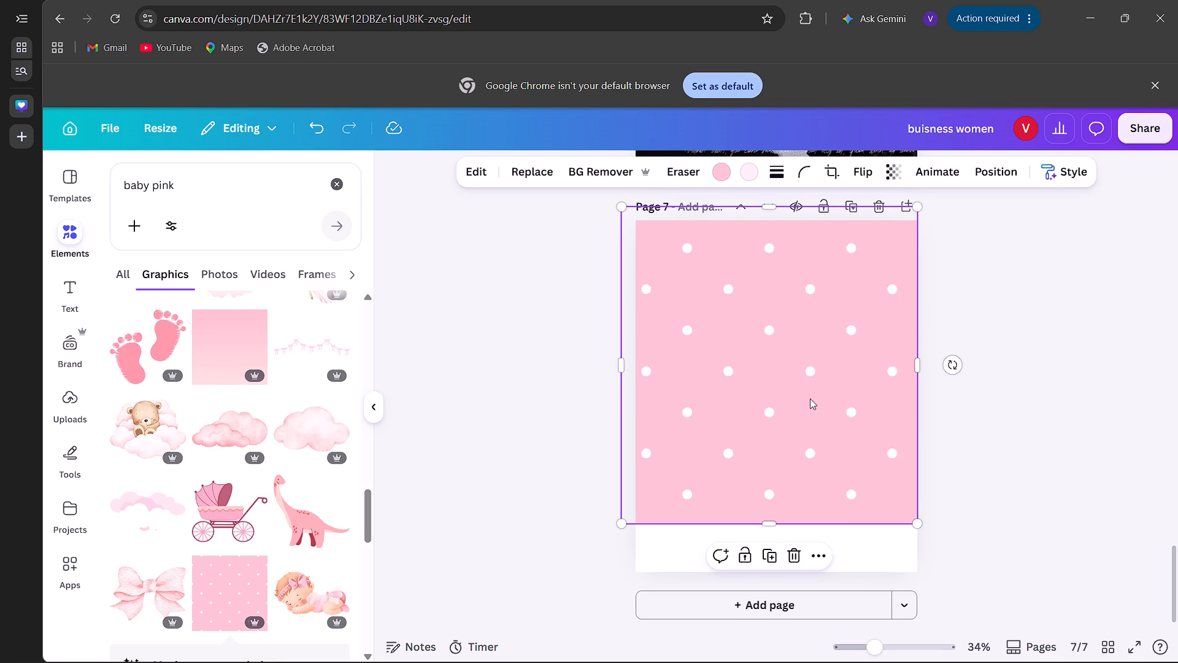
click(810, 398)
click(894, 511)
drag(921, 521, 993, 601)
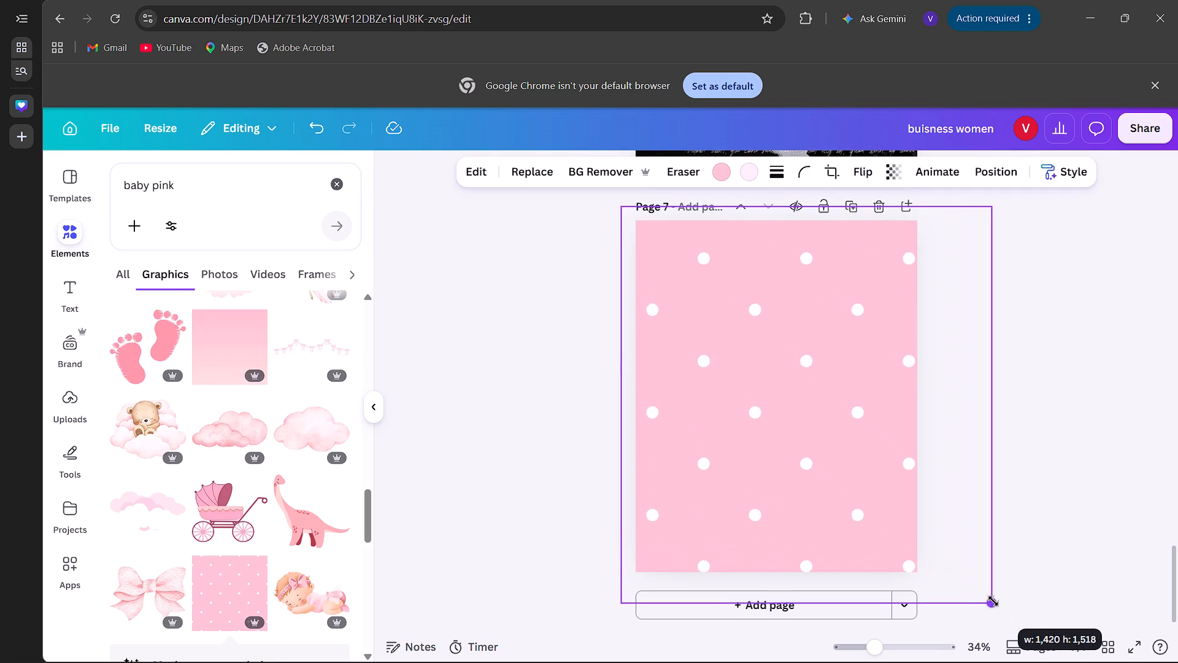
drag(993, 601, 980, 600)
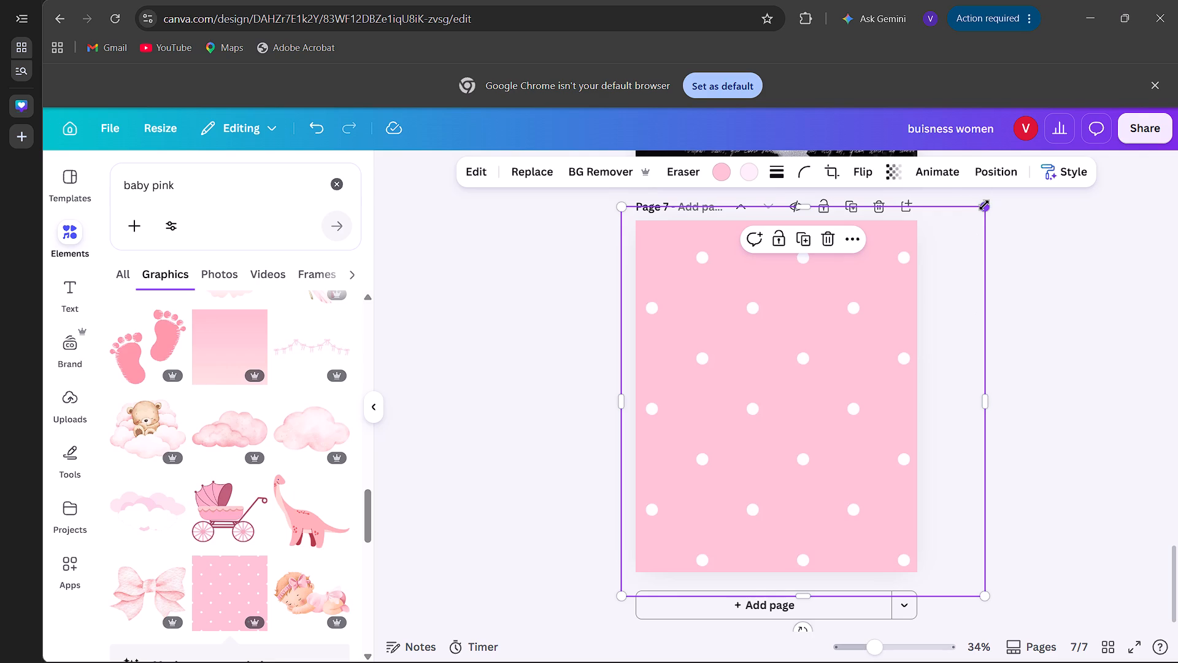
drag(984, 205, 886, 228)
drag(847, 344, 844, 322)
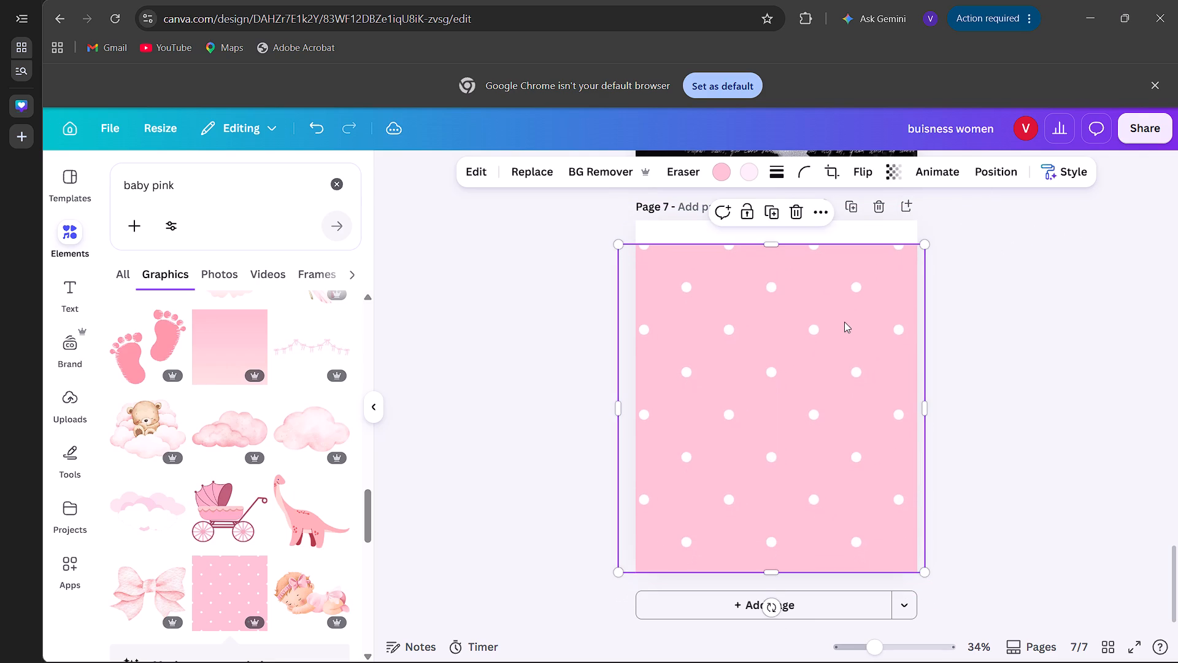
drag(780, 248, 779, 225)
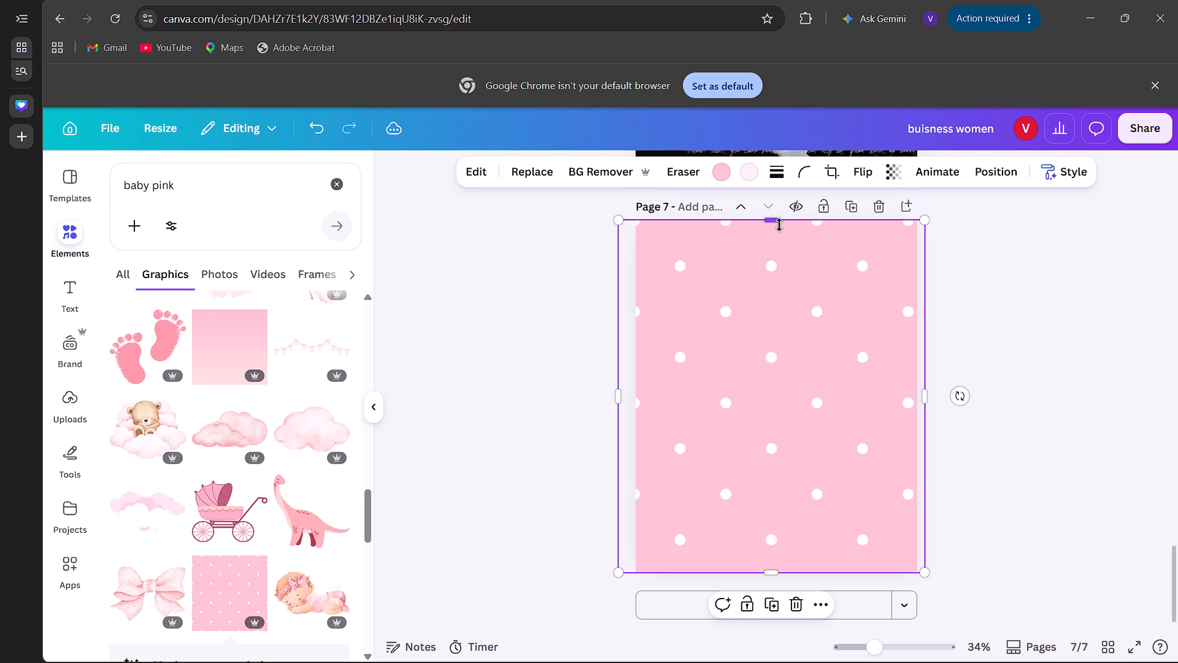
click(411, 353)
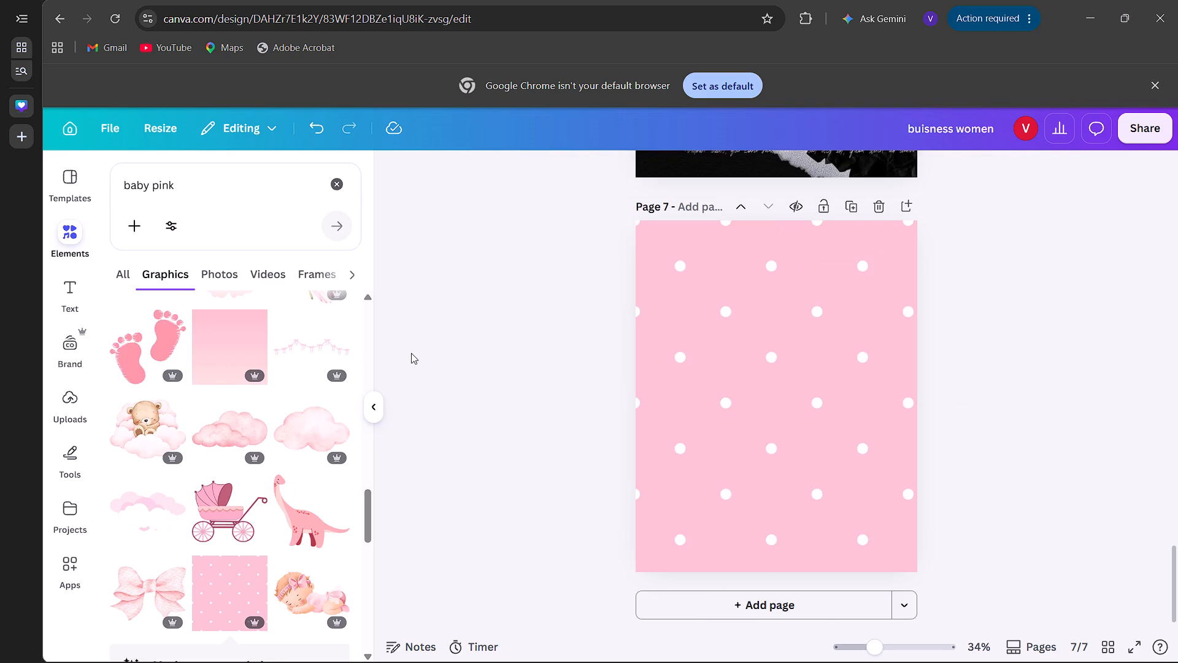
Add the blue-scalloped checkered diagonal ribbon from the pattern's Magic recommendations, enlarge it to about 677 × 640, and fit it into the page's upper-left corner.
scroll(306, 394, down, 4)
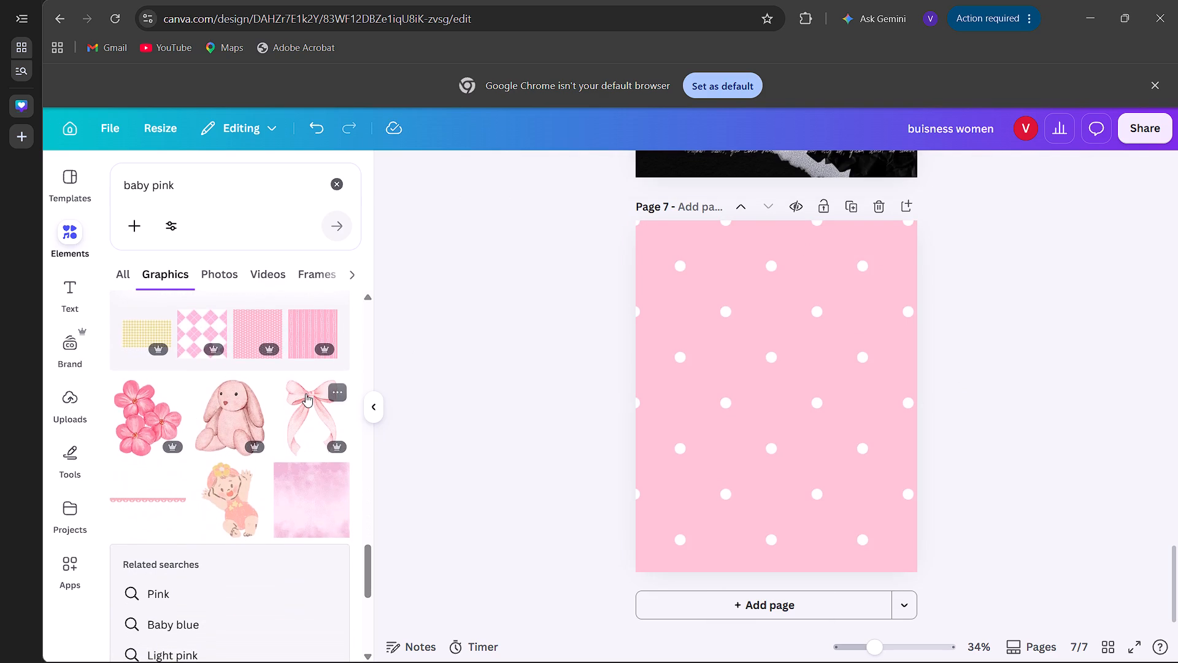
scroll(306, 394, up, 1)
click(326, 358)
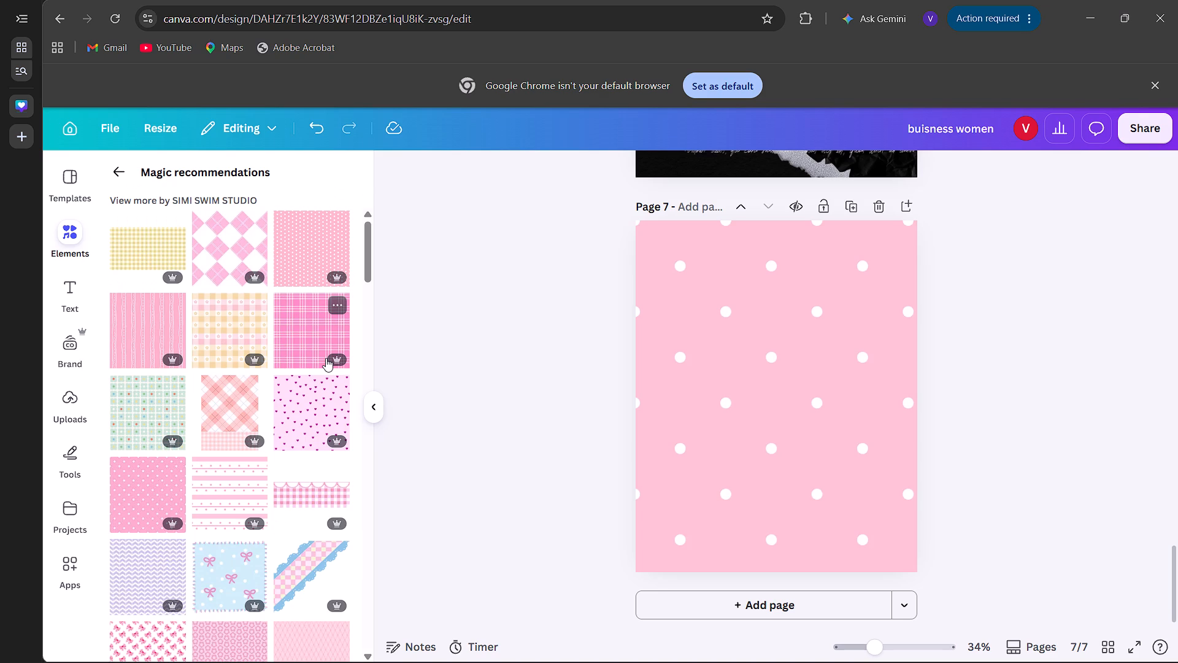
scroll(326, 358, down, 2)
click(326, 358)
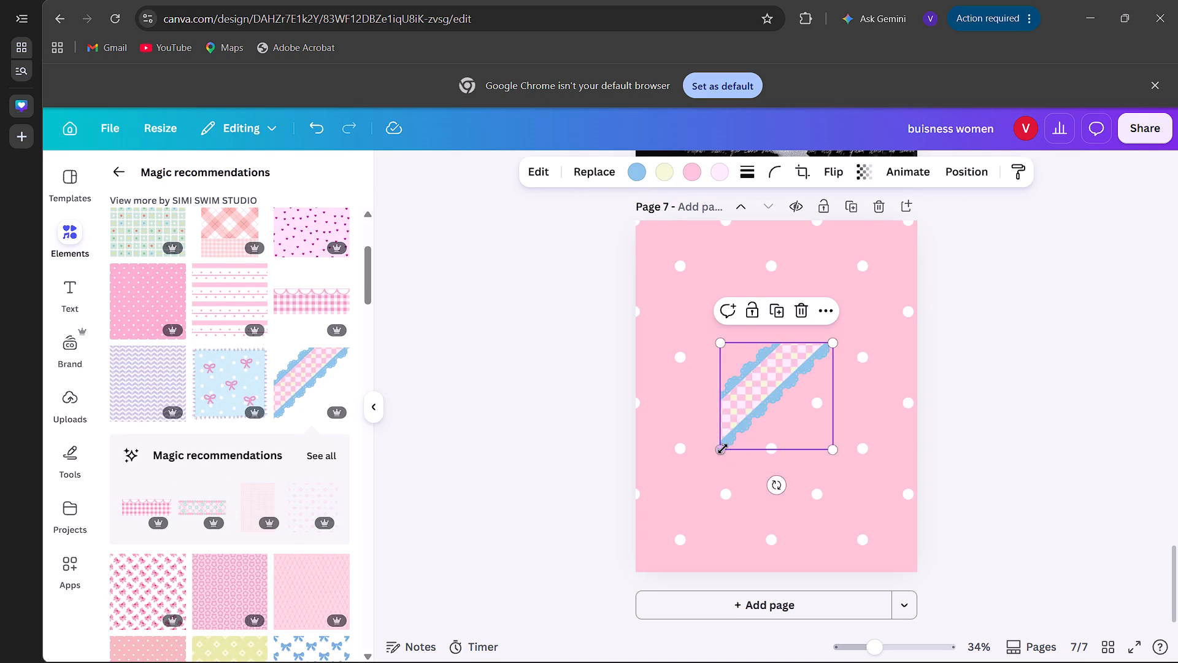
drag(718, 449, 680, 536)
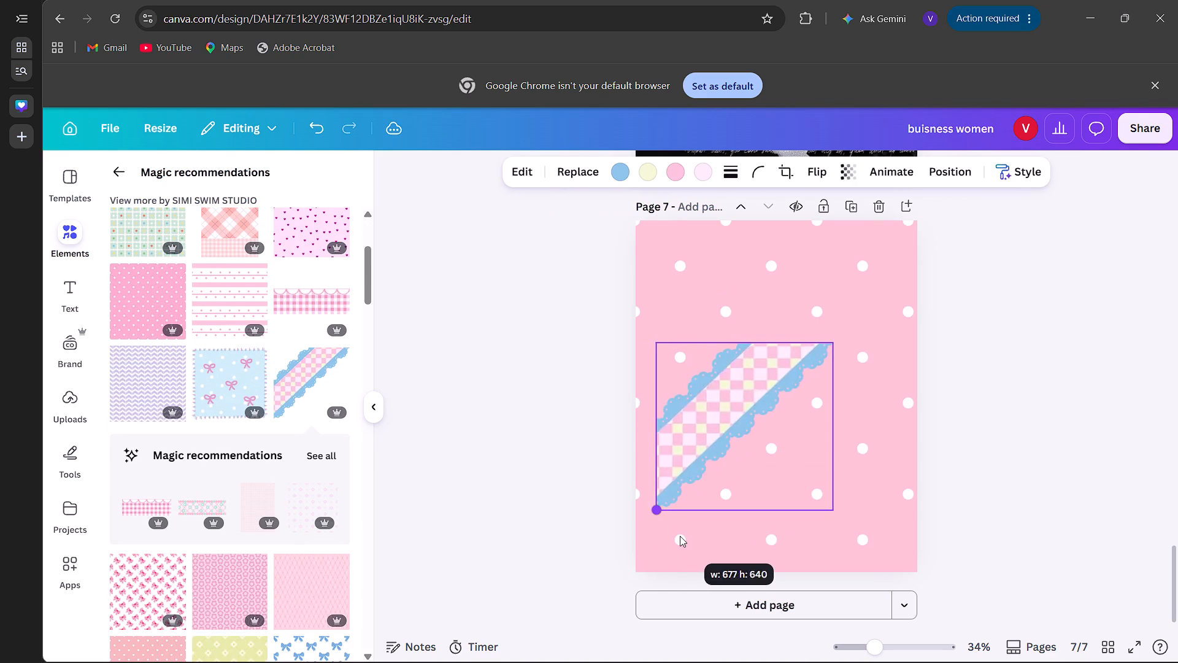
drag(704, 441, 679, 322)
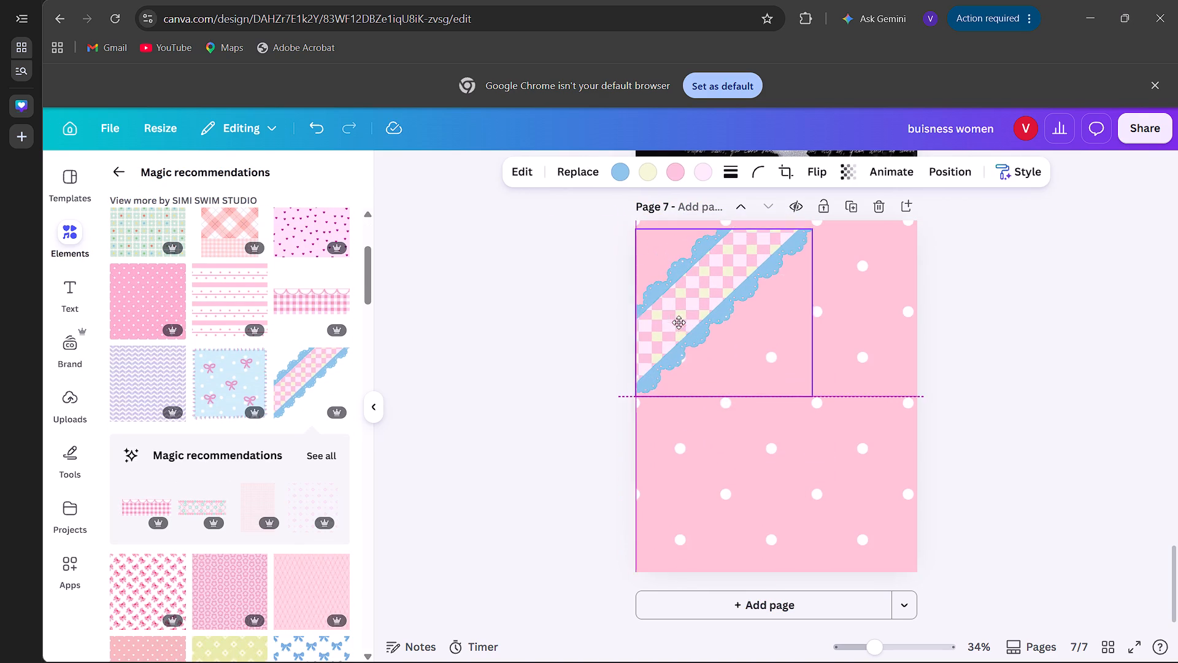
drag(679, 322, 674, 315)
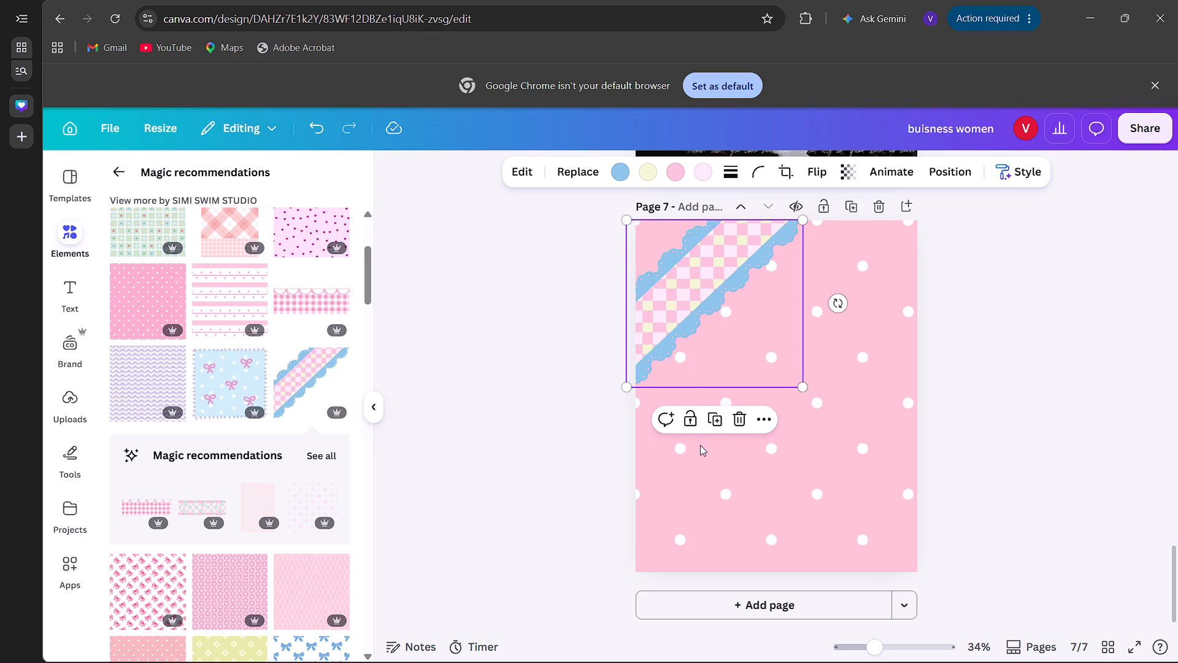
Duplicate the checkered ribbon and place the copy at the page's lower-right corner.
click(723, 417)
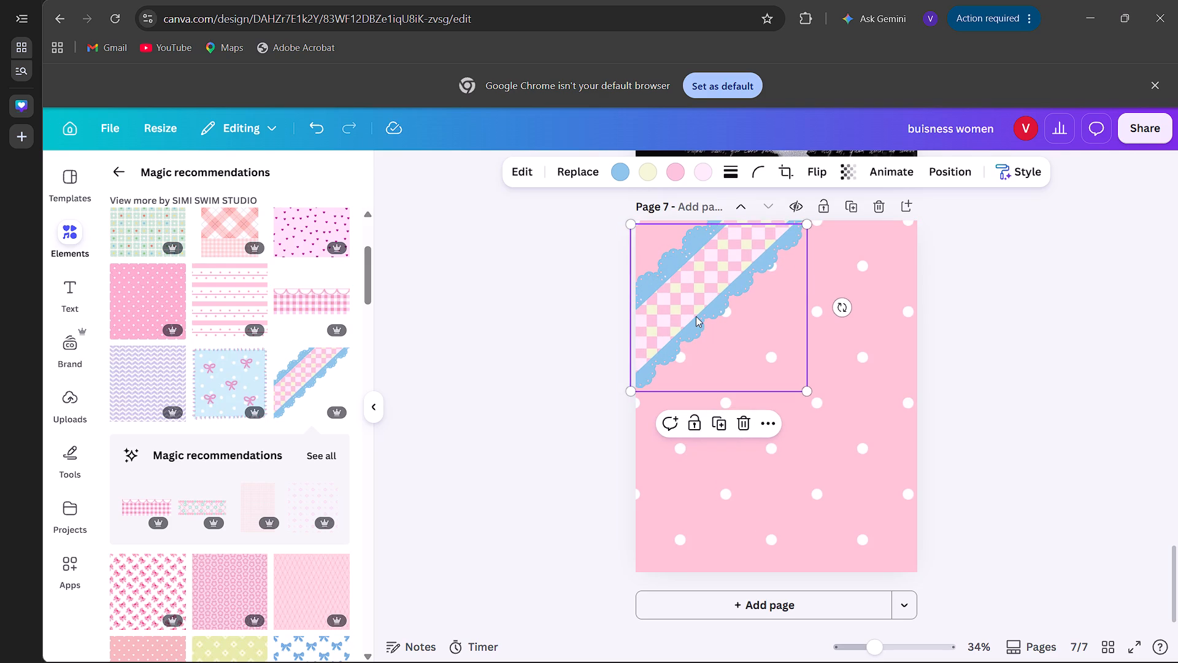
drag(696, 316, 853, 526)
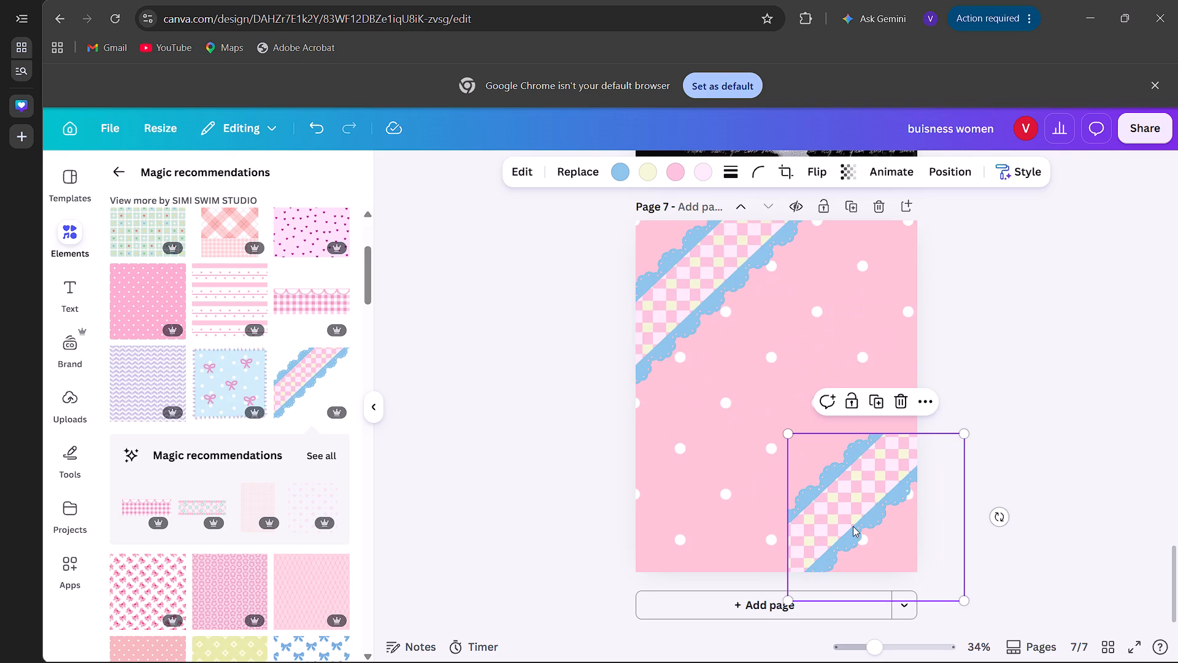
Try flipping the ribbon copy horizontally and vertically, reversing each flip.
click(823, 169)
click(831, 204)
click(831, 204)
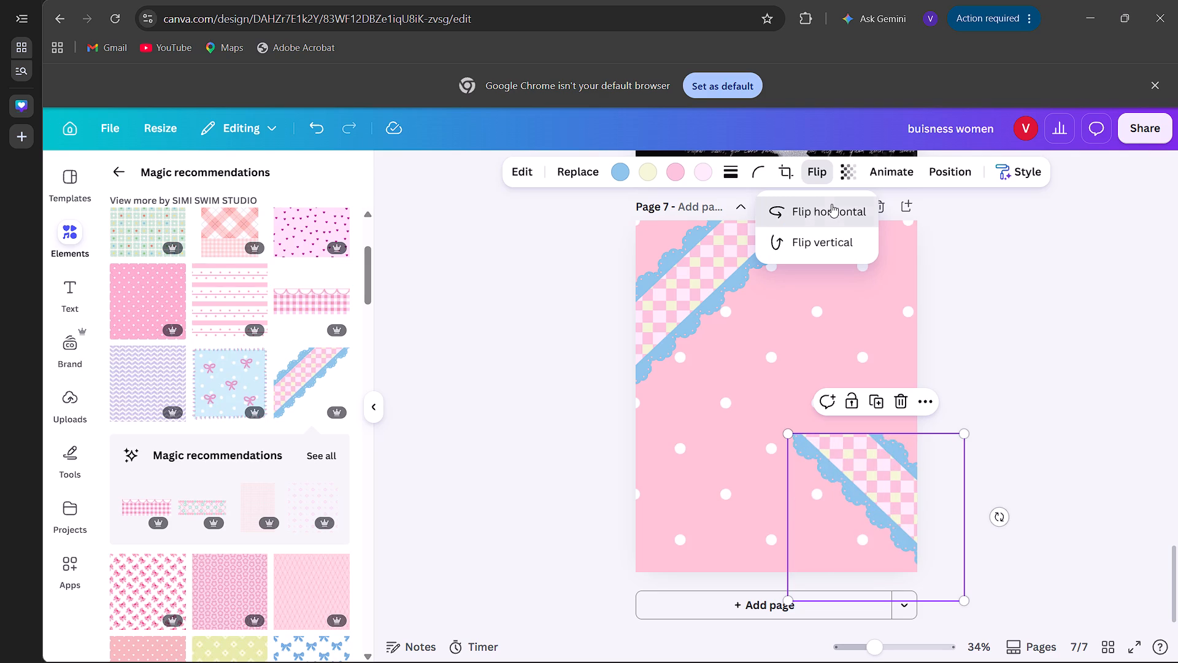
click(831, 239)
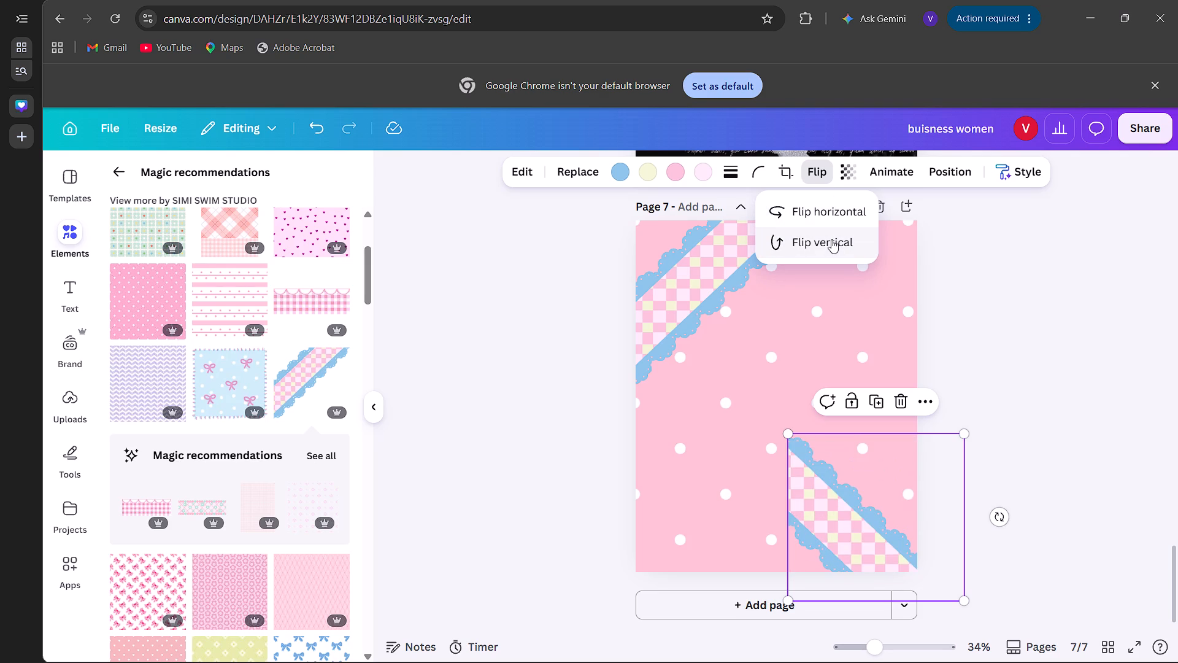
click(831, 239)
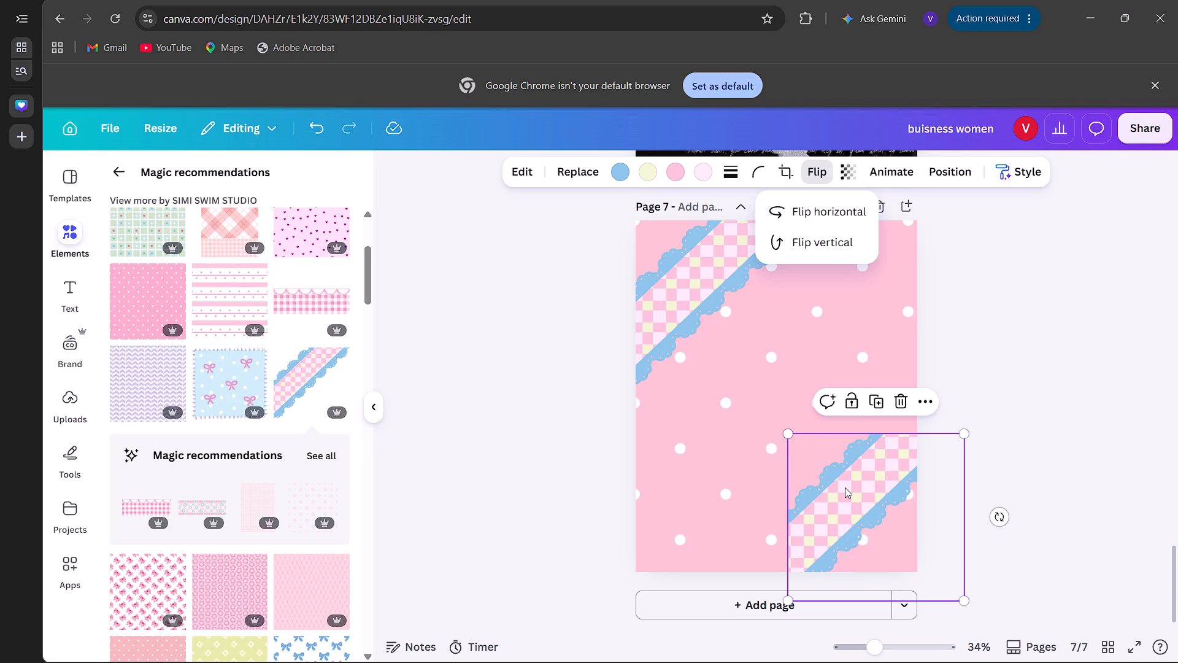
Flip the ribbon copy both vertically and horizontally, and fit it into page 7's lower-right corner.
drag(845, 487, 810, 454)
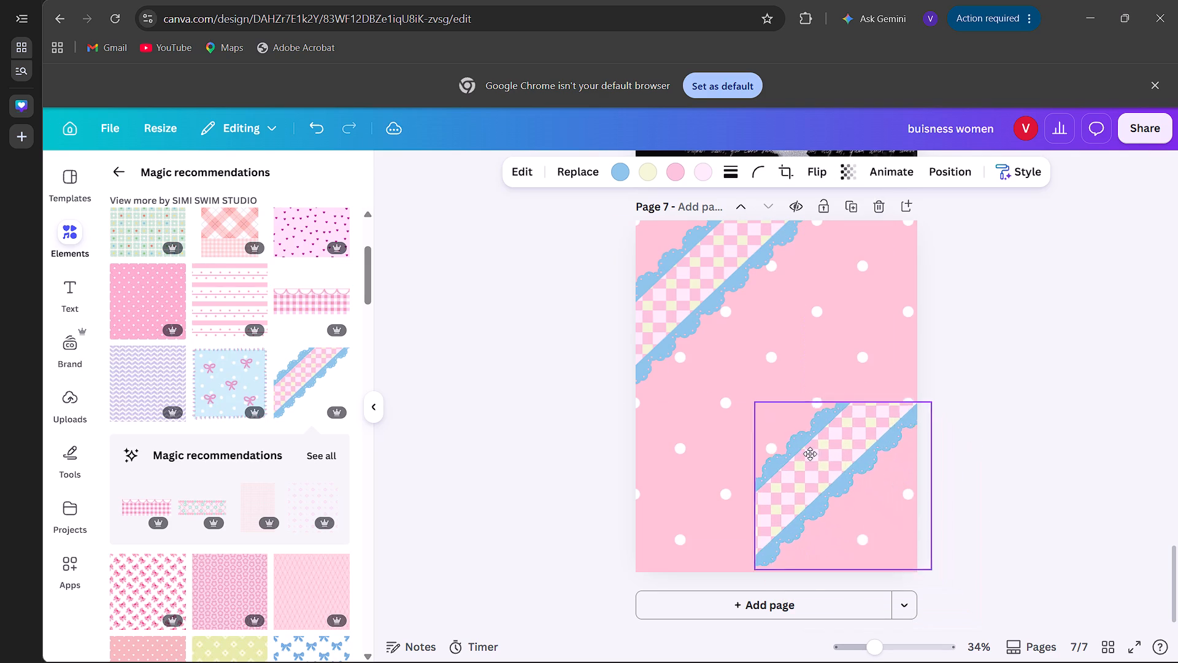
drag(810, 454, 759, 392)
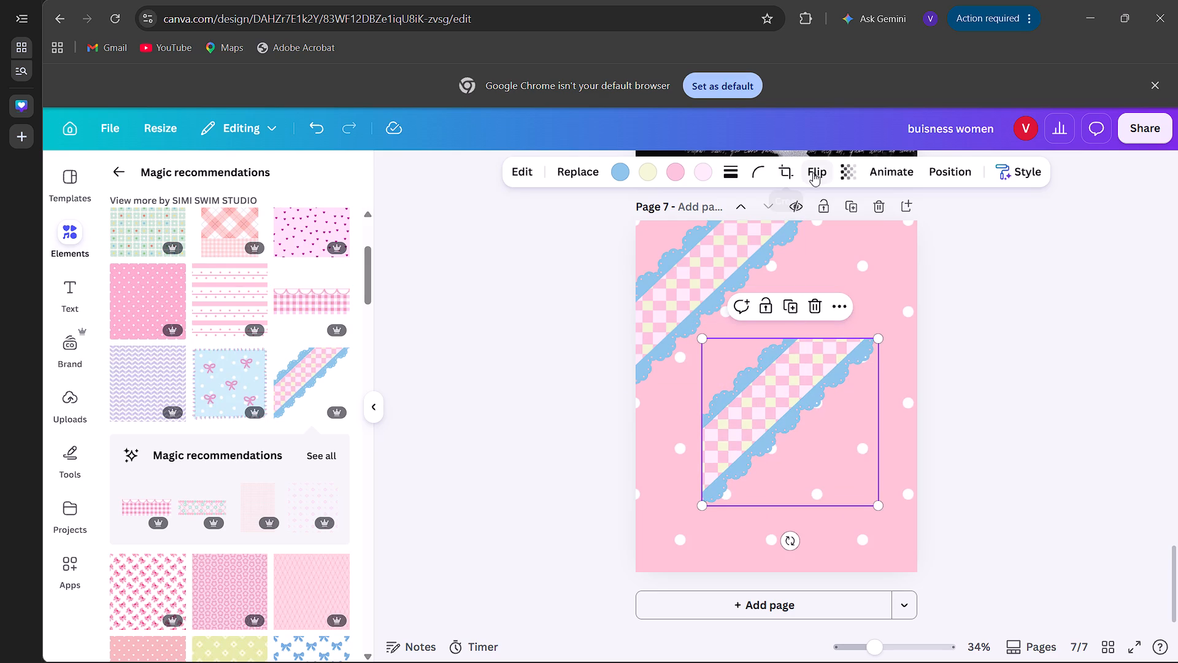
click(813, 173)
click(818, 204)
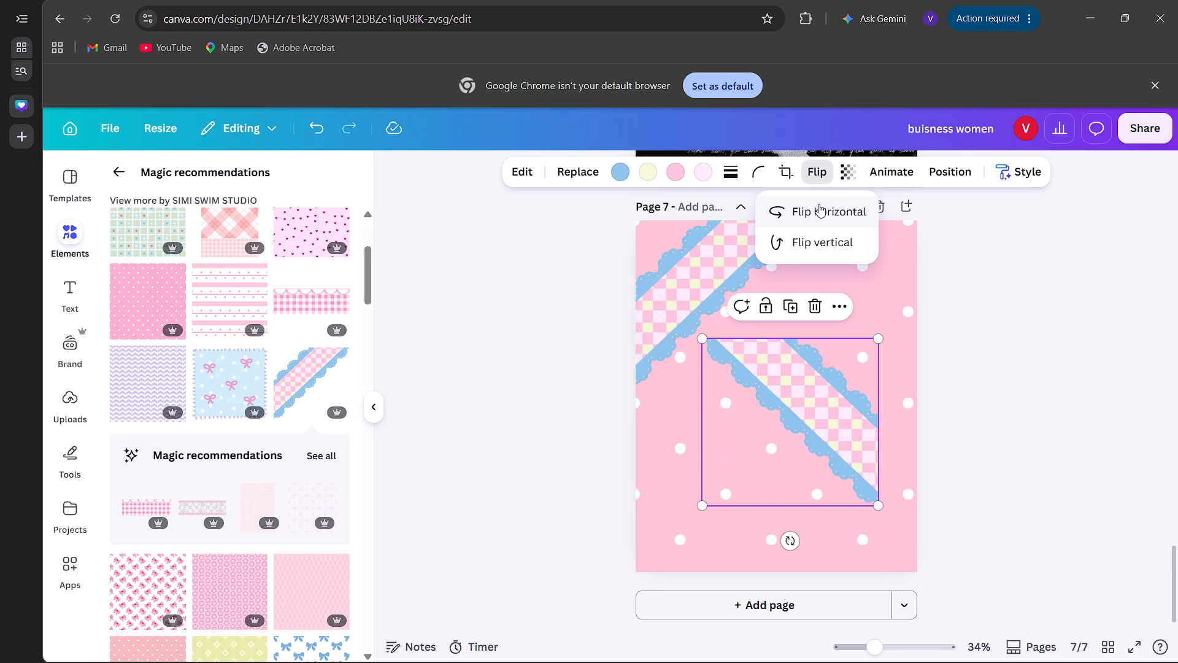
click(818, 204)
click(818, 231)
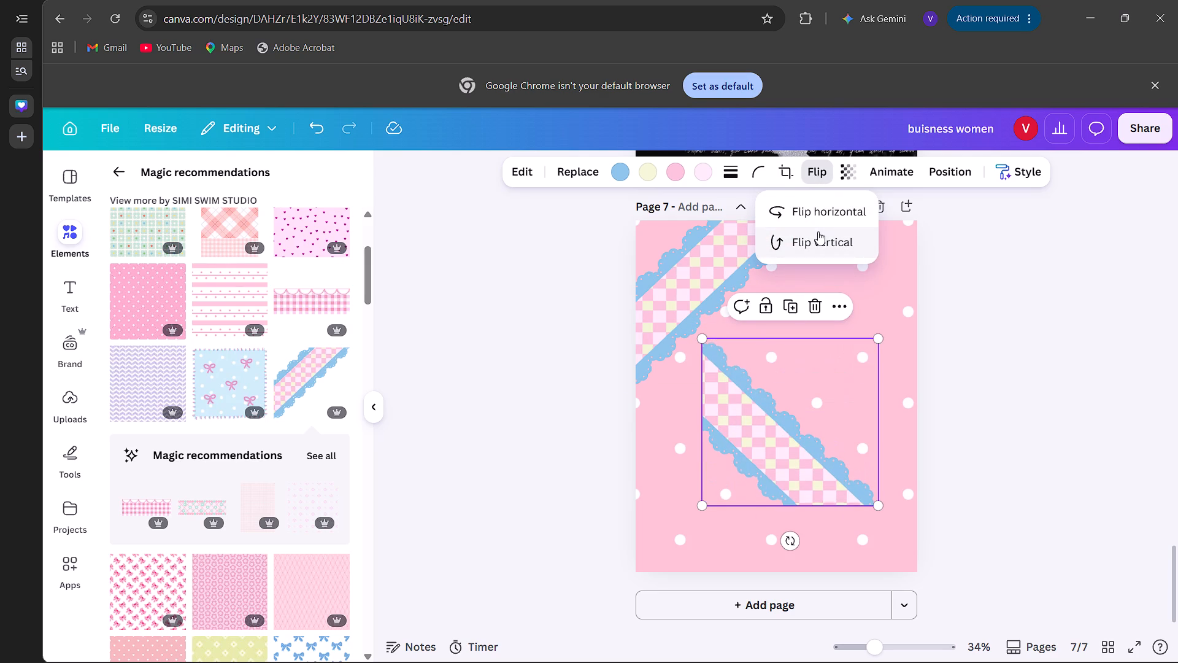
drag(725, 403, 801, 473)
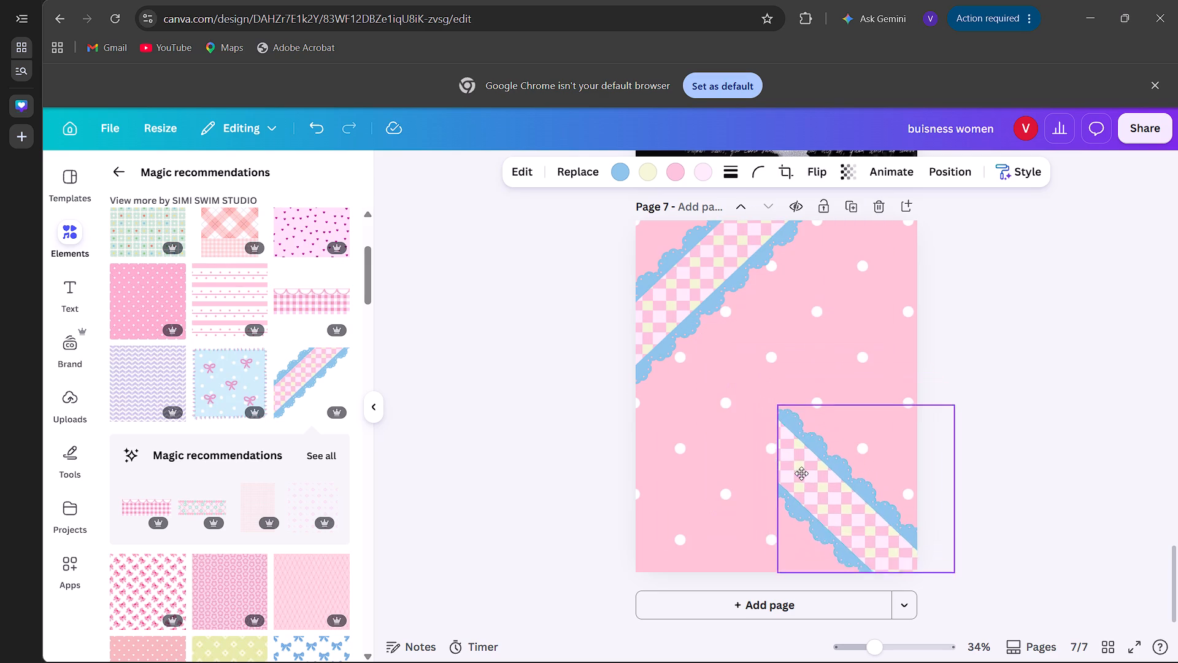
drag(801, 473, 807, 479)
click(812, 181)
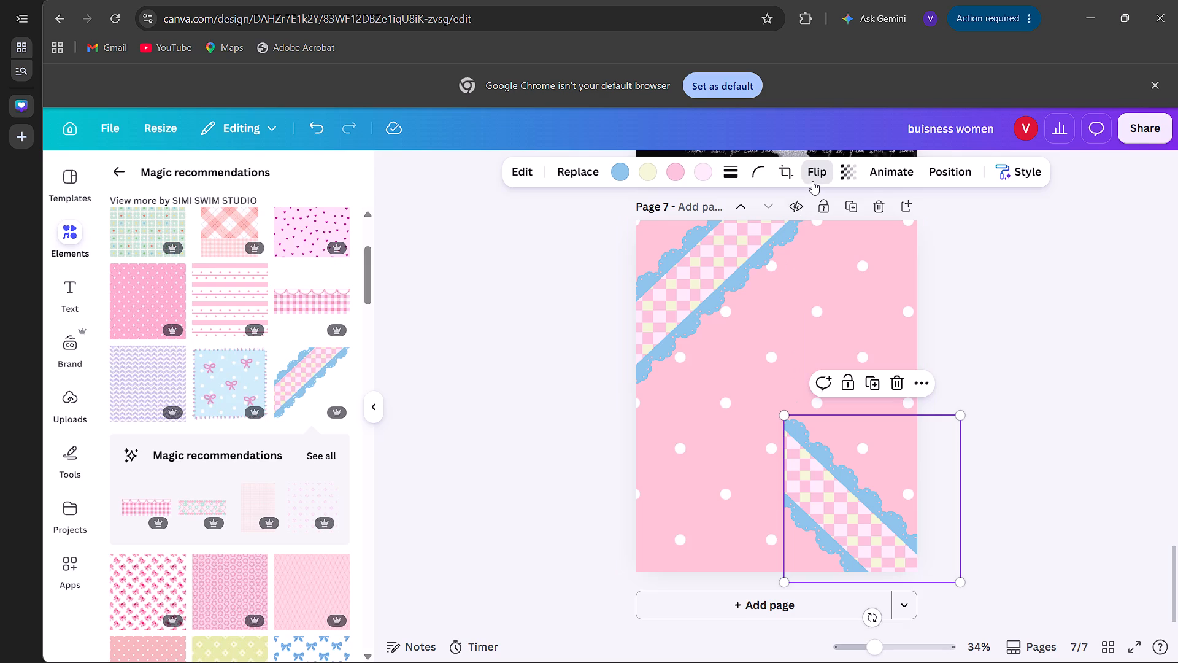
click(814, 215)
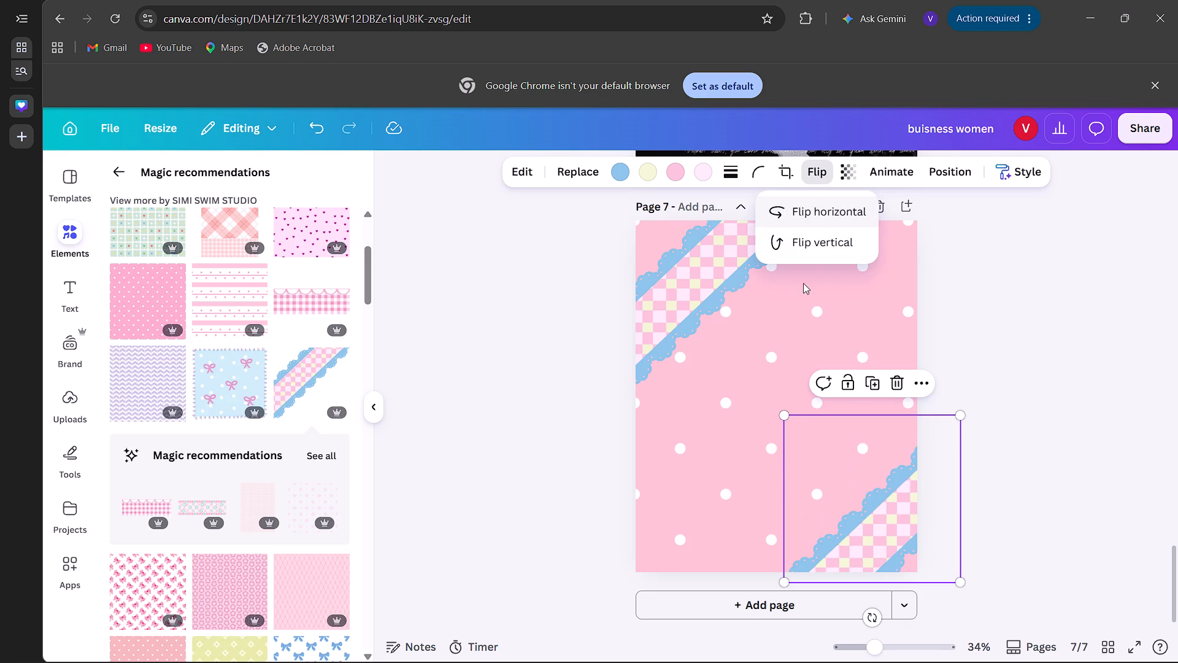
drag(864, 521, 836, 523)
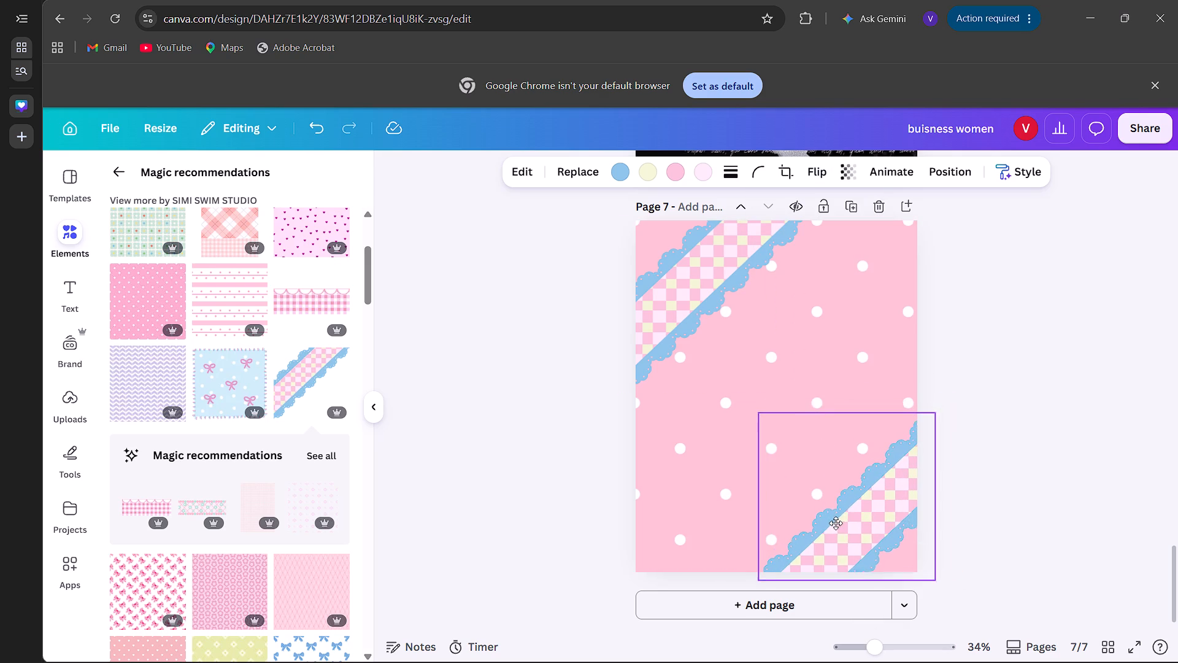
drag(836, 523, 830, 524)
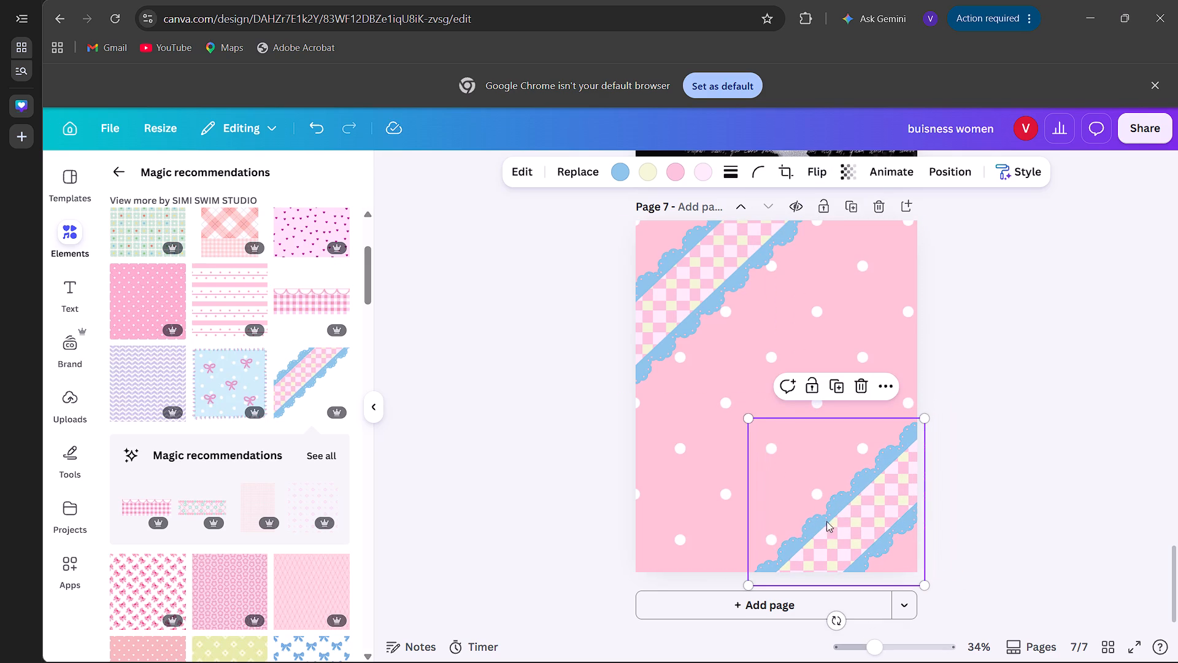
Shrink the lower-right checkered ribbon to about 391 × 369, keeping it in the page's corner.
drag(746, 417, 813, 495)
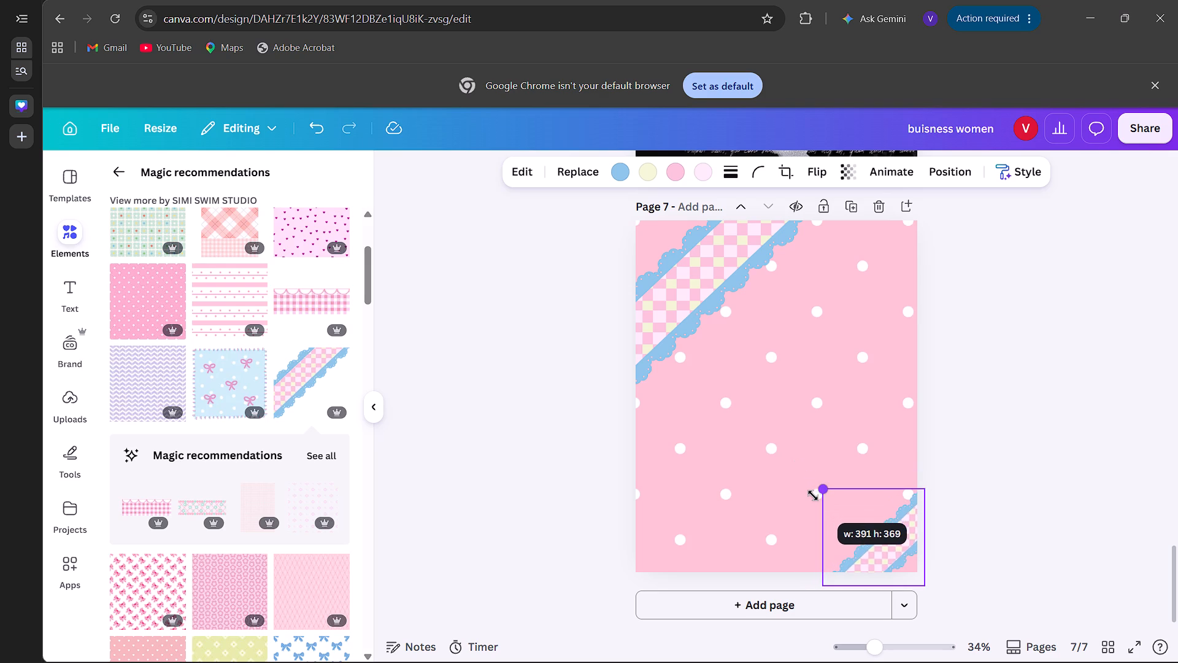
drag(813, 495, 812, 495)
Shrink the upper-left checkered ribbon to about 357 × 337, keeping it in the page's corner.
click(701, 339)
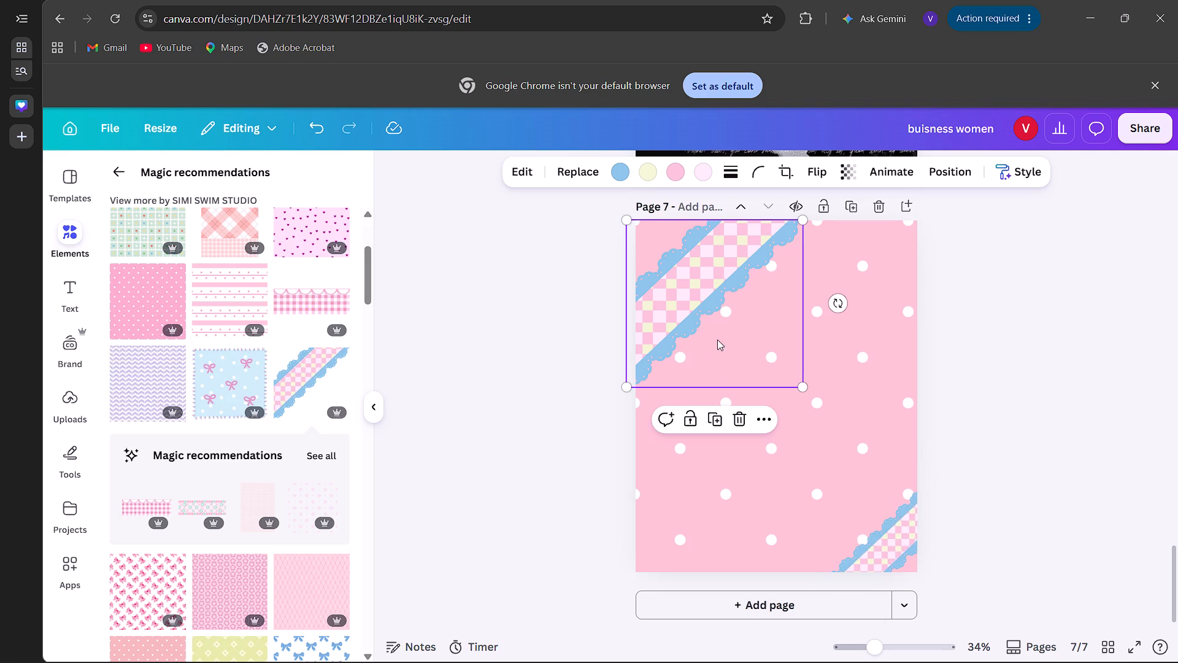
drag(804, 386, 712, 316)
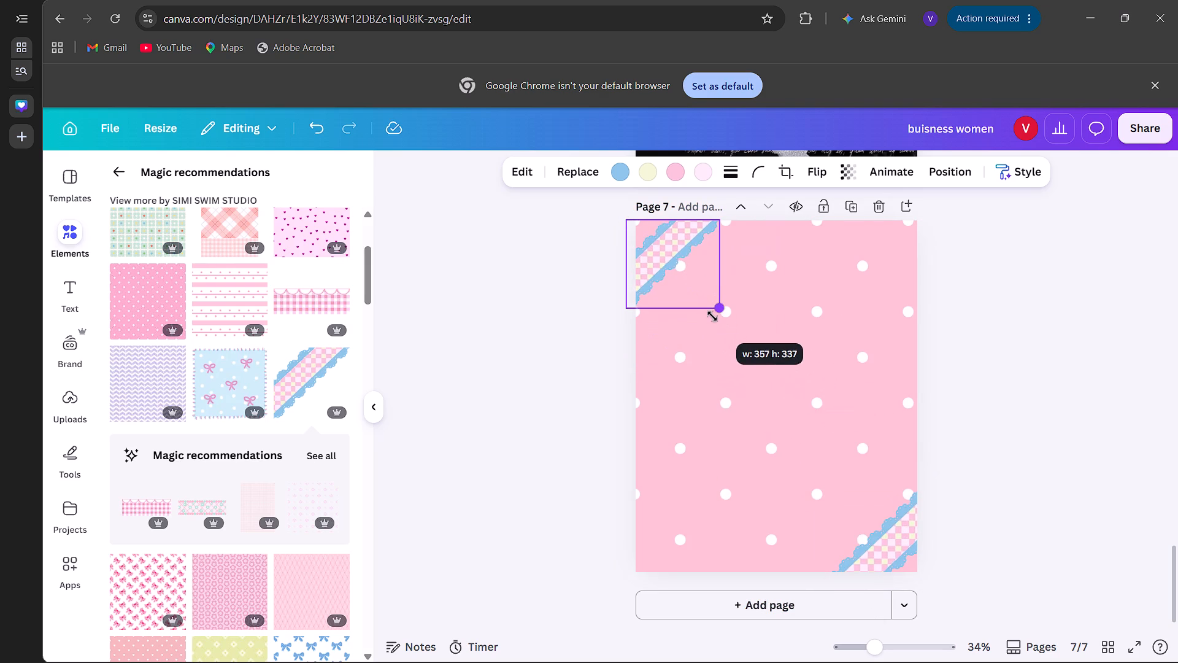
drag(712, 316, 716, 322)
click(474, 483)
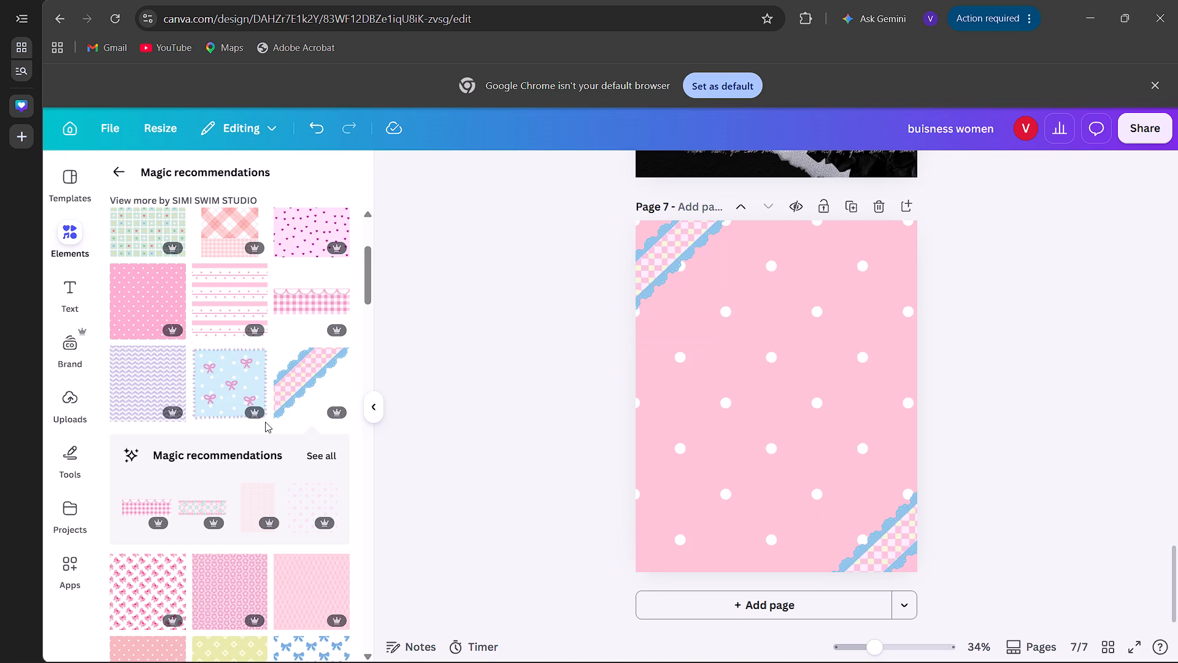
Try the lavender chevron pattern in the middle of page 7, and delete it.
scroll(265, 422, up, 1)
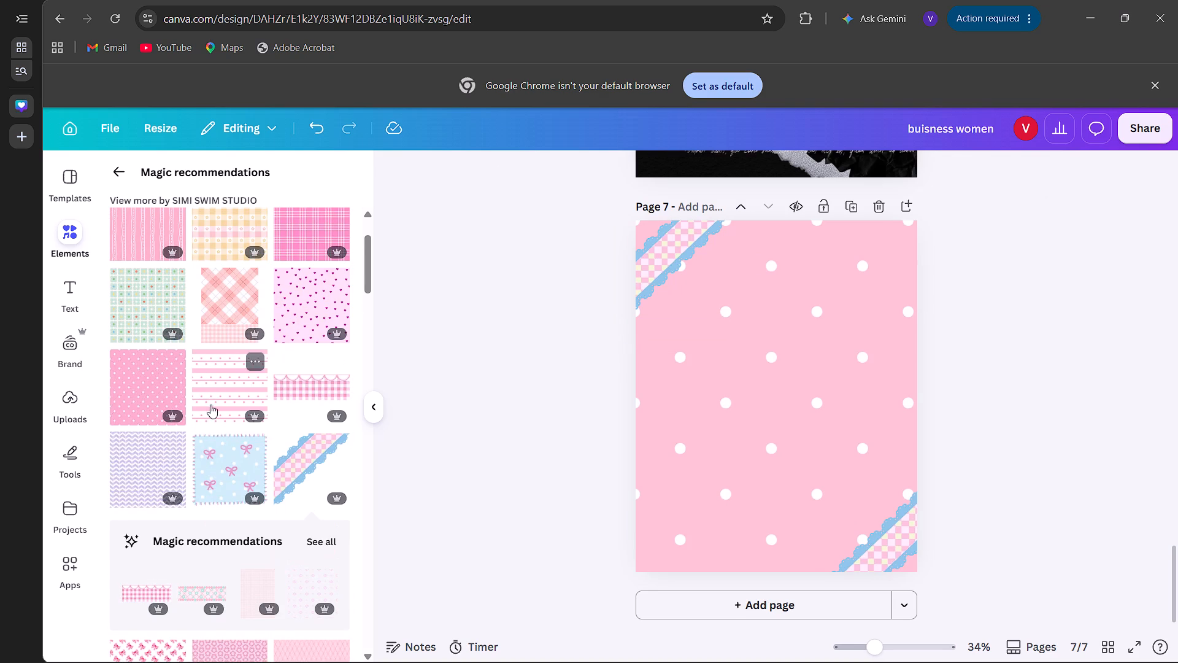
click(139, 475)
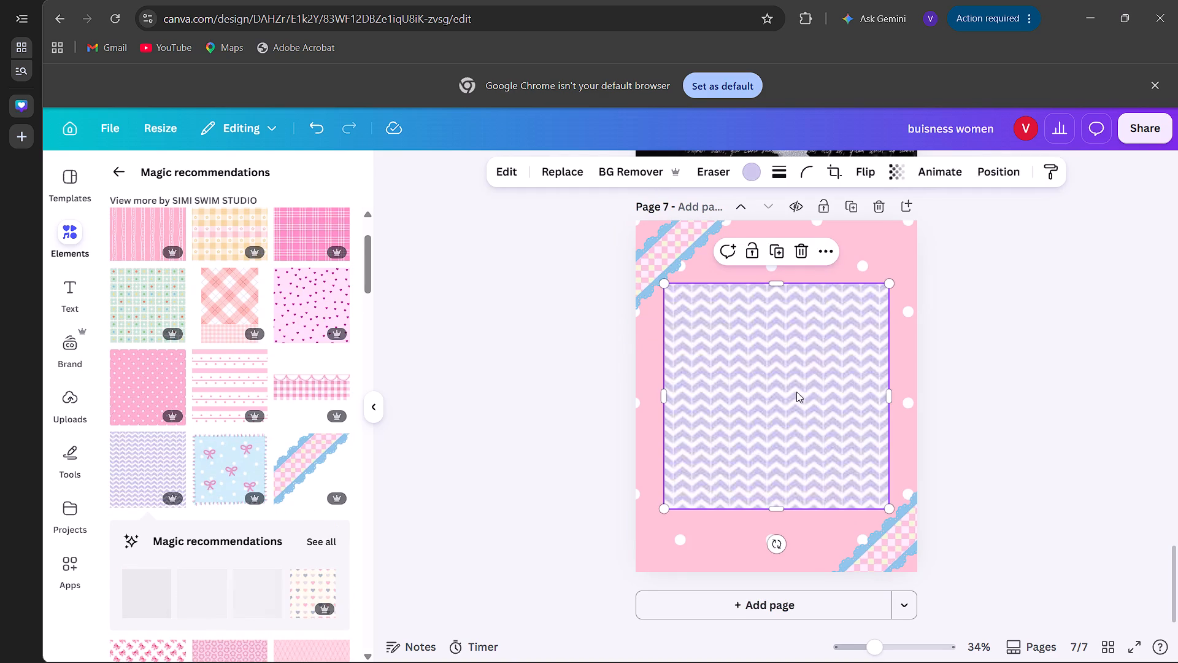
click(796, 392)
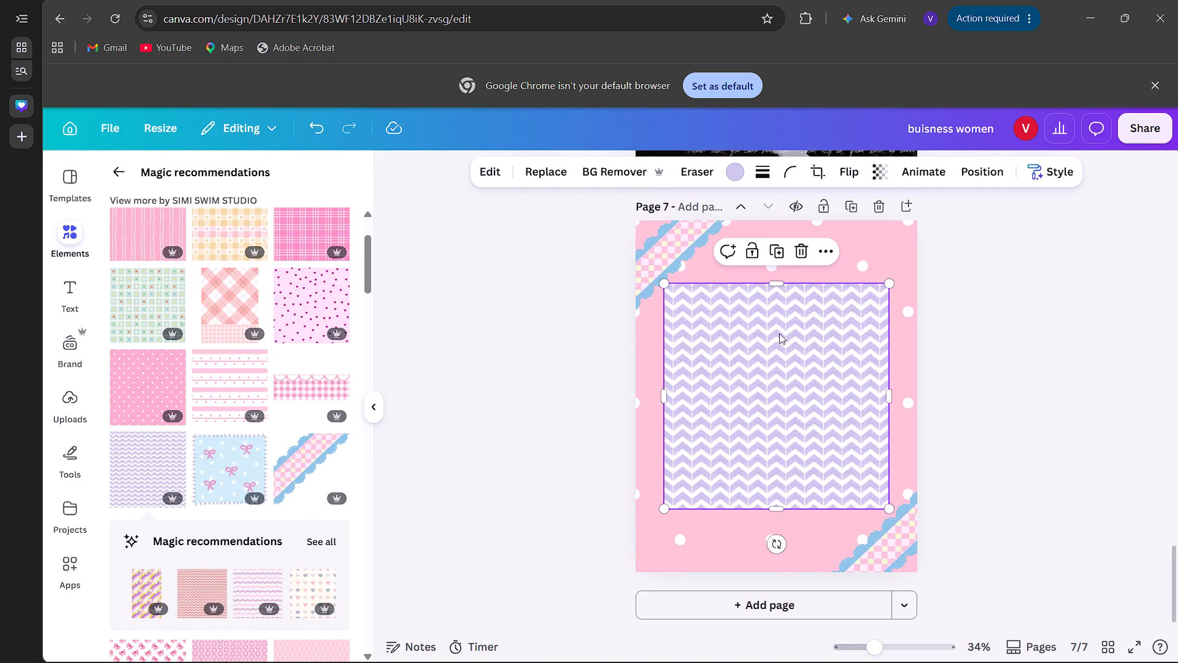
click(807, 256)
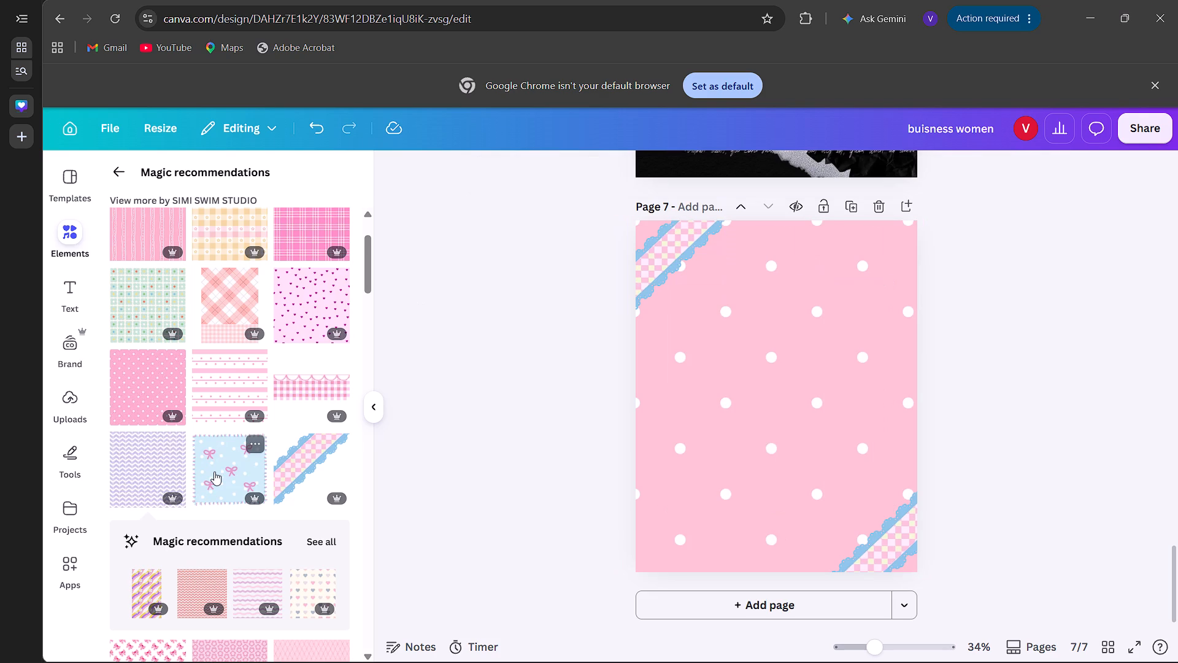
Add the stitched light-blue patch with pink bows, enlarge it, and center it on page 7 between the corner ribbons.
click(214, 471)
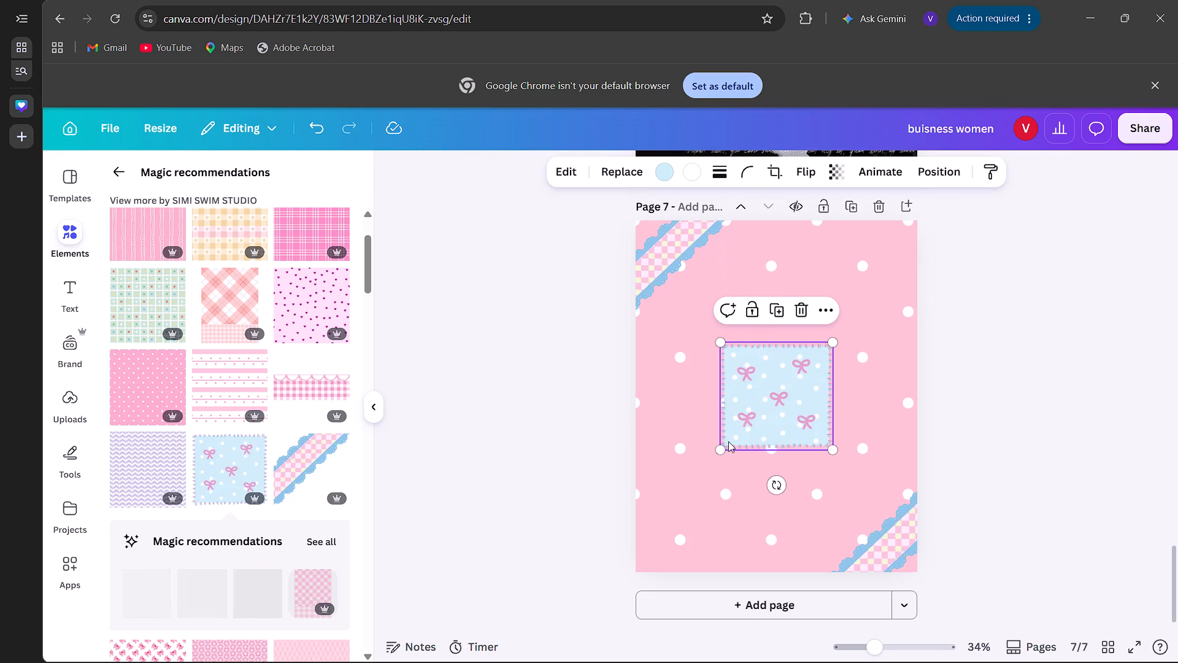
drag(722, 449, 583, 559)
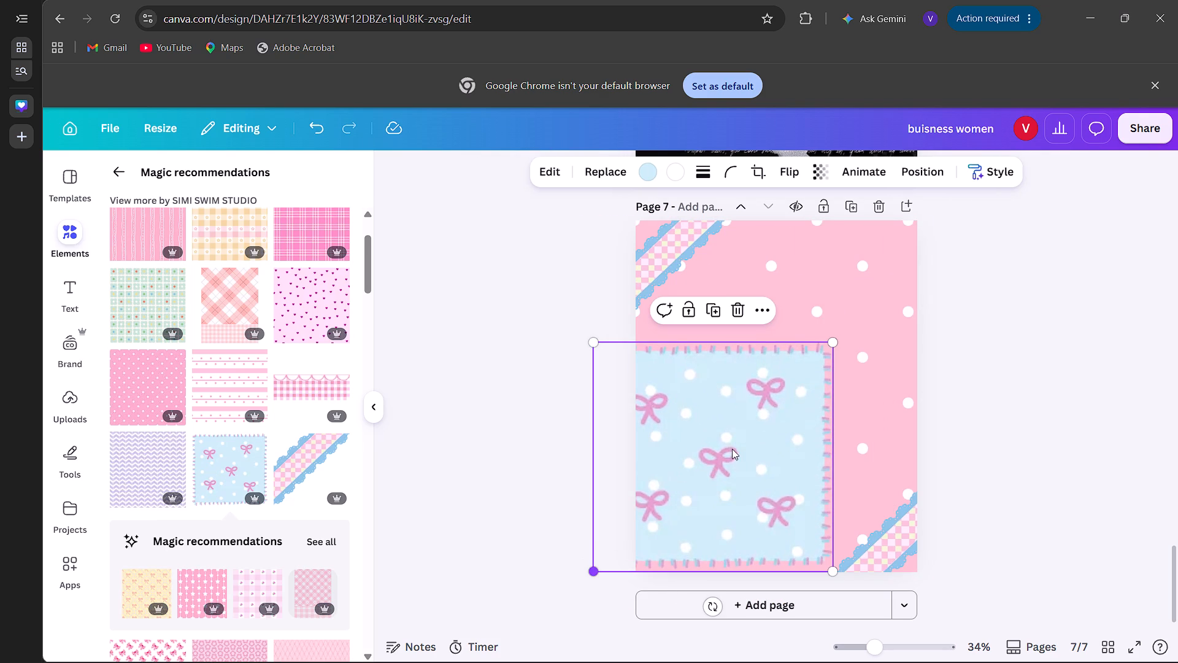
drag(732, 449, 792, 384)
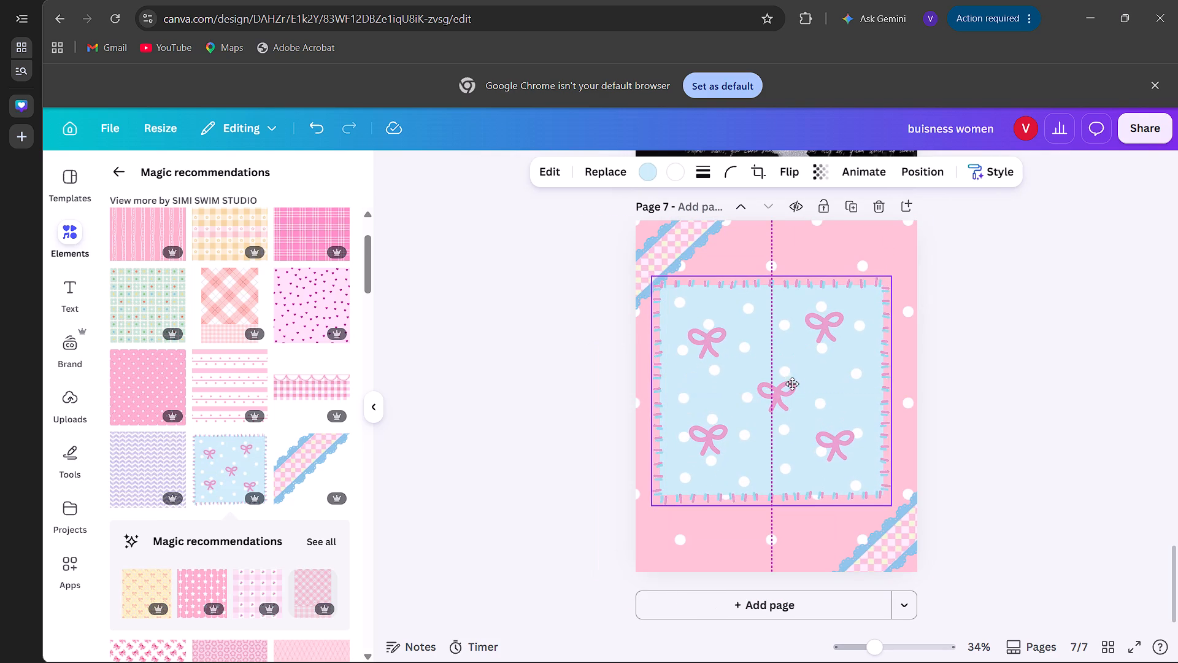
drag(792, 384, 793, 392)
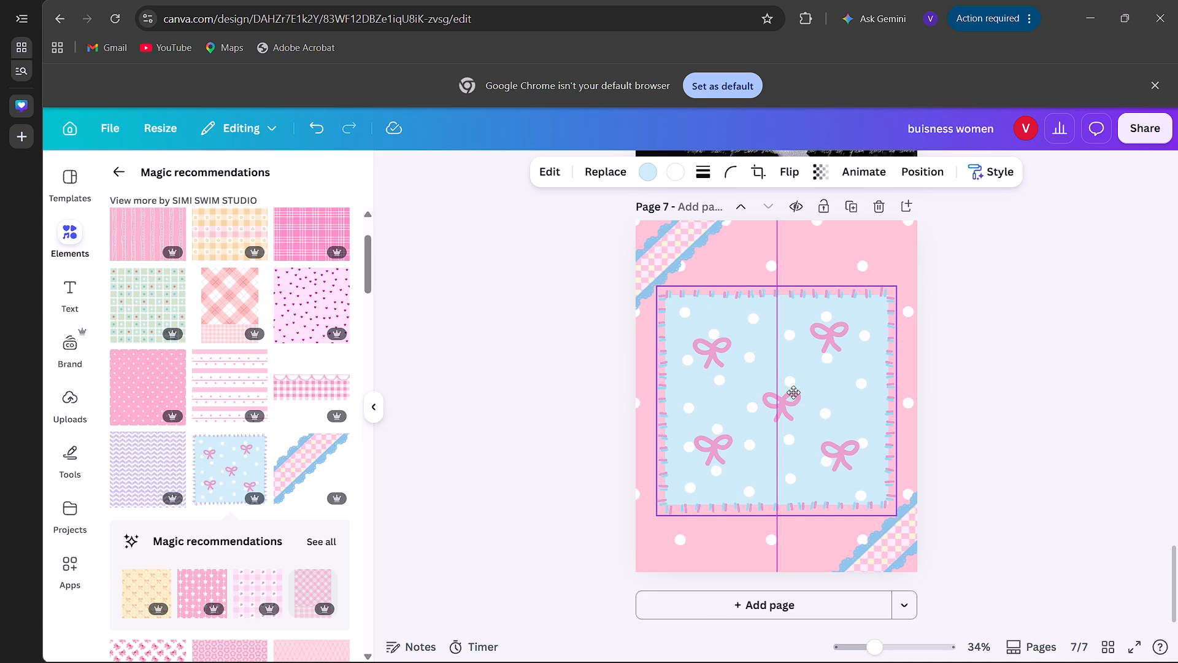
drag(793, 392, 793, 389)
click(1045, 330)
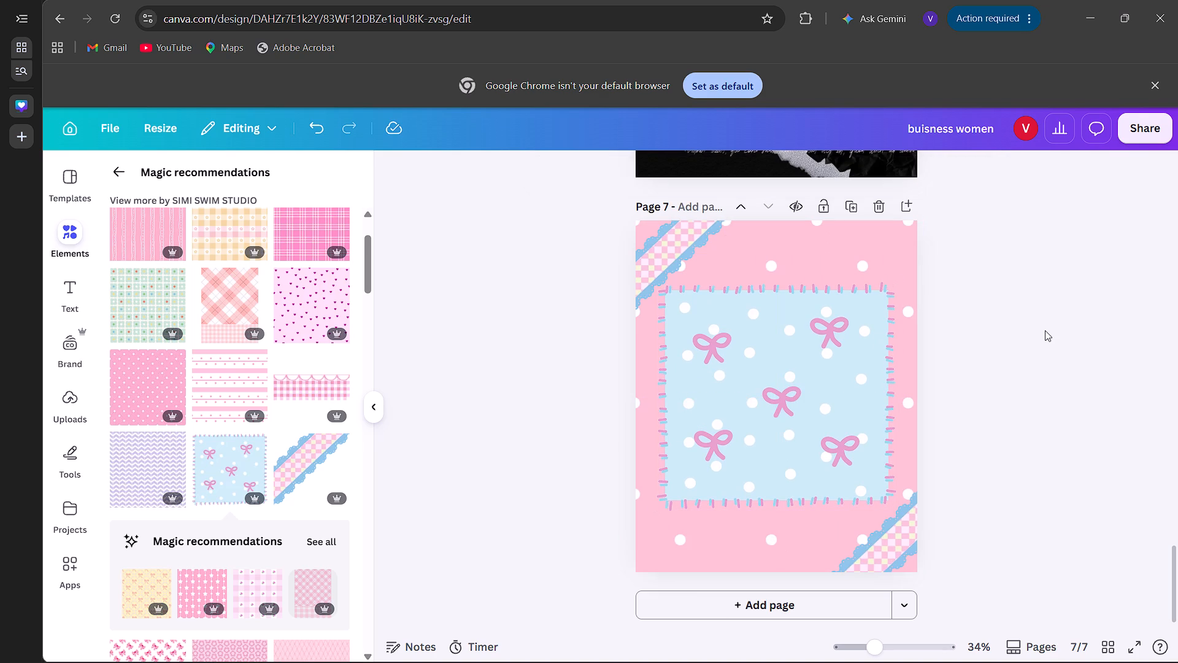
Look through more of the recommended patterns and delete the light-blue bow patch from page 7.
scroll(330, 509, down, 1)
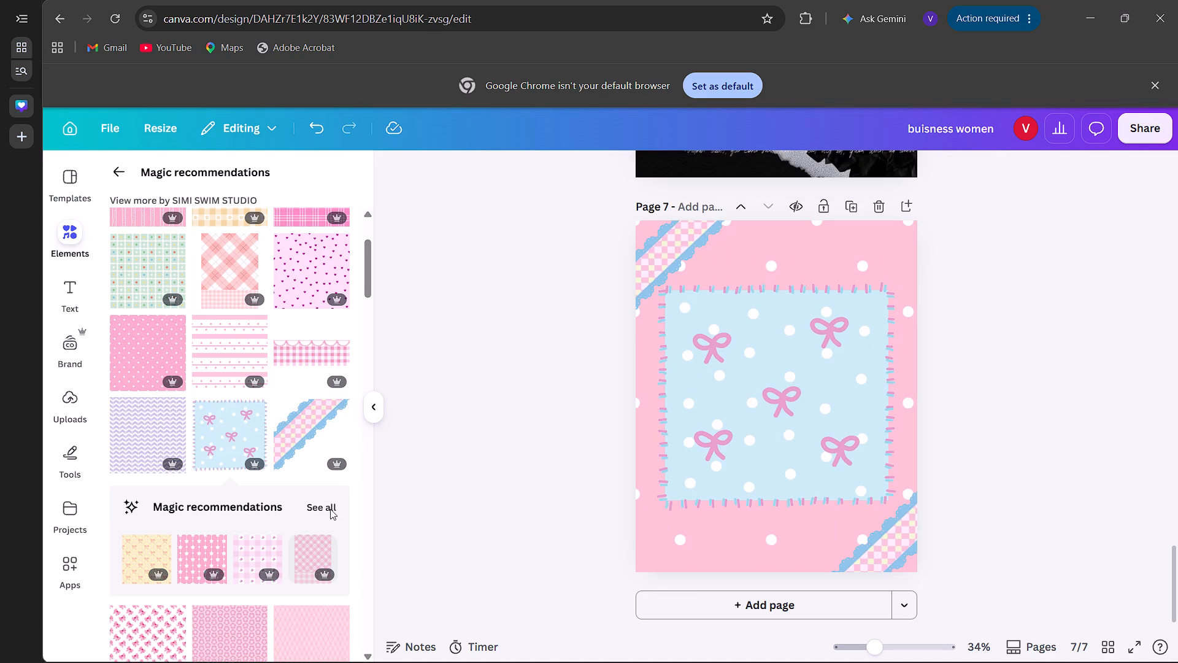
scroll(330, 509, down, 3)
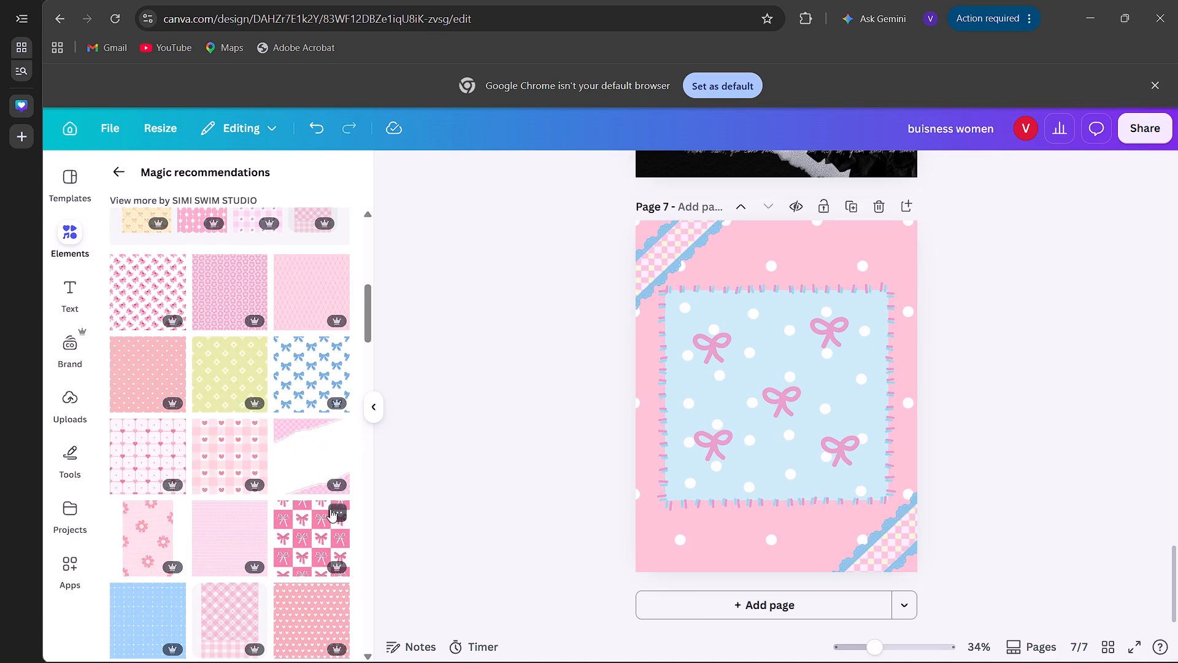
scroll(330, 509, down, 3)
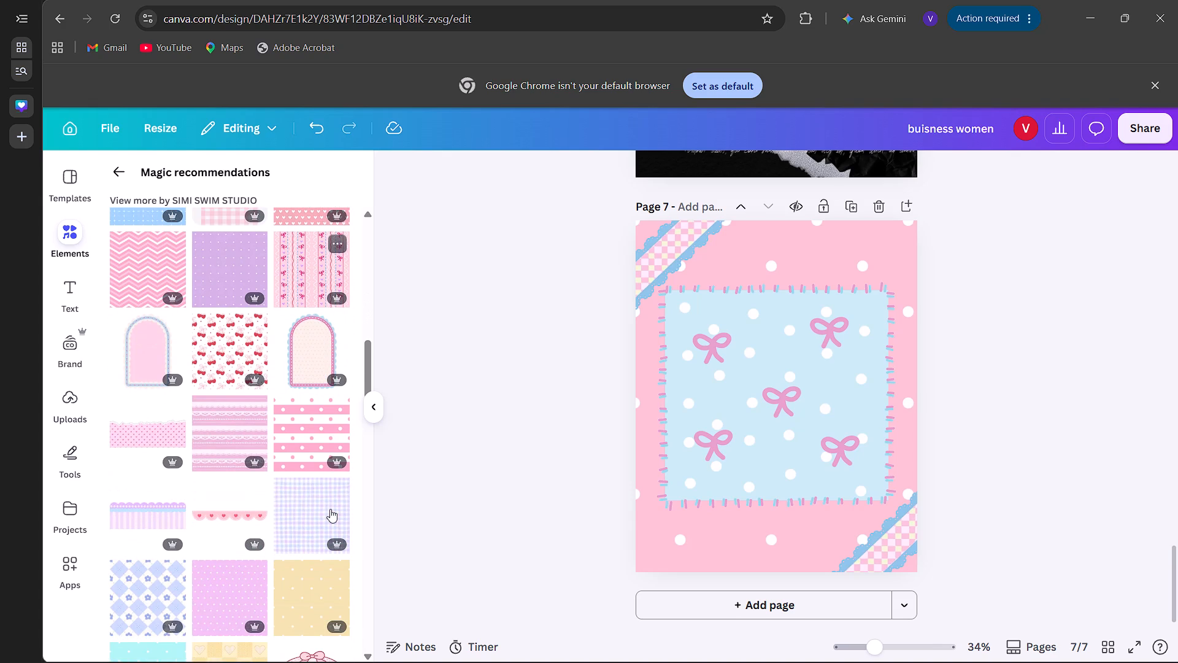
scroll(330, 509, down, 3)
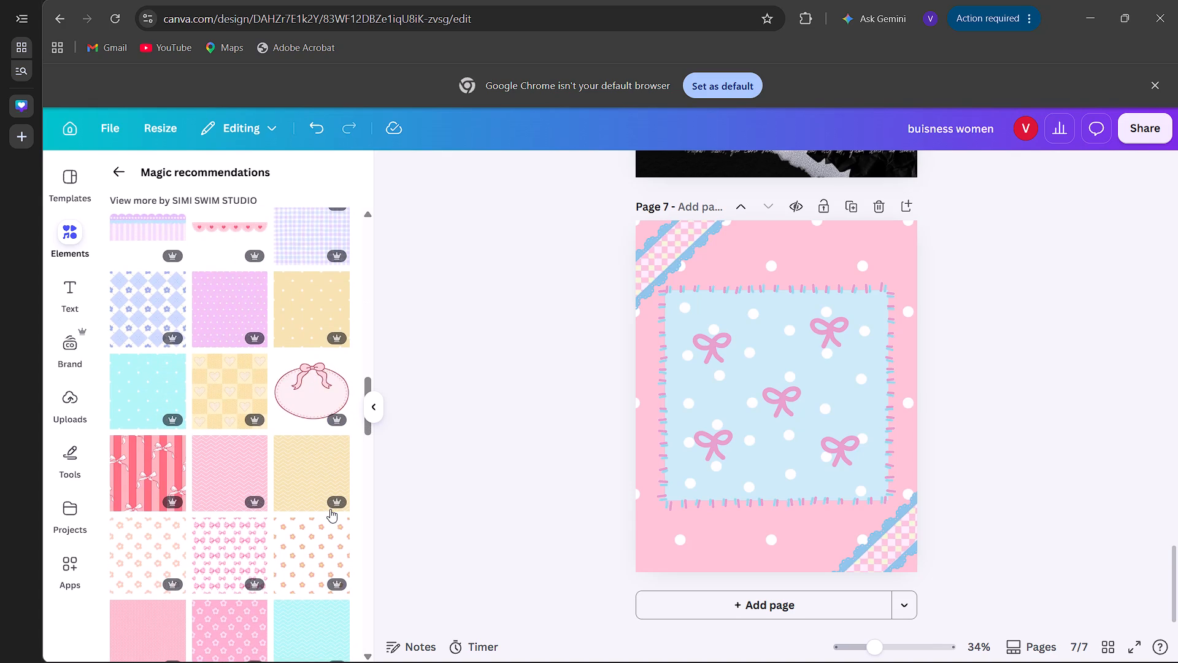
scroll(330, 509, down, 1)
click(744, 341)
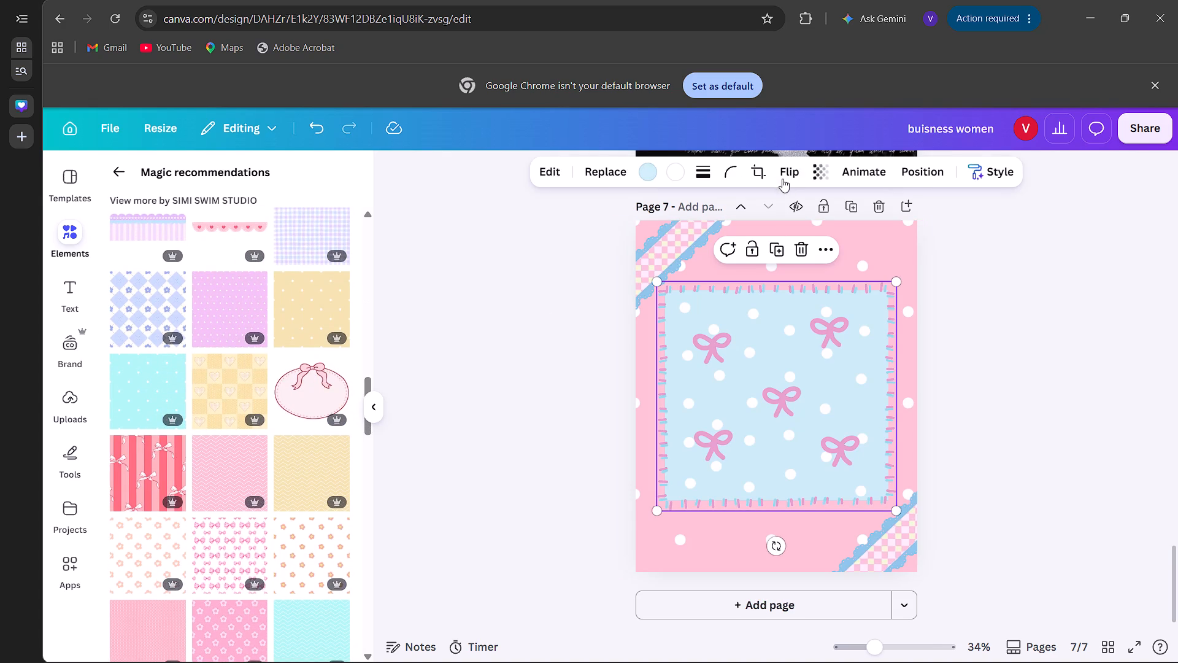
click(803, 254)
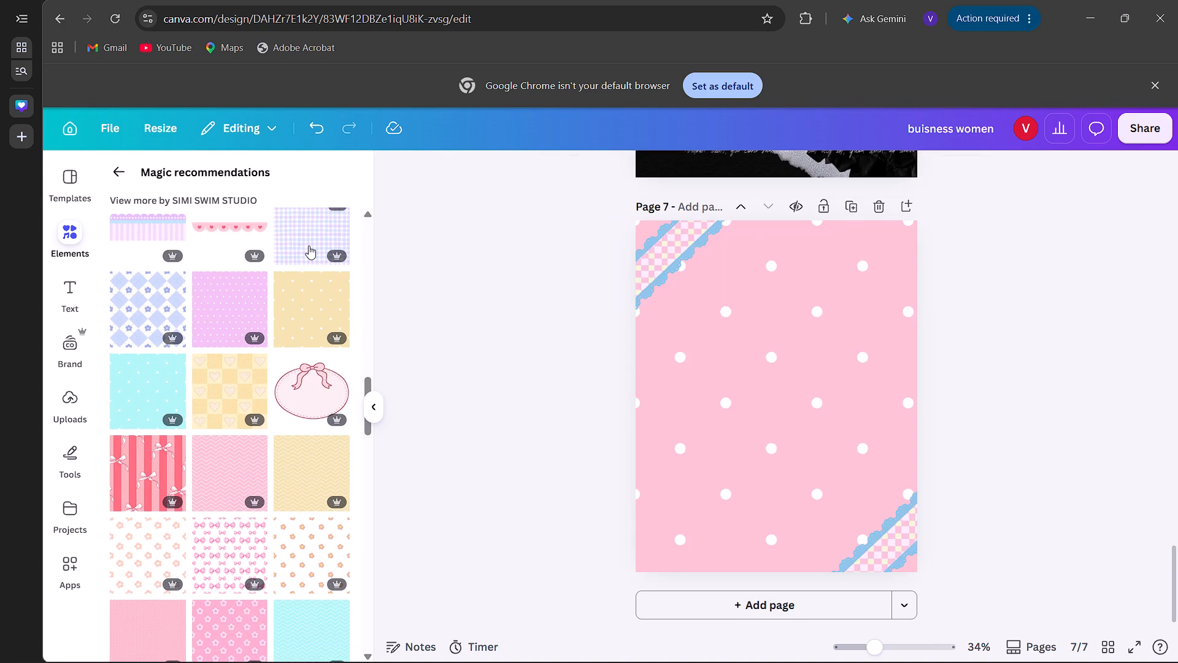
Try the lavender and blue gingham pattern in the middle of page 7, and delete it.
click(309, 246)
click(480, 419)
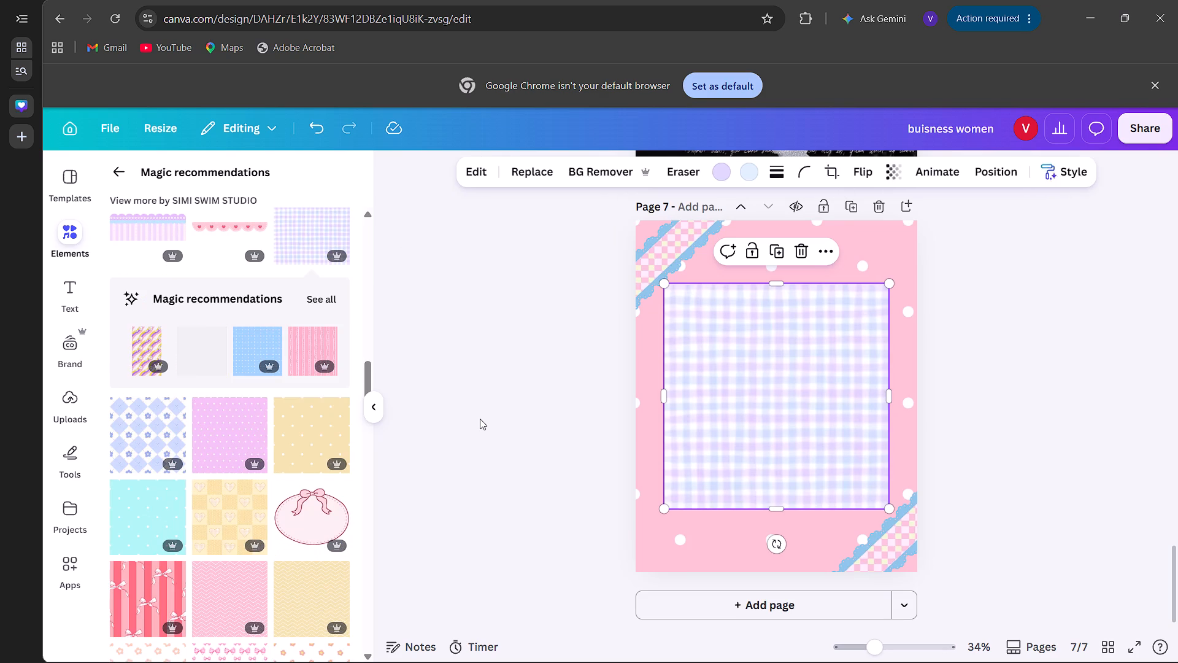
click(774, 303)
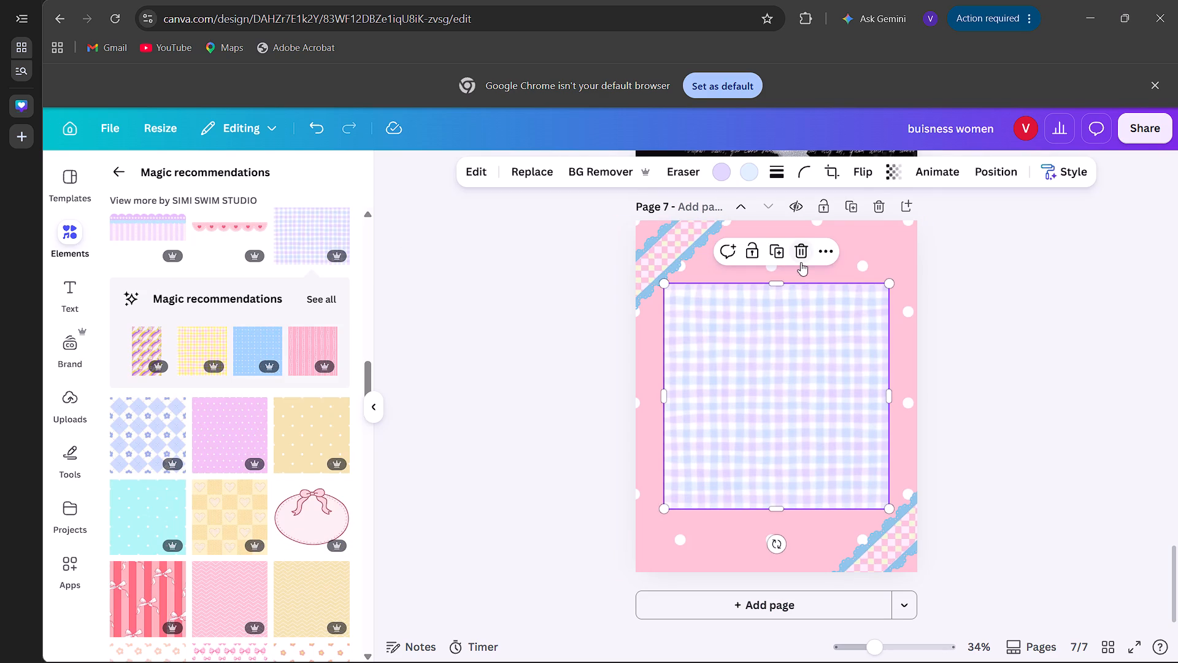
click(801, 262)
Add the bright pink plaid pattern from the Magic recommendations to the middle of page 7.
scroll(176, 408, down, 4)
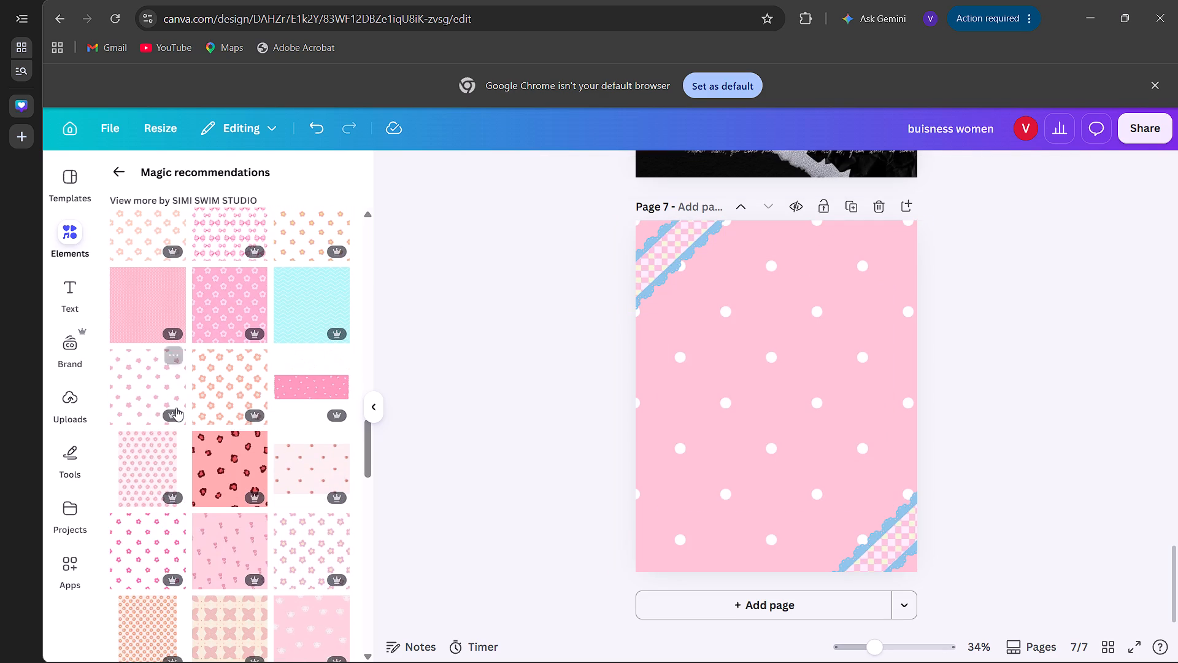
scroll(176, 408, down, 4)
scroll(176, 408, up, 4)
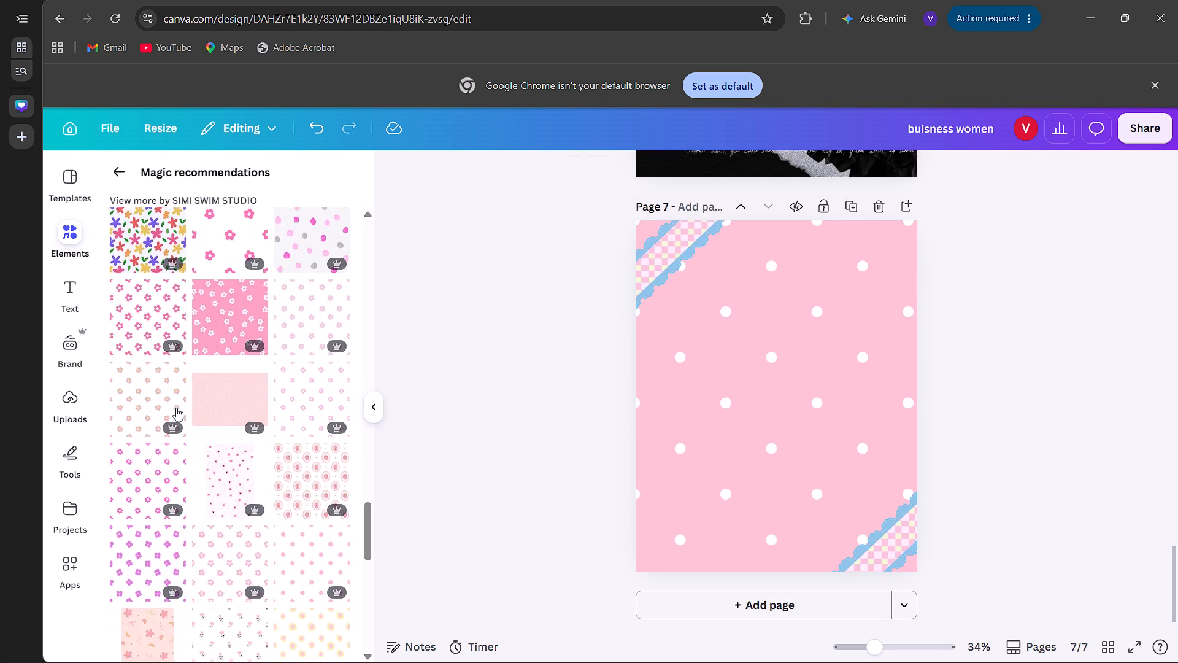
scroll(176, 408, up, 7)
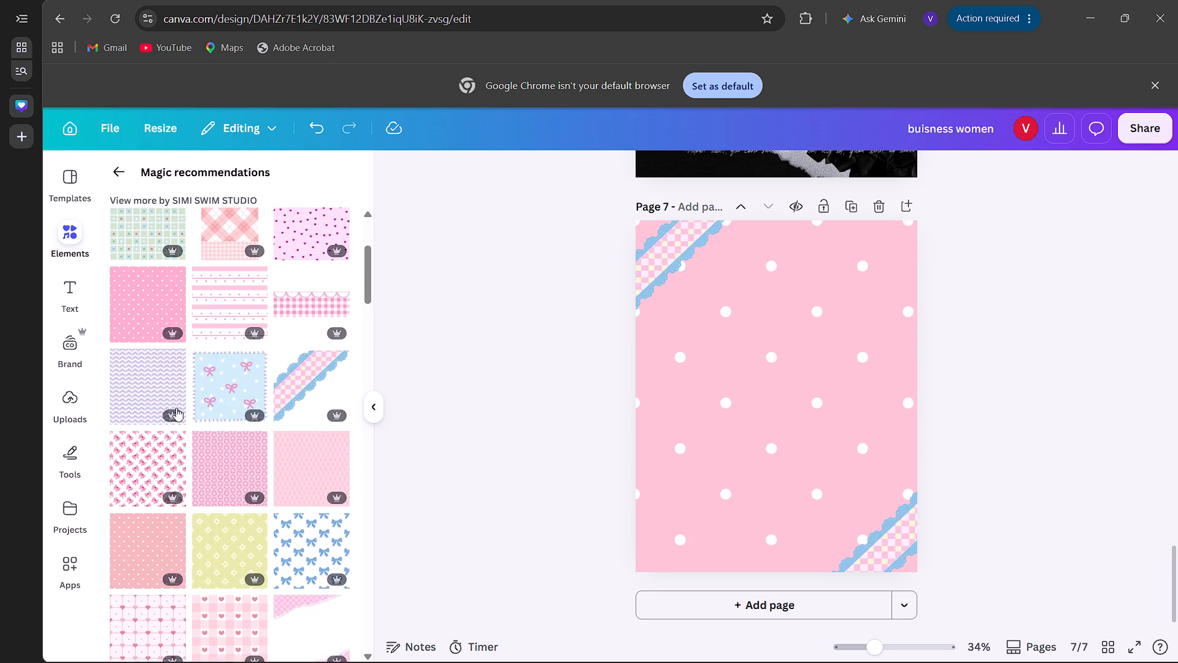
scroll(176, 408, up, 5)
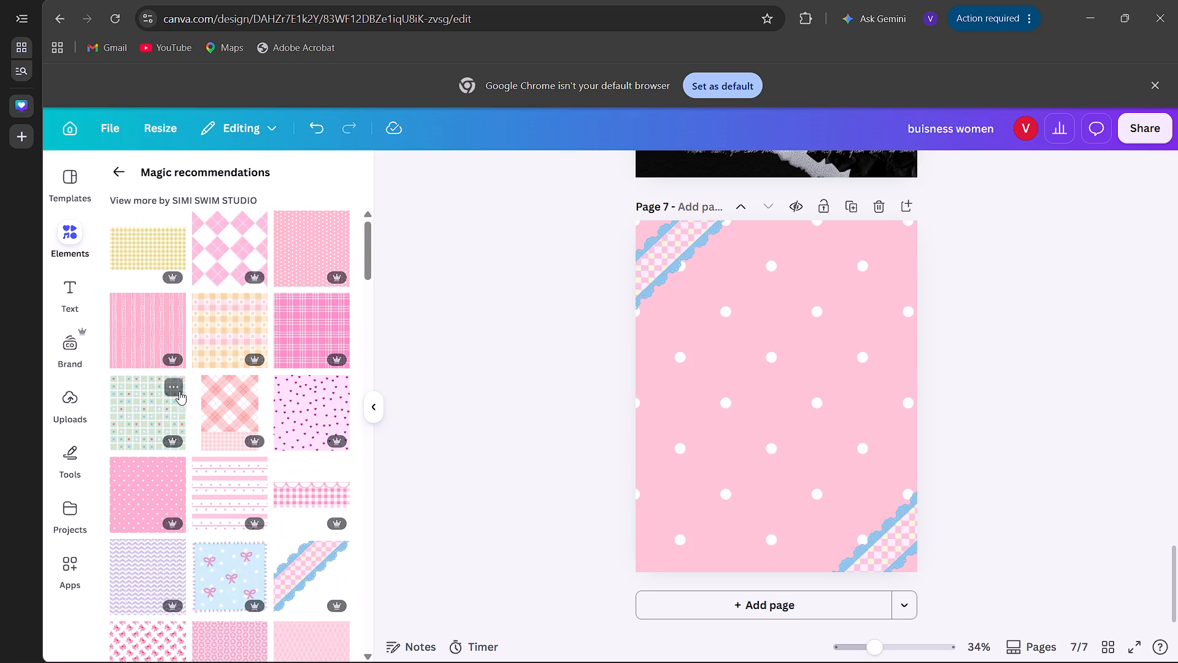
click(304, 333)
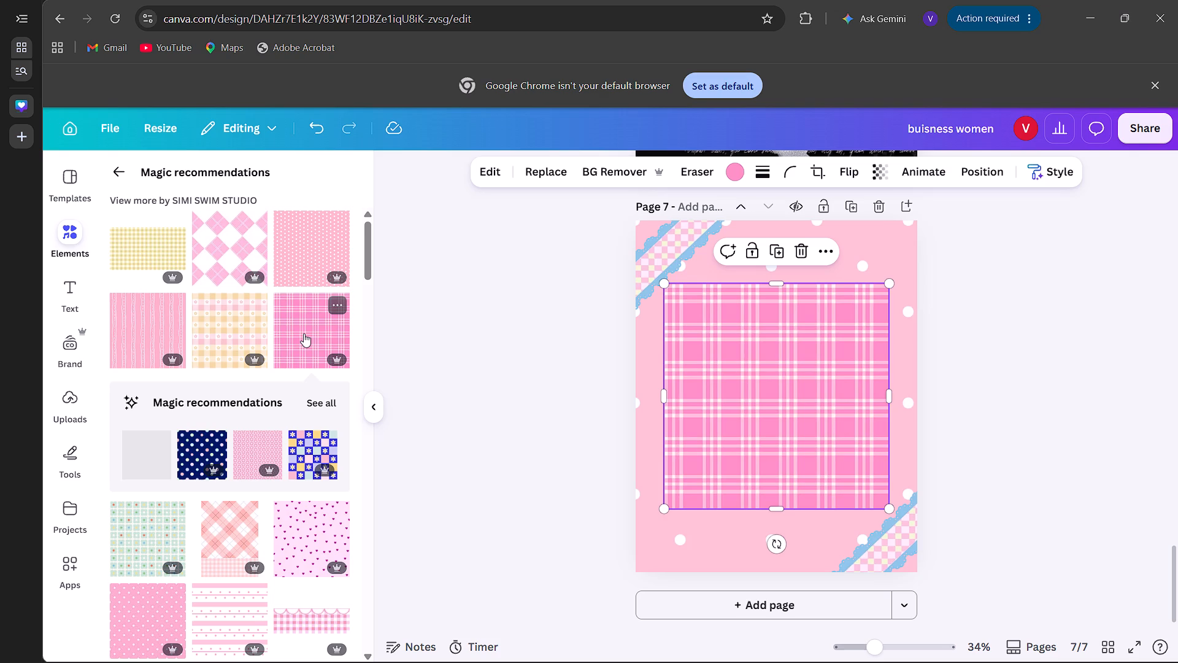
Recolour page 7's polka-dot background base with the bright pink from the plaid pattern's photo colours.
click(889, 255)
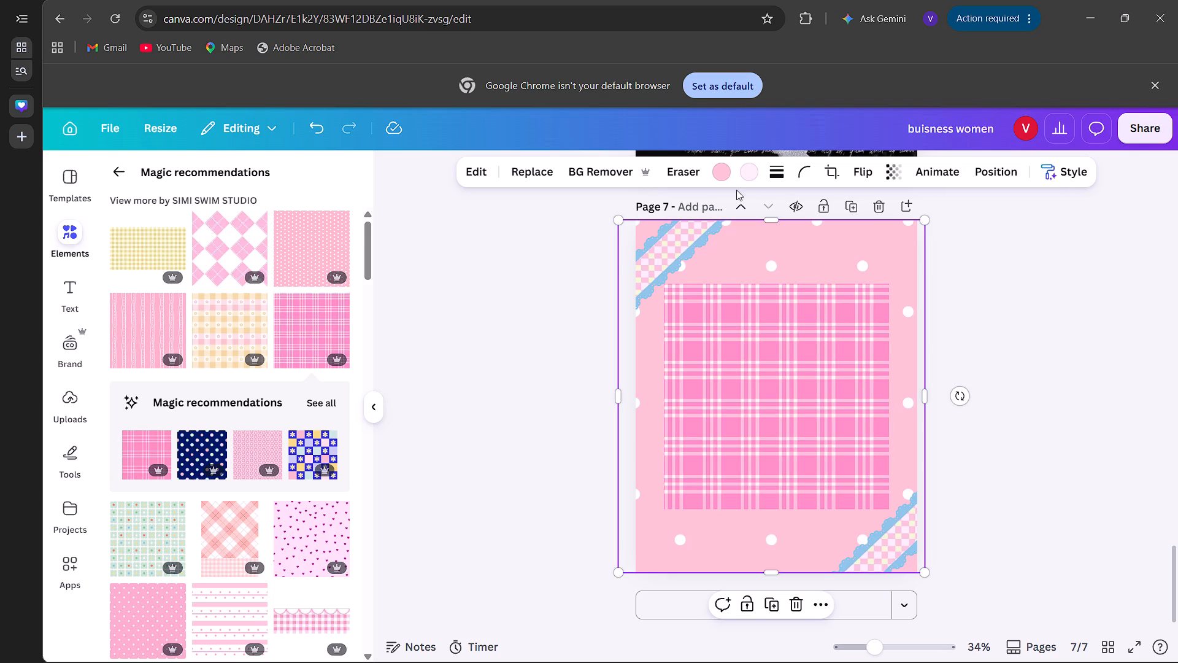
click(724, 182)
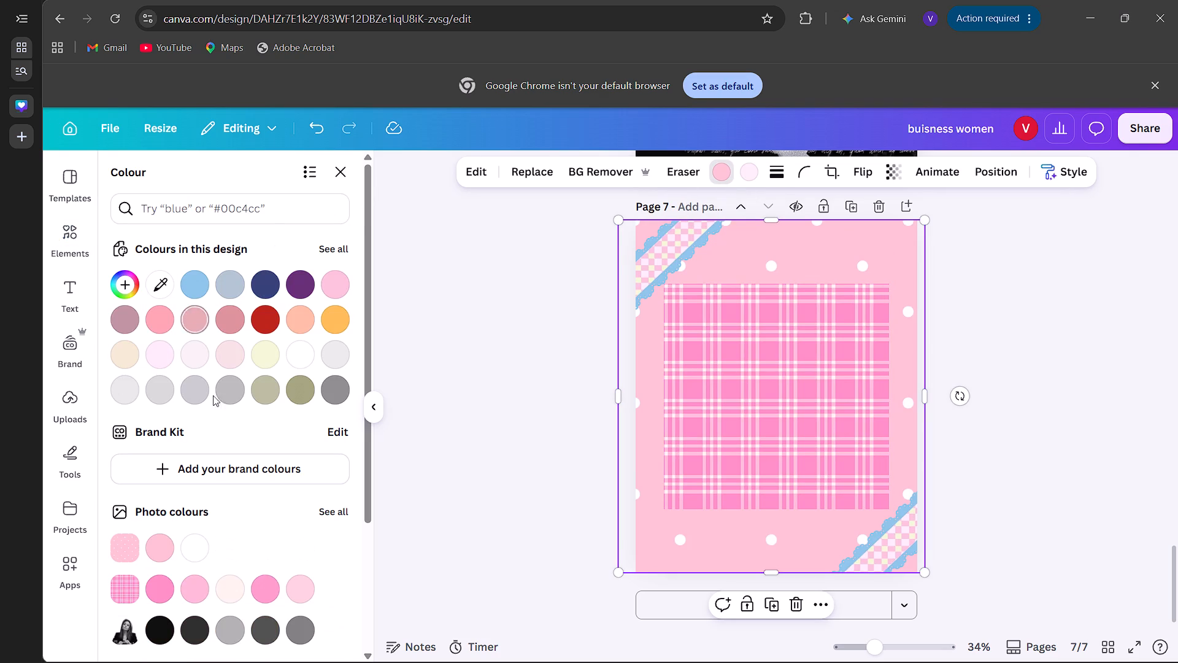
click(161, 576)
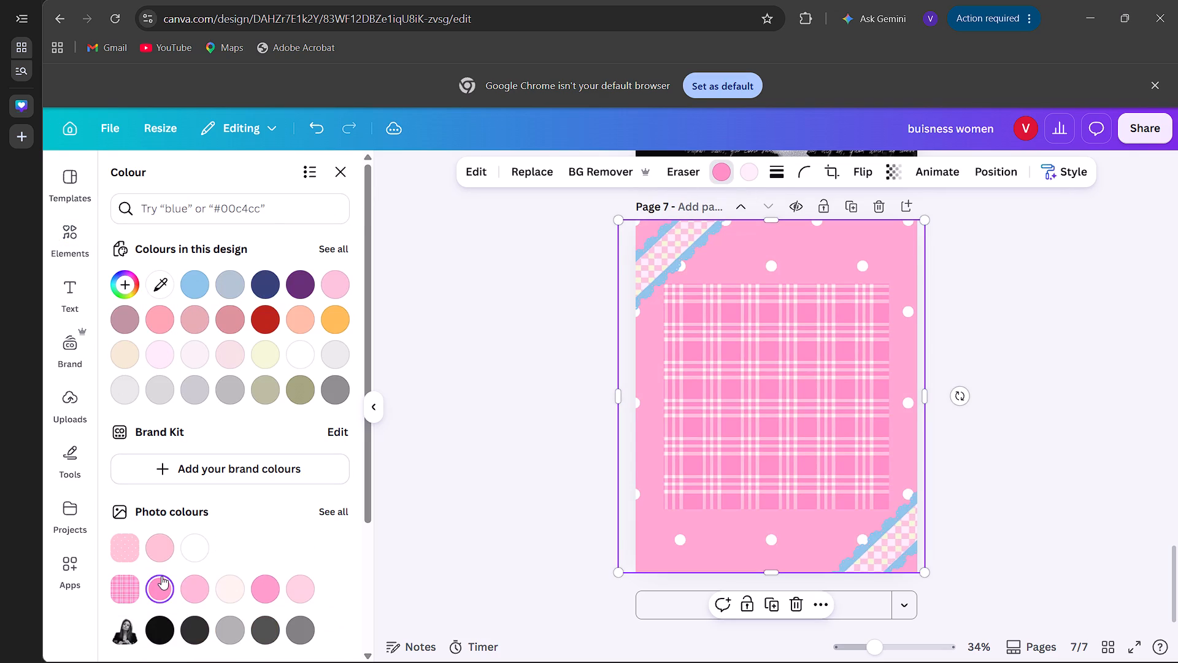
Recolour the light-pink checks of both corner ribbons on page 7 to the plaid's bright pink.
click(679, 244)
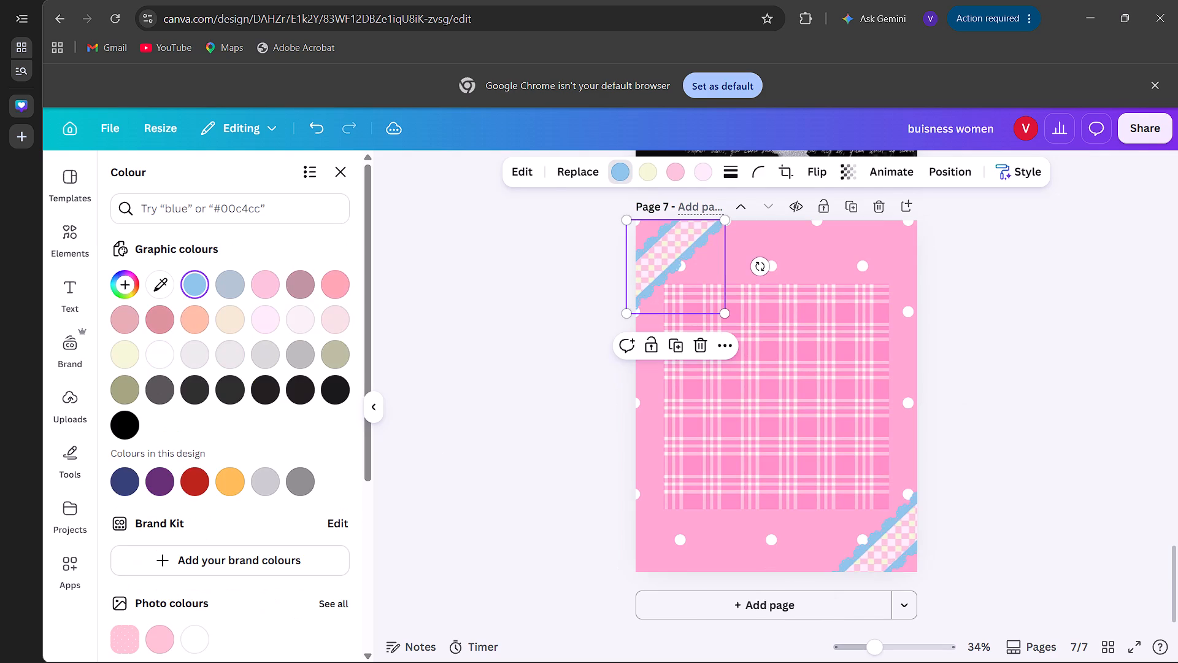
click(671, 169)
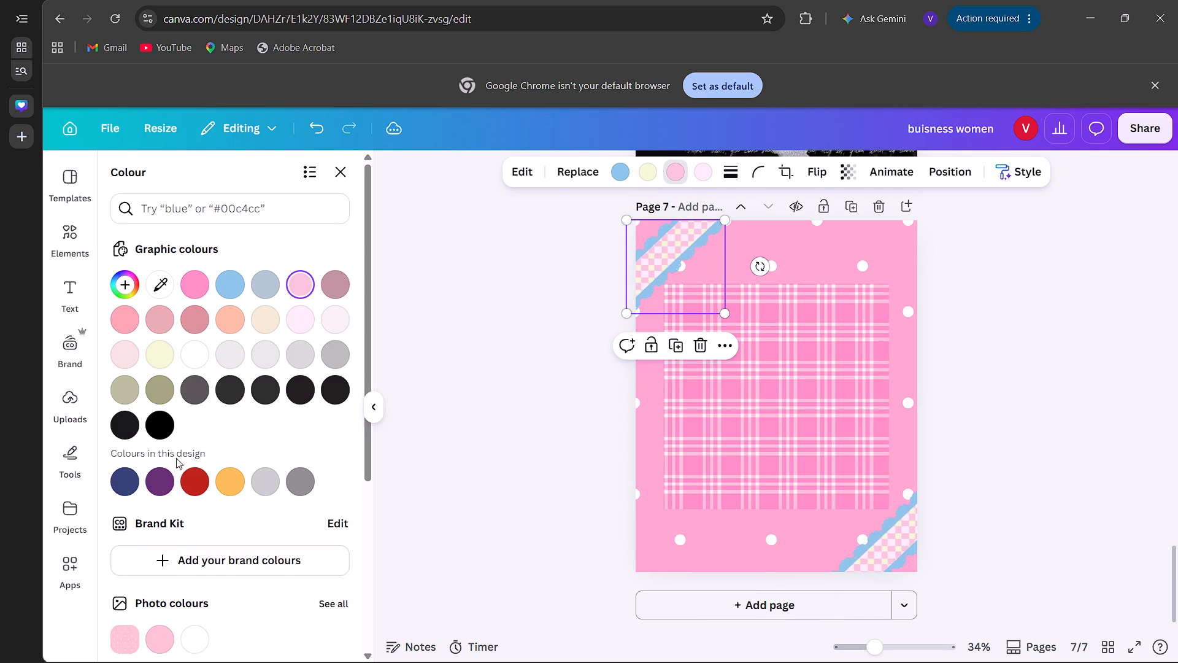
click(191, 279)
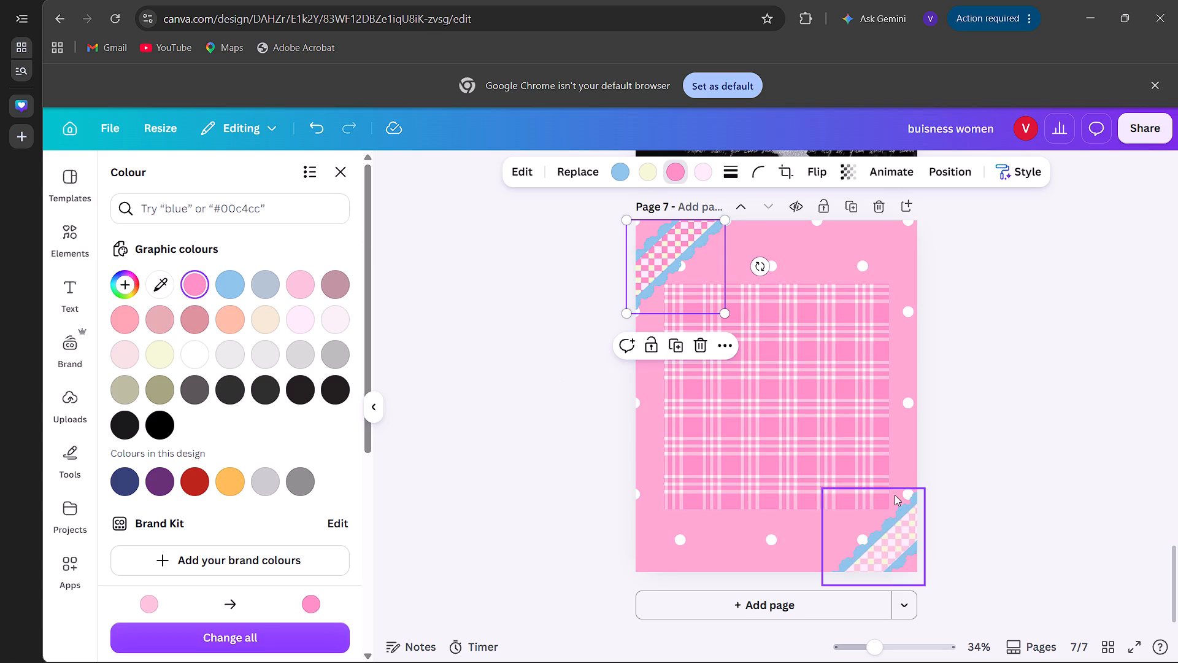
click(899, 543)
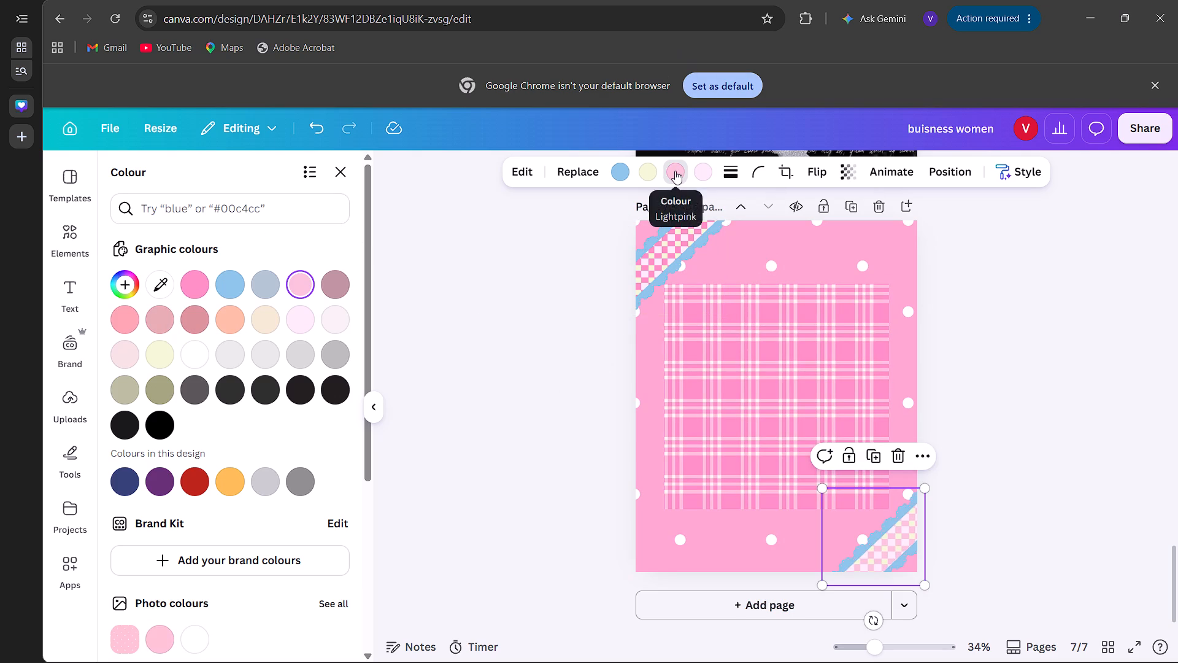
click(675, 171)
click(668, 180)
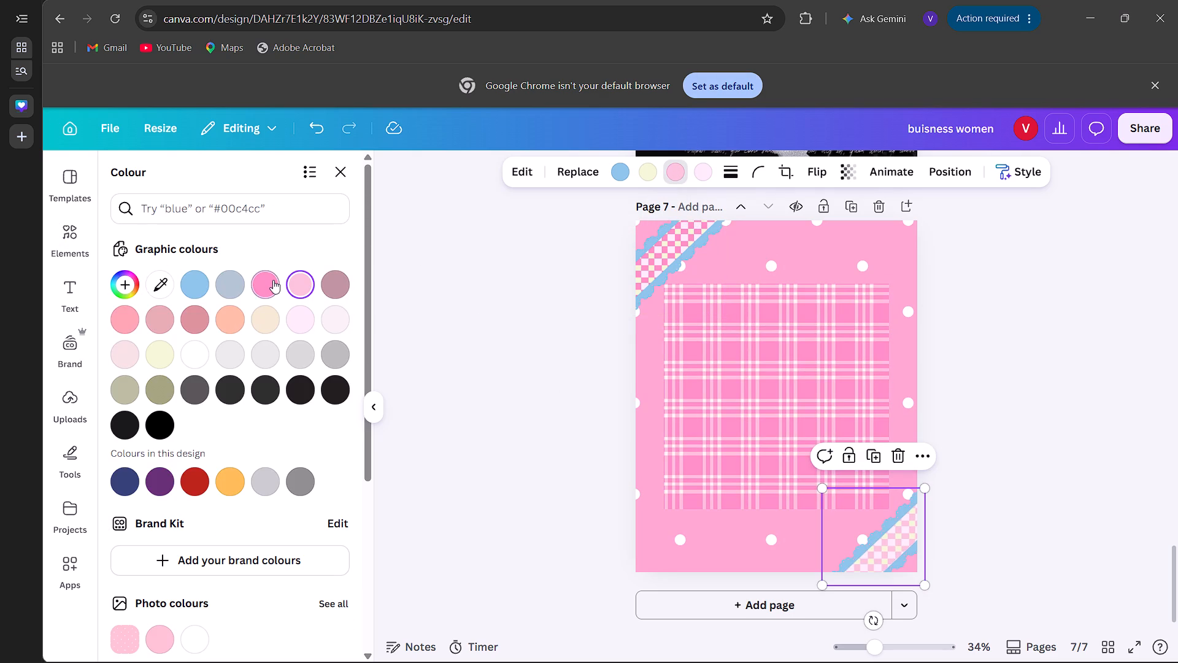
click(272, 282)
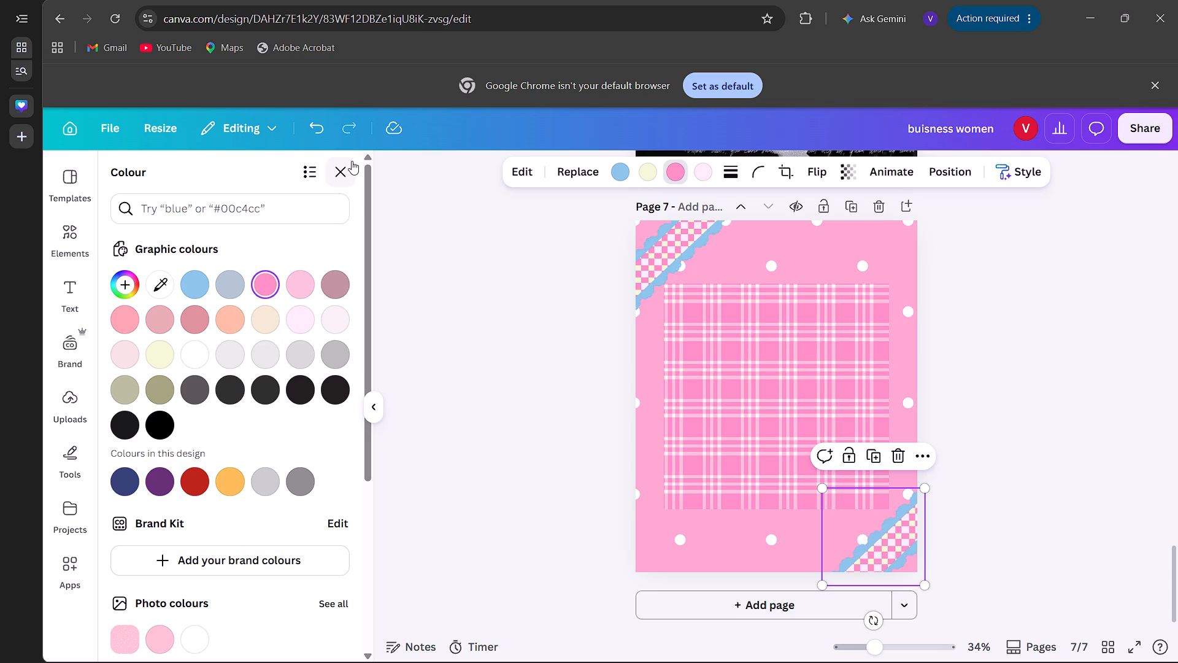
click(352, 161)
Add the cream dotted arch with pink stitching and blue scalloped edge, shrink it, and place it over the plaid's upper-right part.
scroll(248, 457, down, 8)
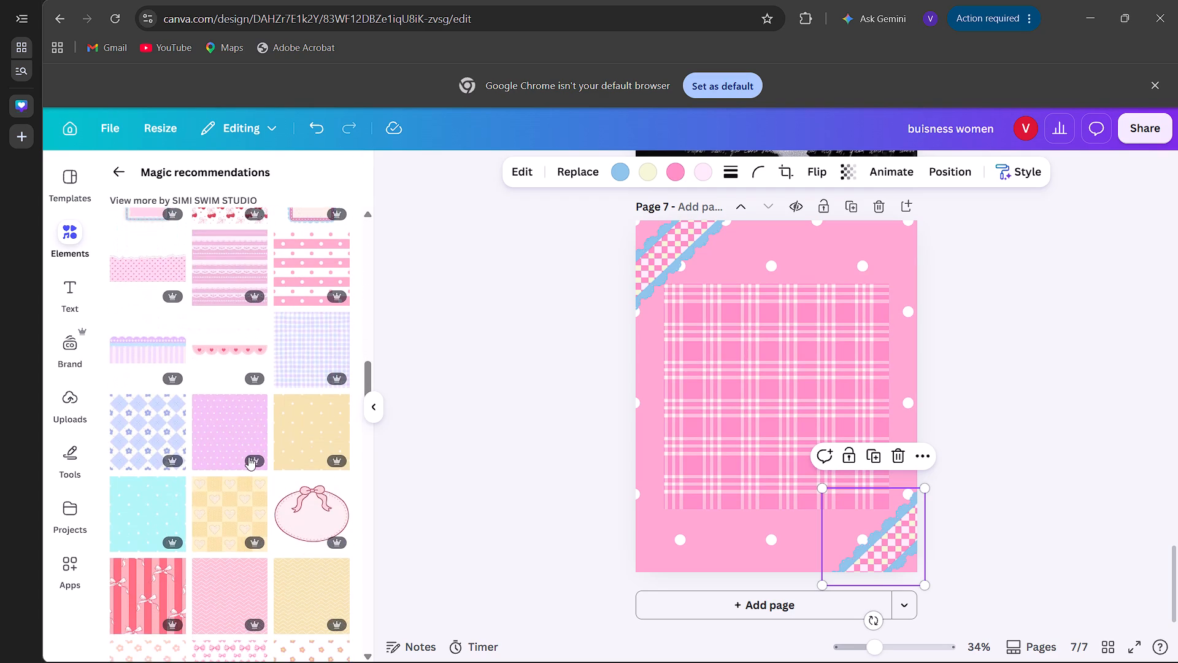
scroll(248, 457, down, 1)
scroll(248, 457, up, 1)
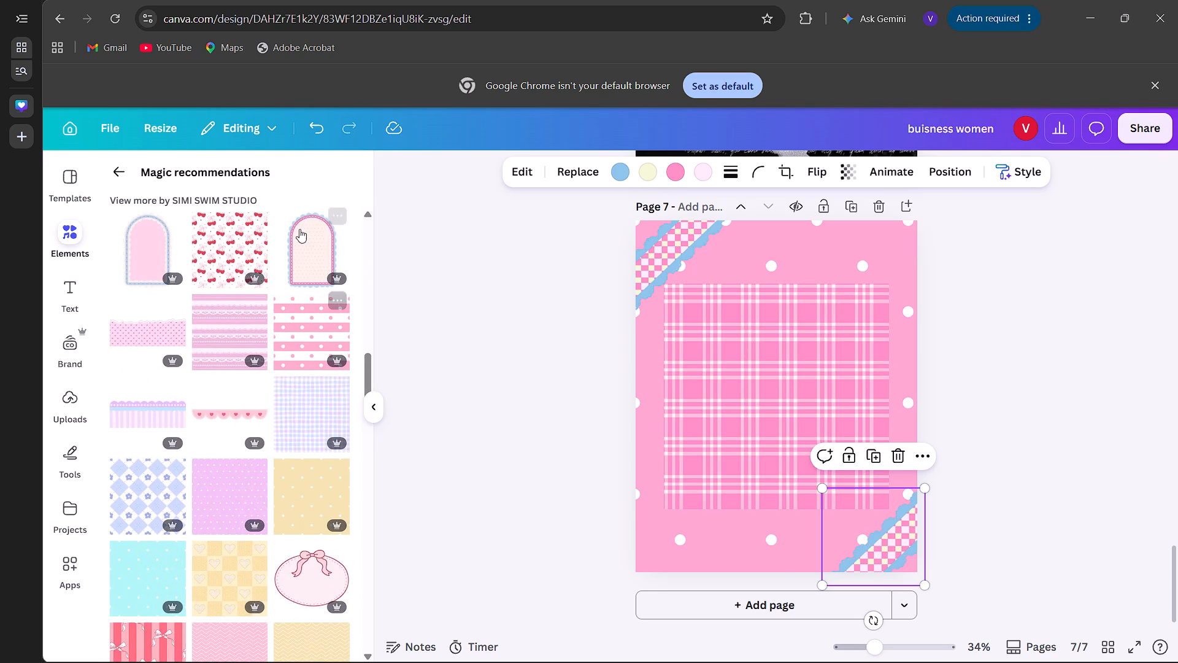
click(299, 229)
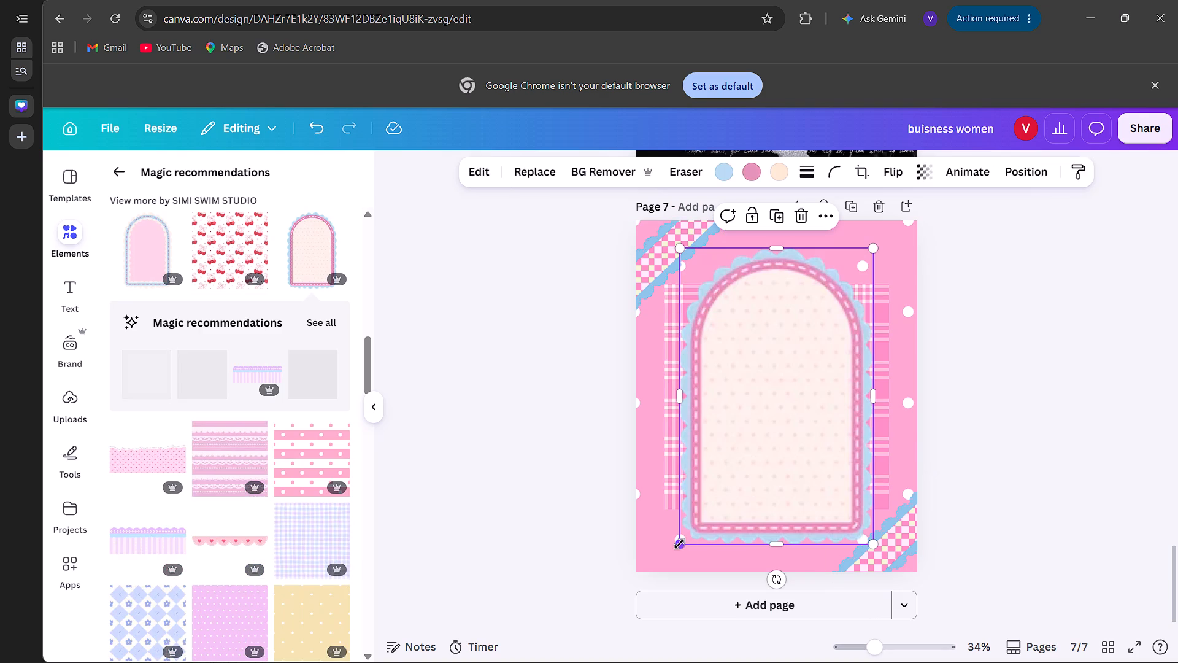
drag(679, 544, 709, 416)
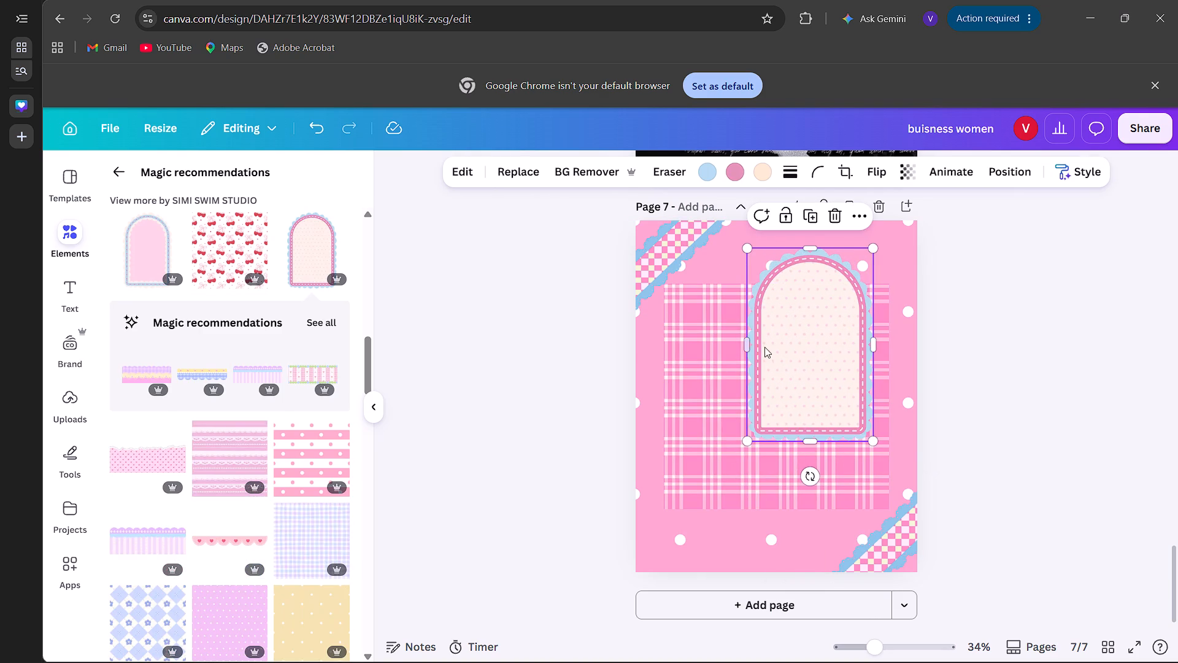
drag(764, 347, 796, 335)
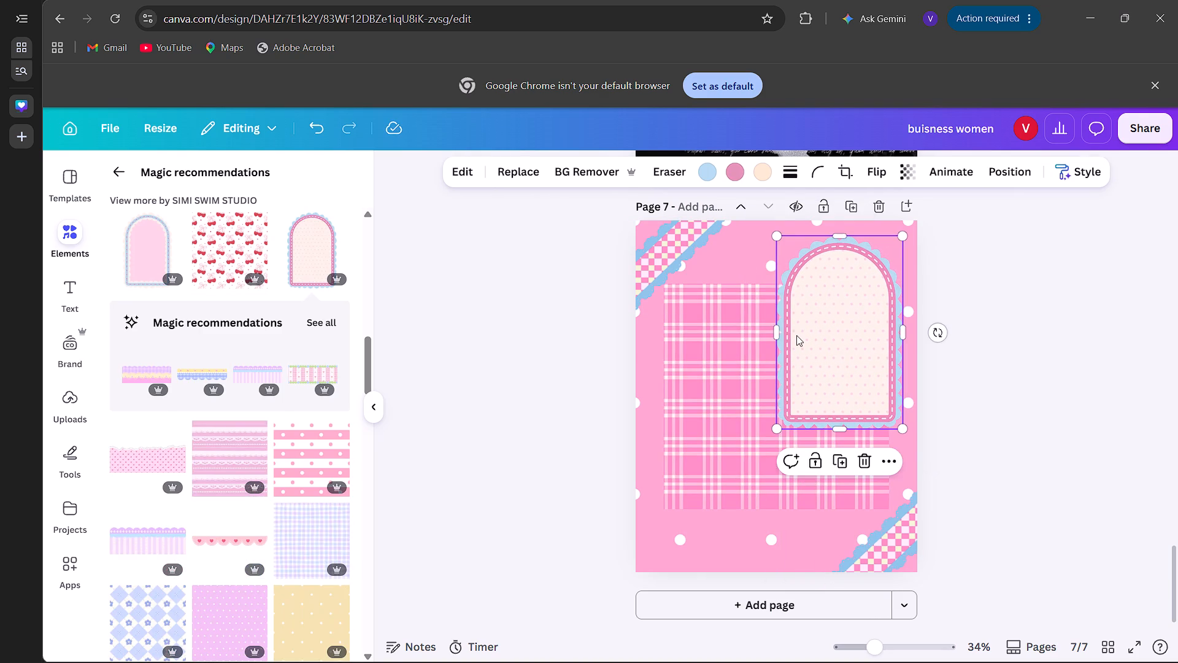
drag(825, 307, 796, 298)
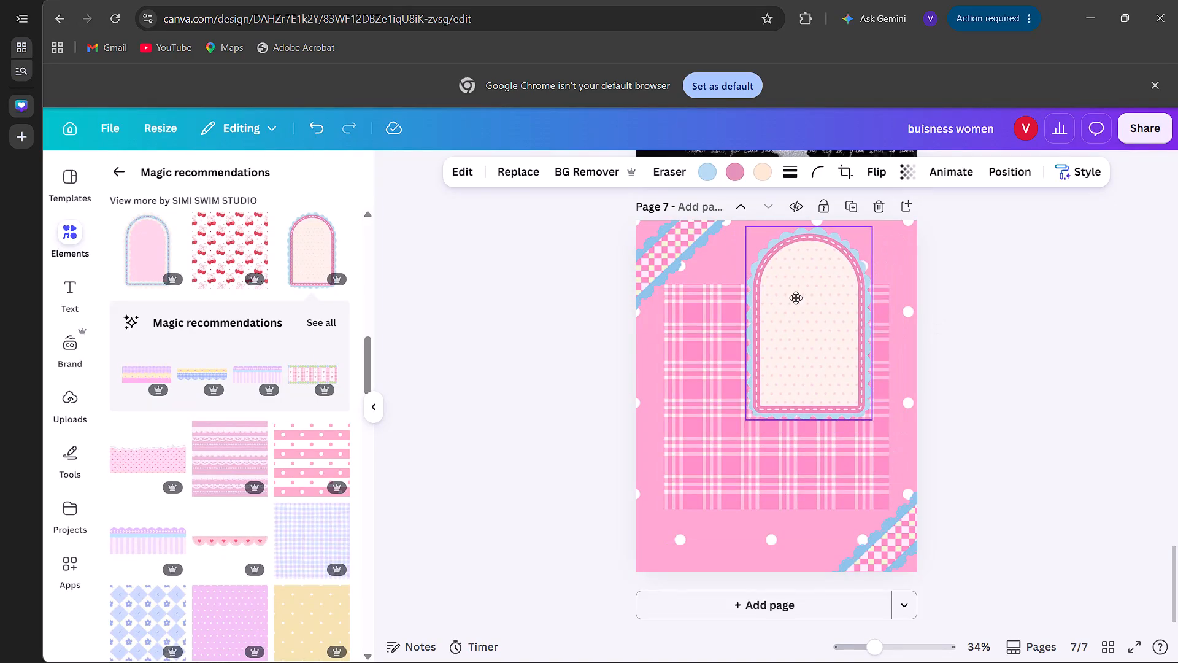
drag(796, 298, 802, 299)
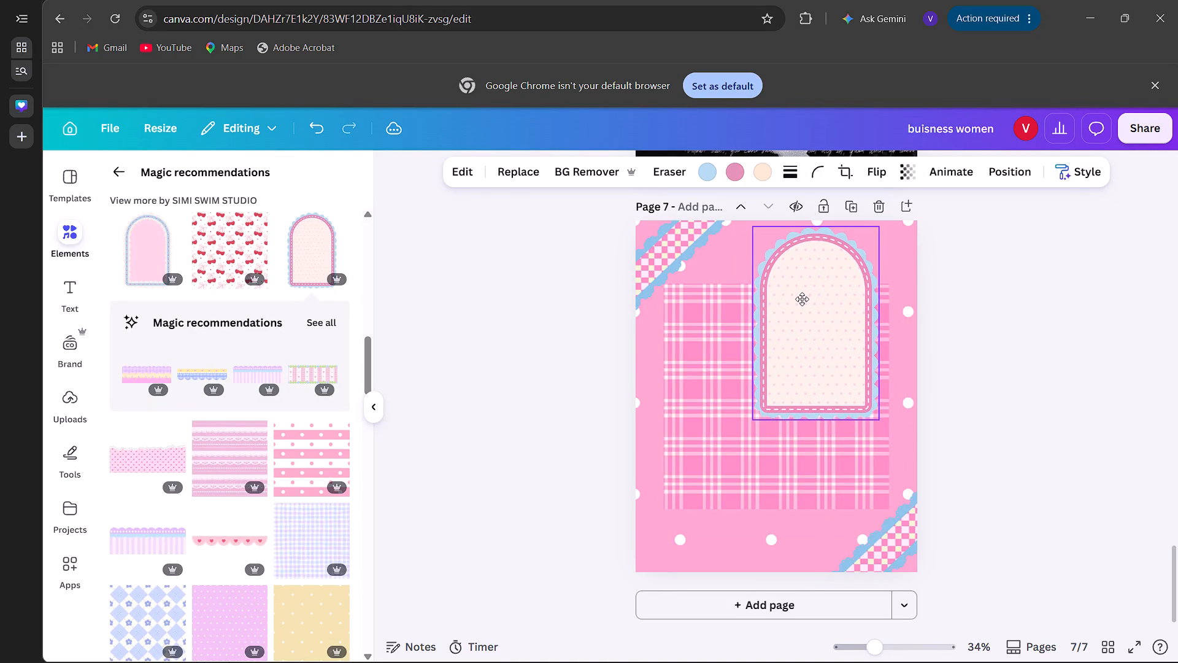
drag(802, 299, 801, 311)
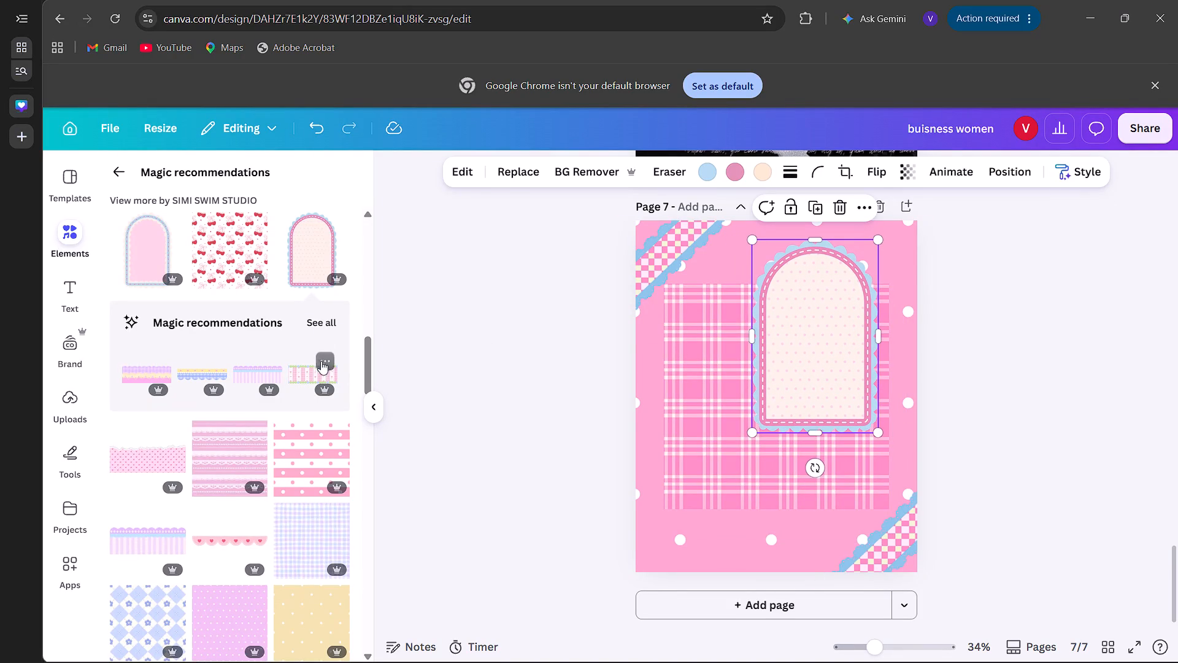
Add the floral gingham strip with green scalloped edges and place it across page 7's lower-left edge, partly off the page.
click(301, 370)
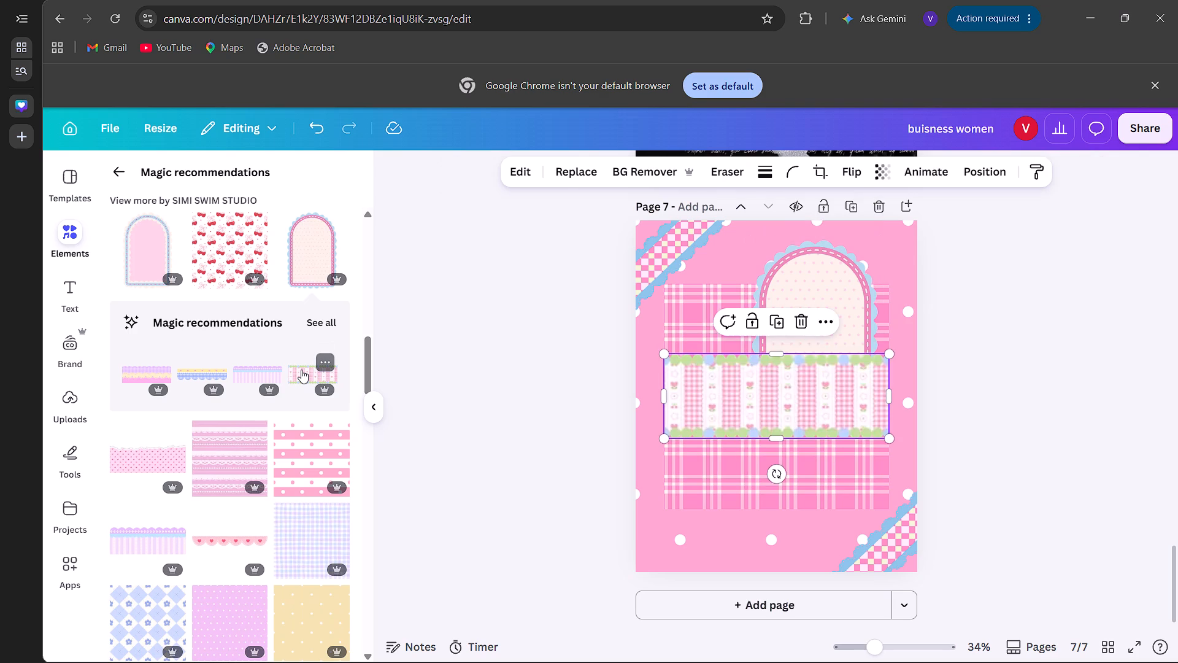
drag(753, 405, 638, 491)
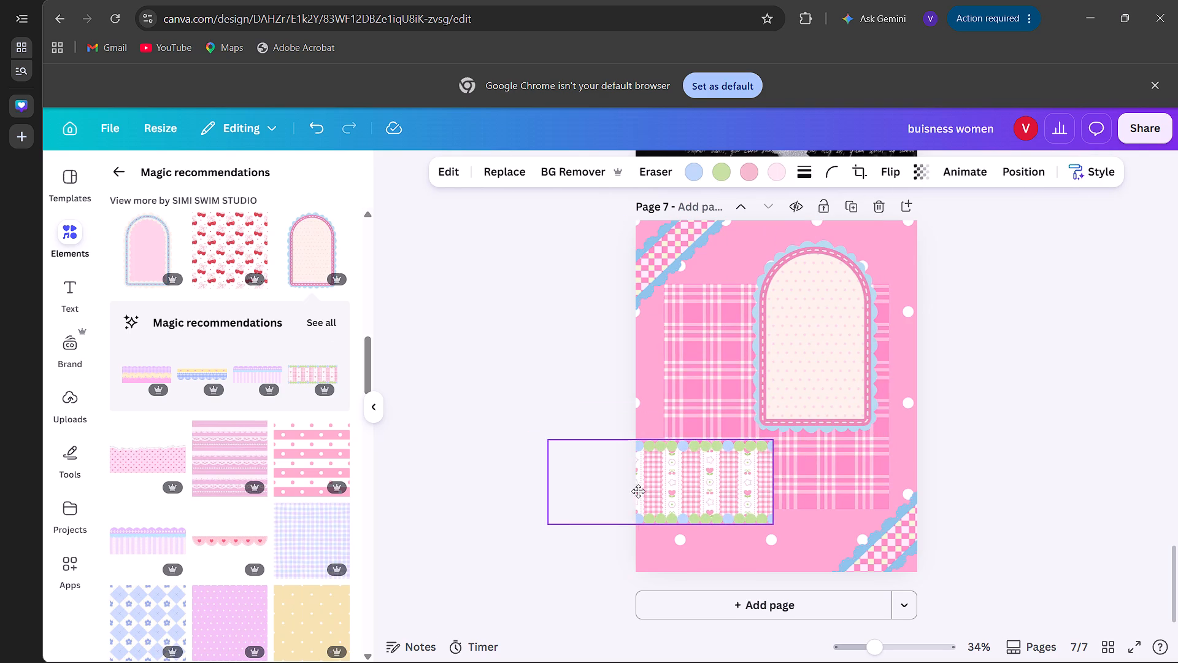
drag(638, 491, 640, 497)
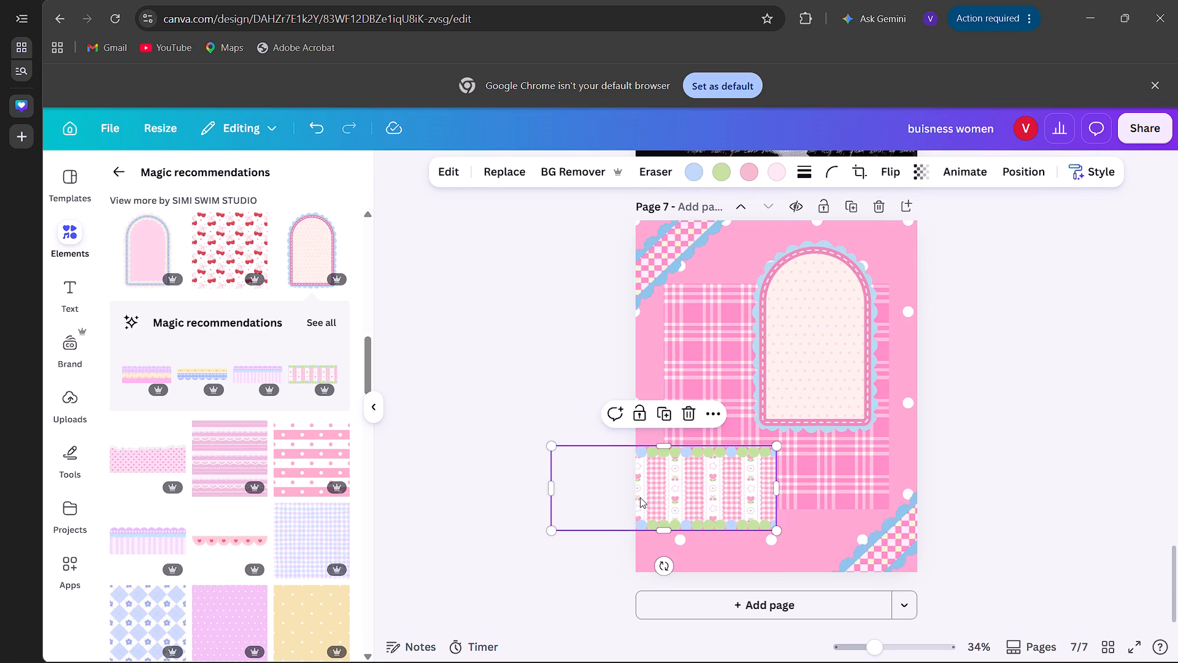
Change the light-blue scallops of the floral gingham strip to Pastelazure #8cc4e9.
click(698, 164)
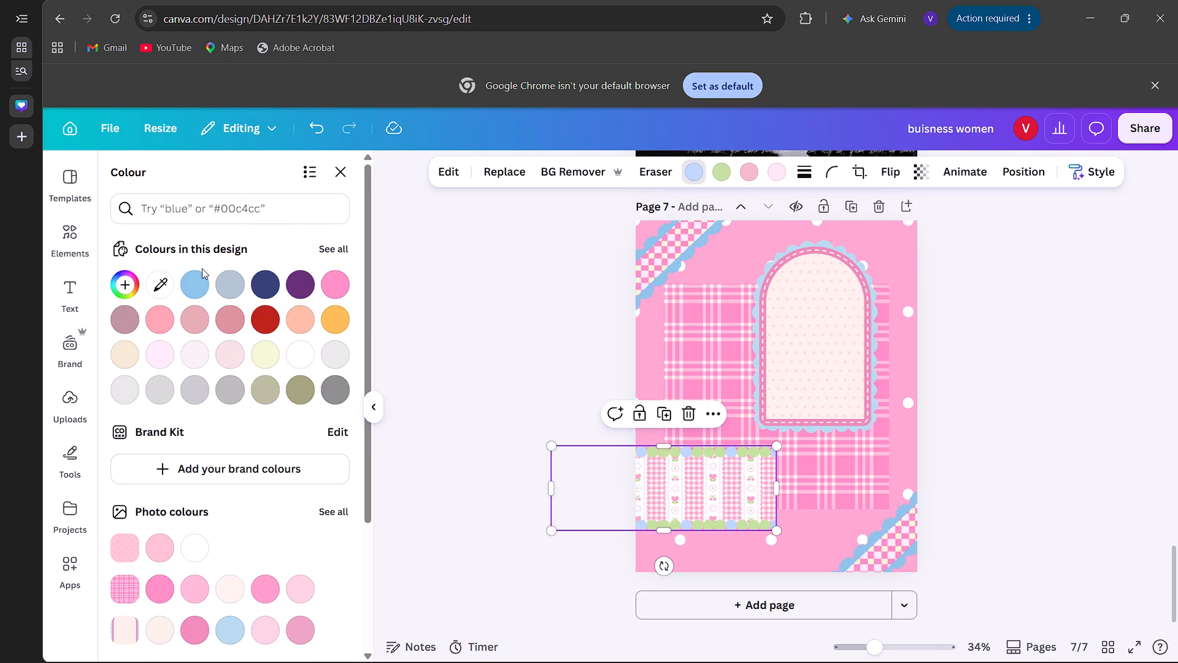
click(193, 284)
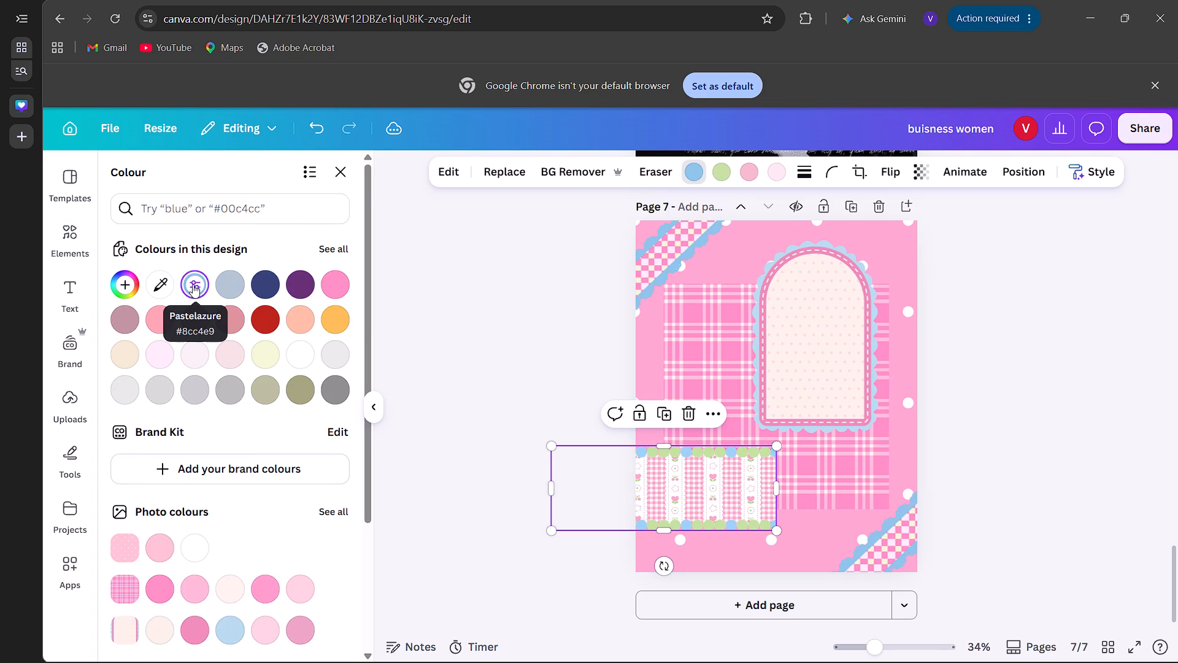
Recolour the arch to match the page: Pastelazure for its light-blue scalloped edge and the plaid's bright pink for its stitched border.
click(816, 306)
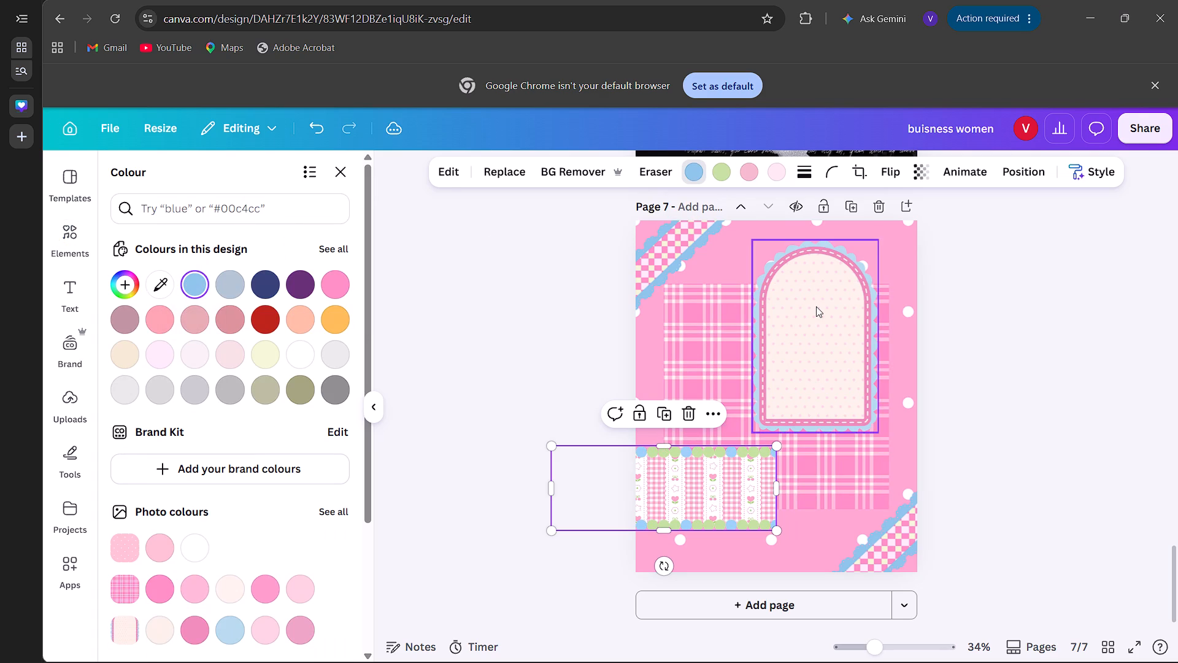
click(706, 177)
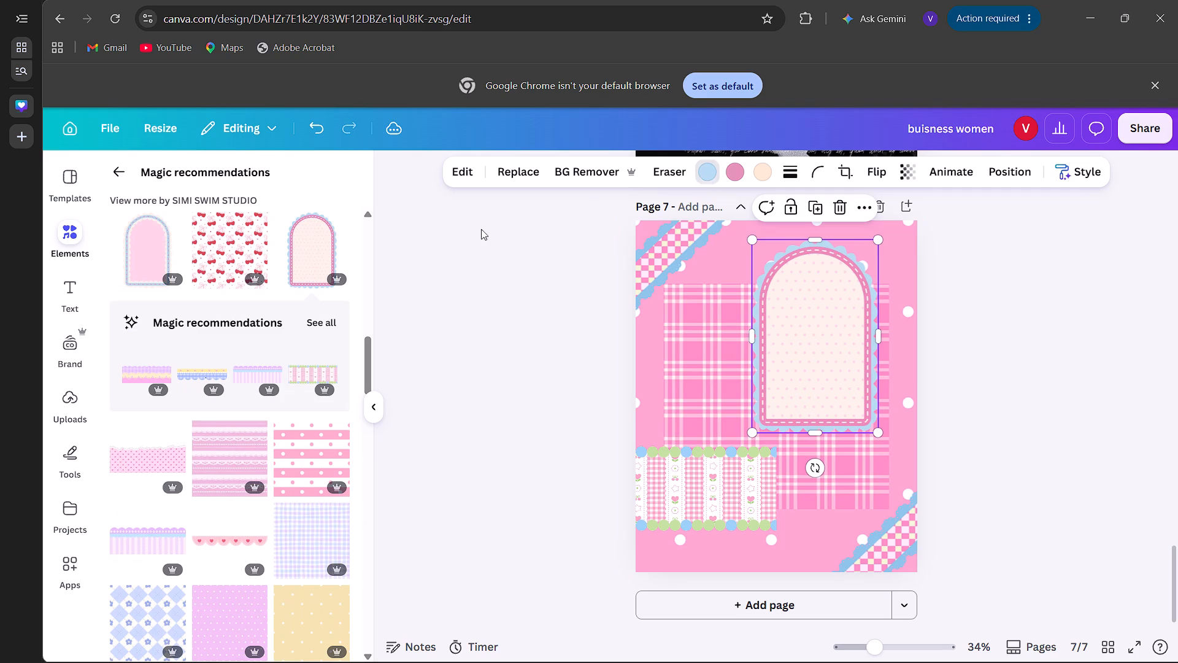
click(709, 169)
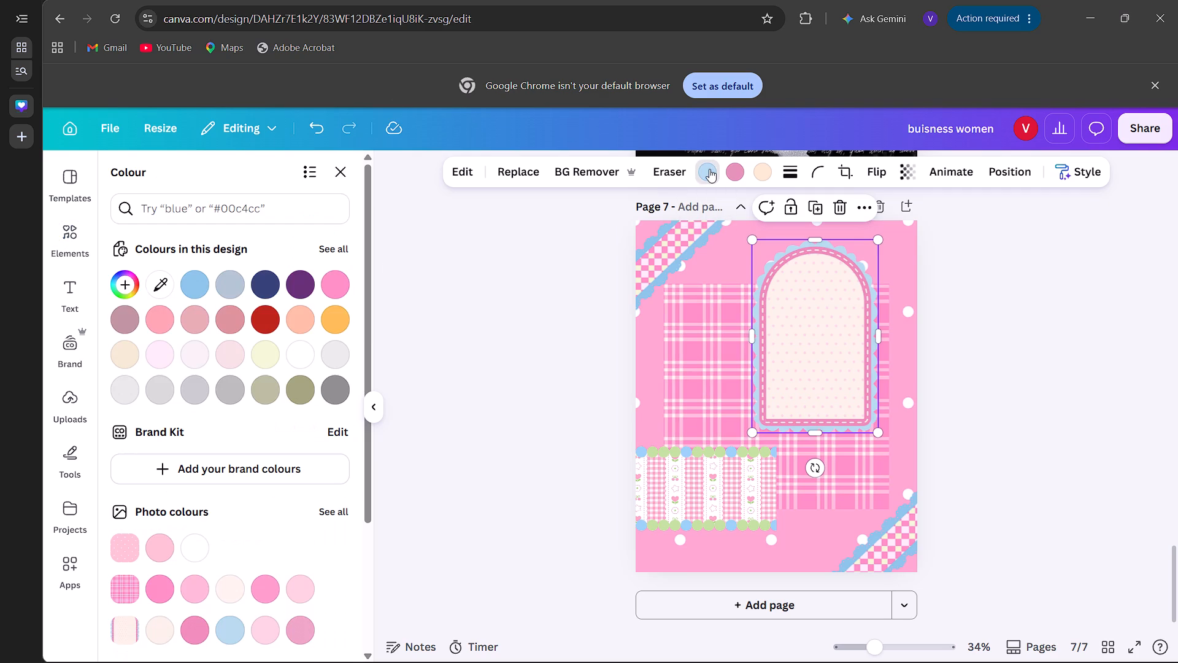
click(202, 283)
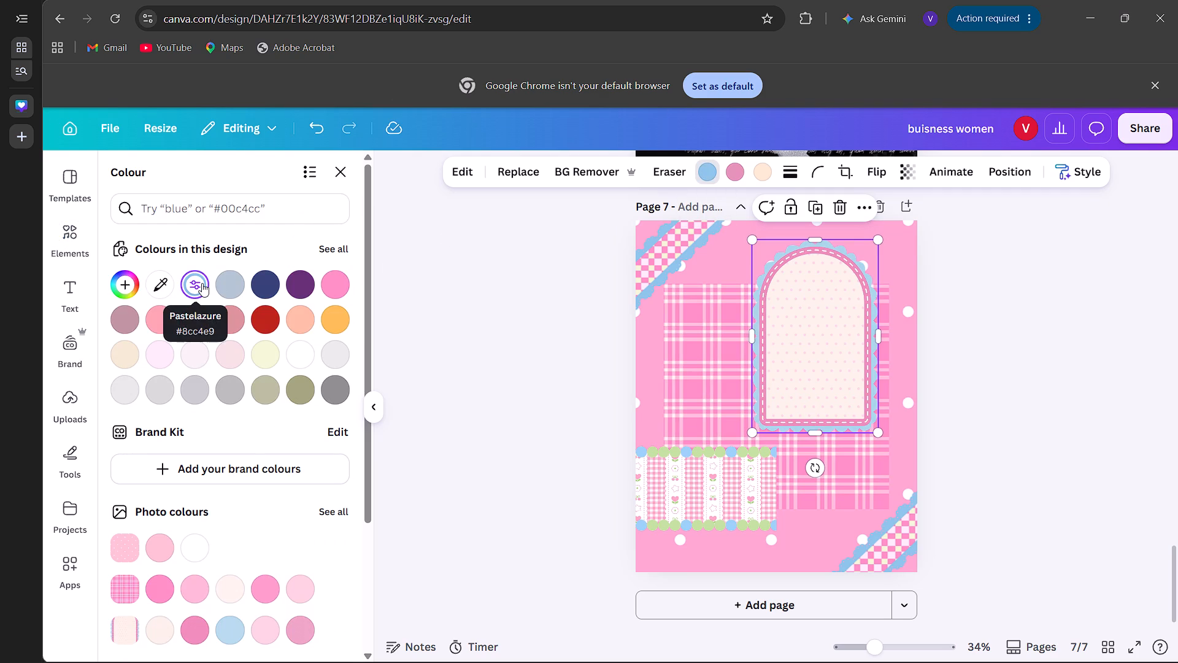
click(730, 169)
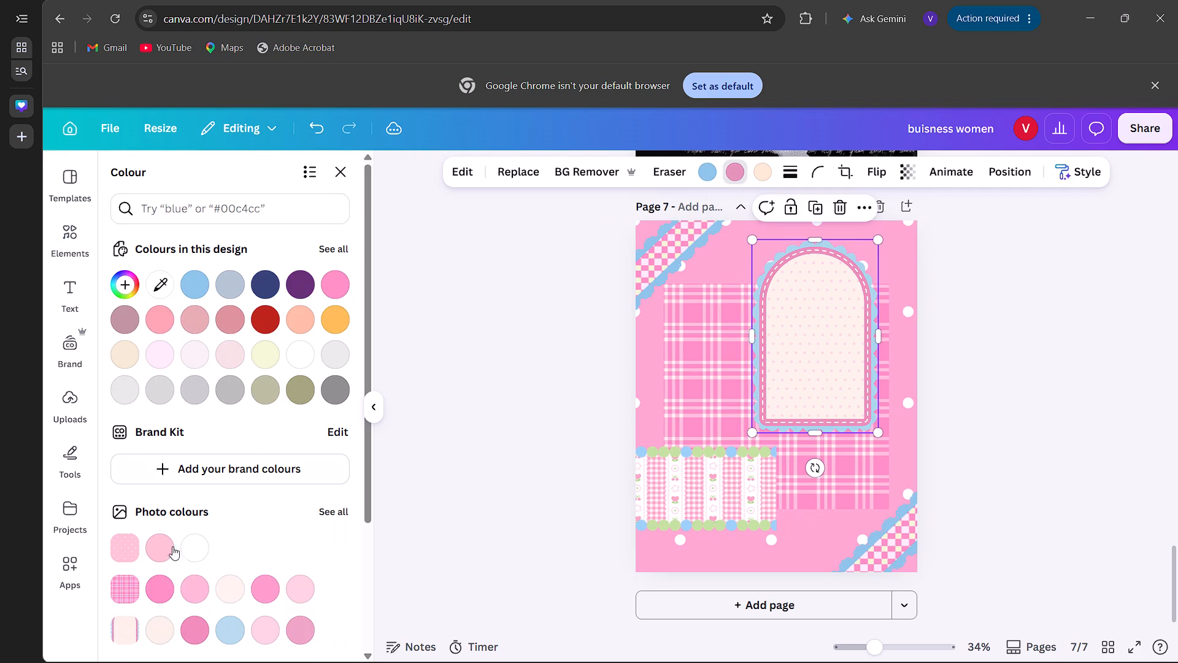
click(161, 594)
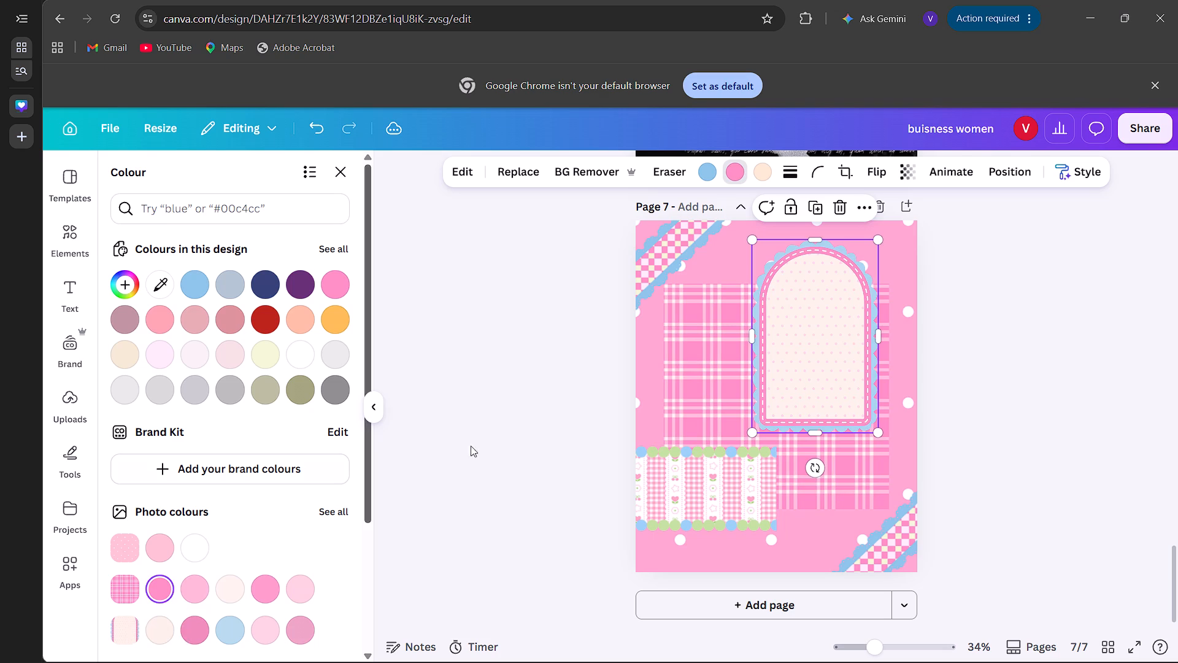
Change the green parts of the floral gingham strip to the plaid's bright pink.
click(711, 513)
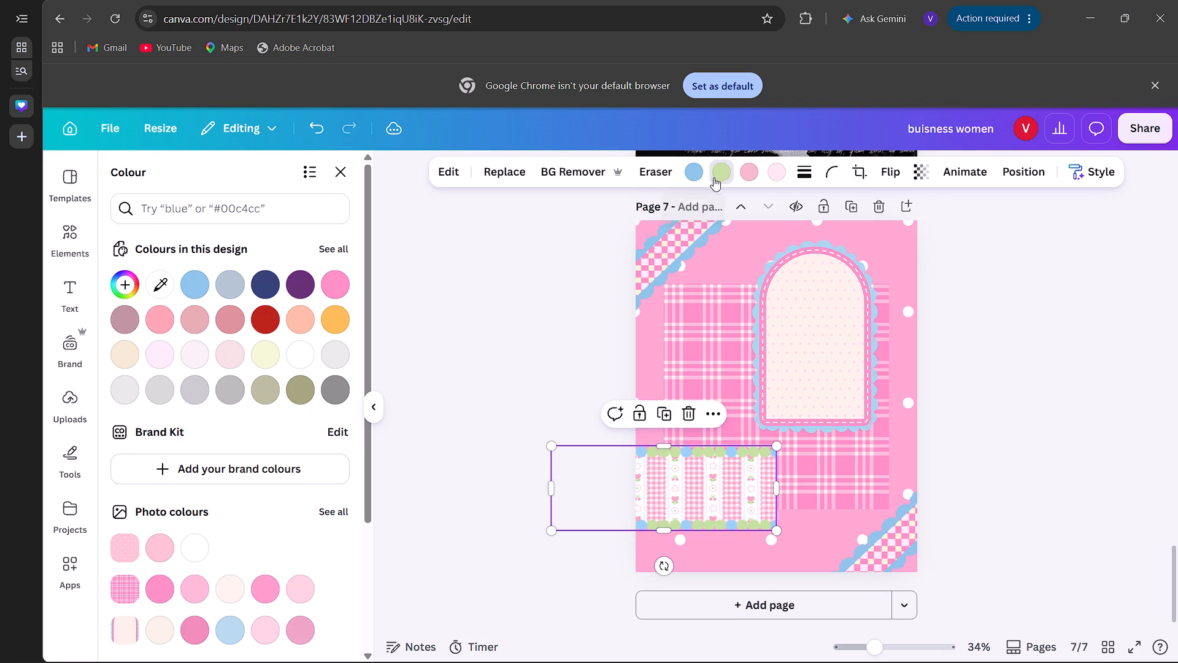
click(160, 595)
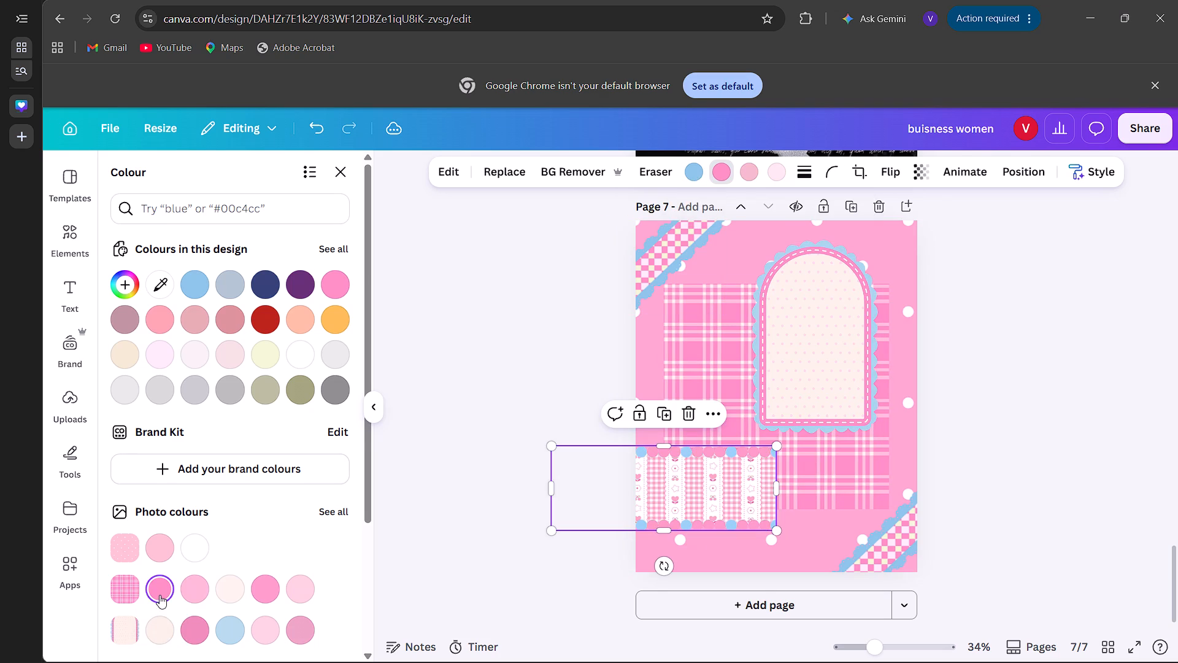
click(355, 130)
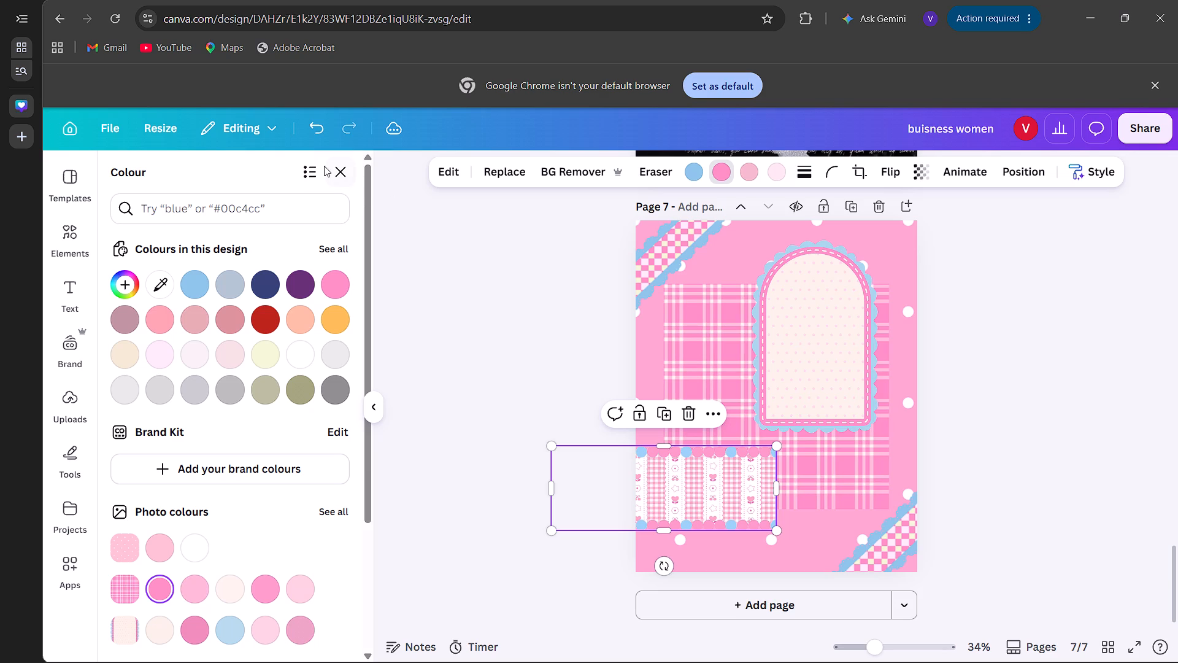
click(324, 166)
click(333, 169)
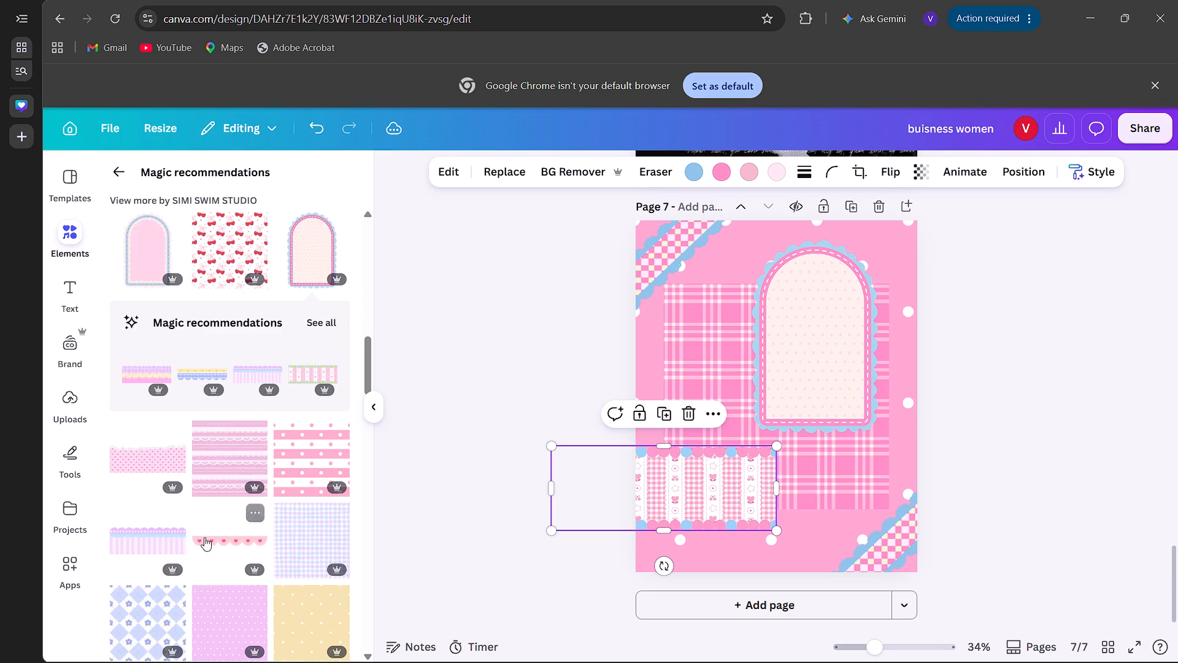
Add the pink butterflies graphic from the baby pink results, shrink it and place it over the arch's upper-right edge on page 7.
scroll(204, 537, down, 9)
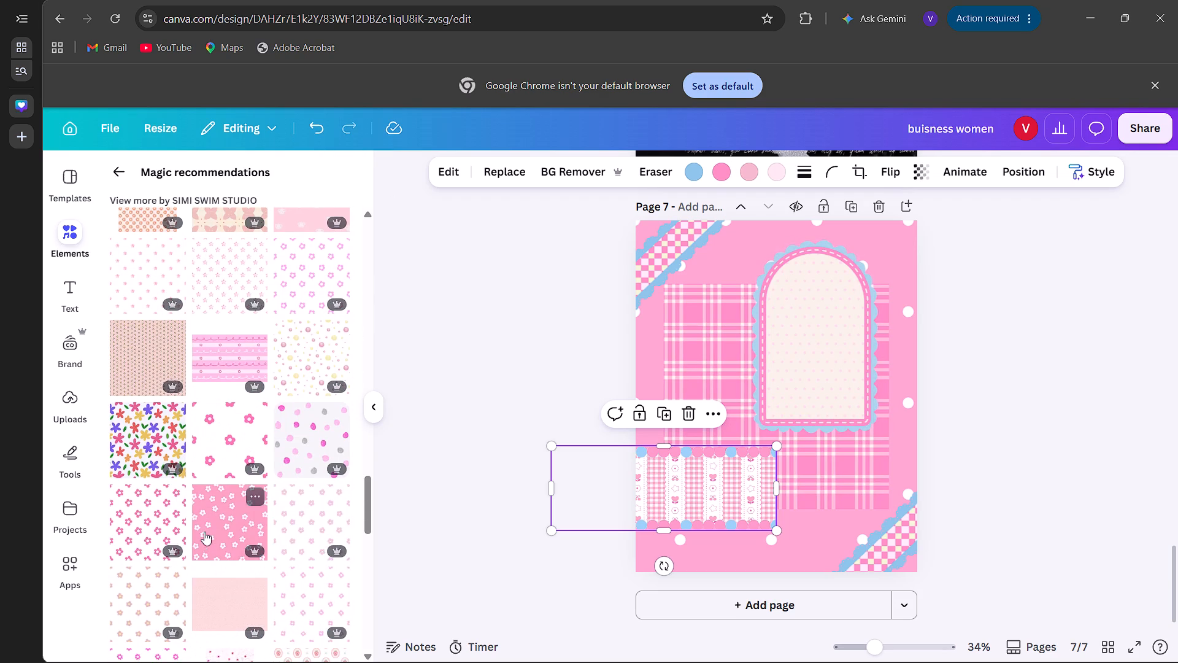
click(121, 174)
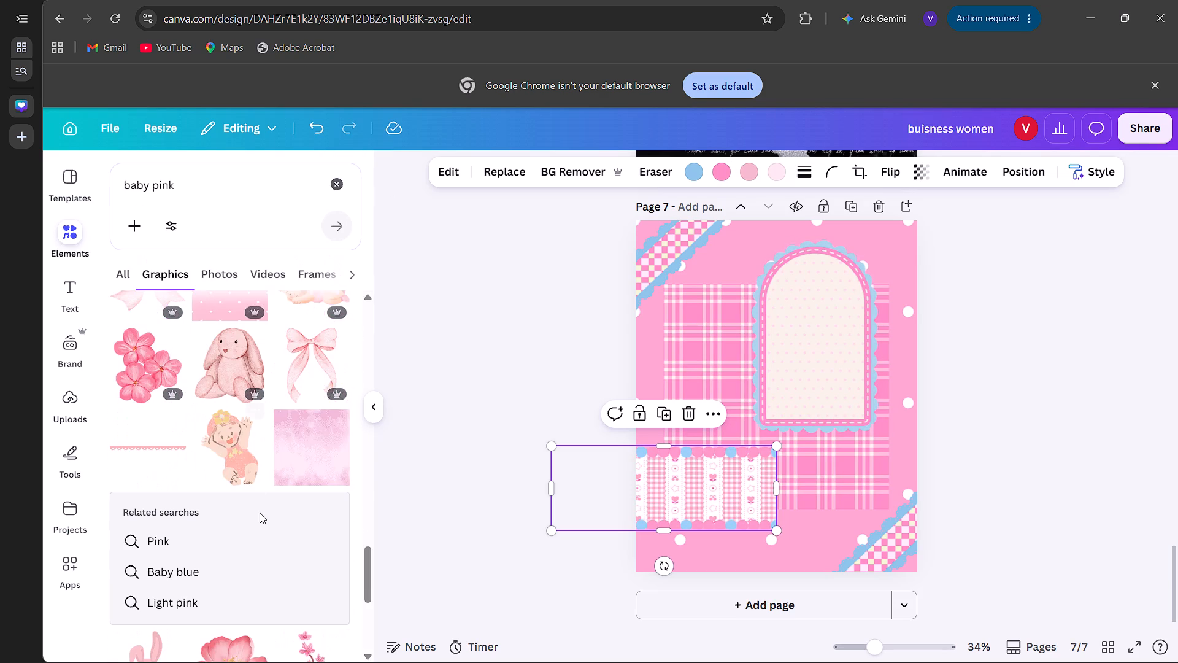
scroll(260, 513, down, 4)
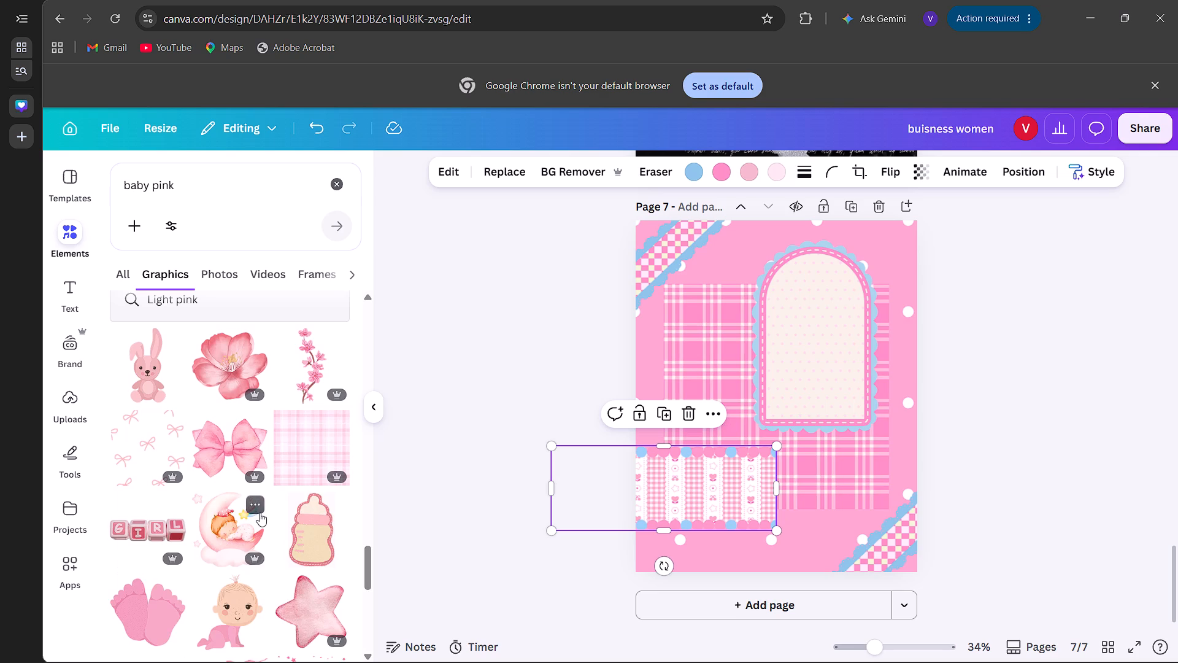
scroll(260, 513, down, 2)
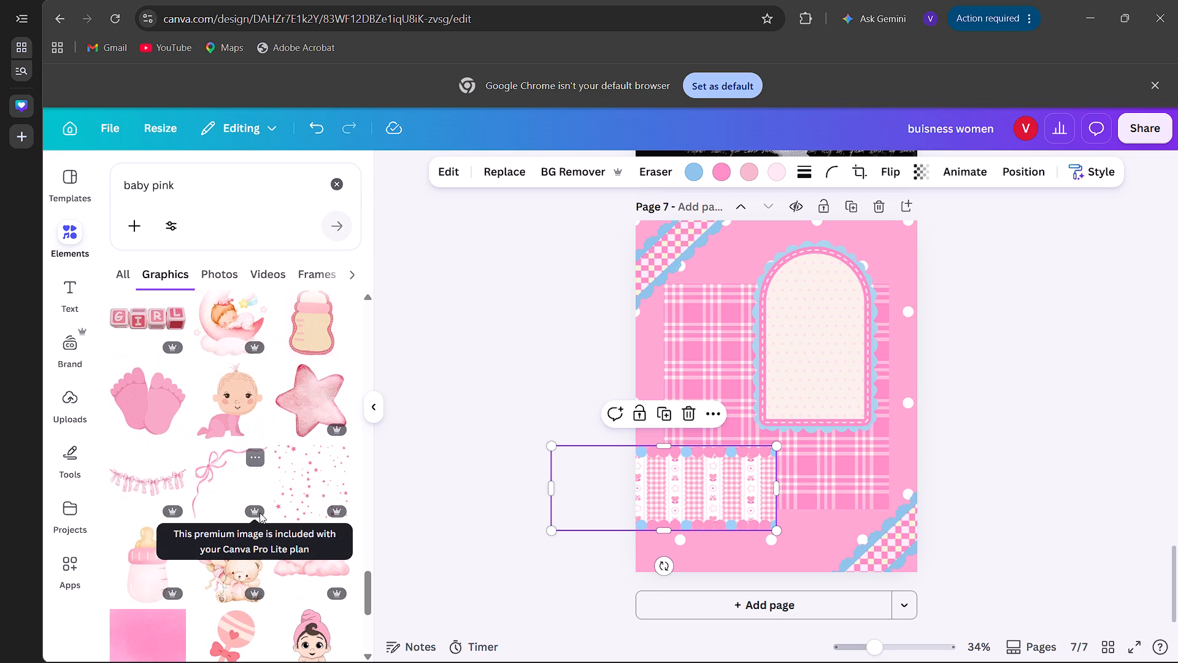
scroll(260, 513, down, 2)
scroll(260, 513, up, 9)
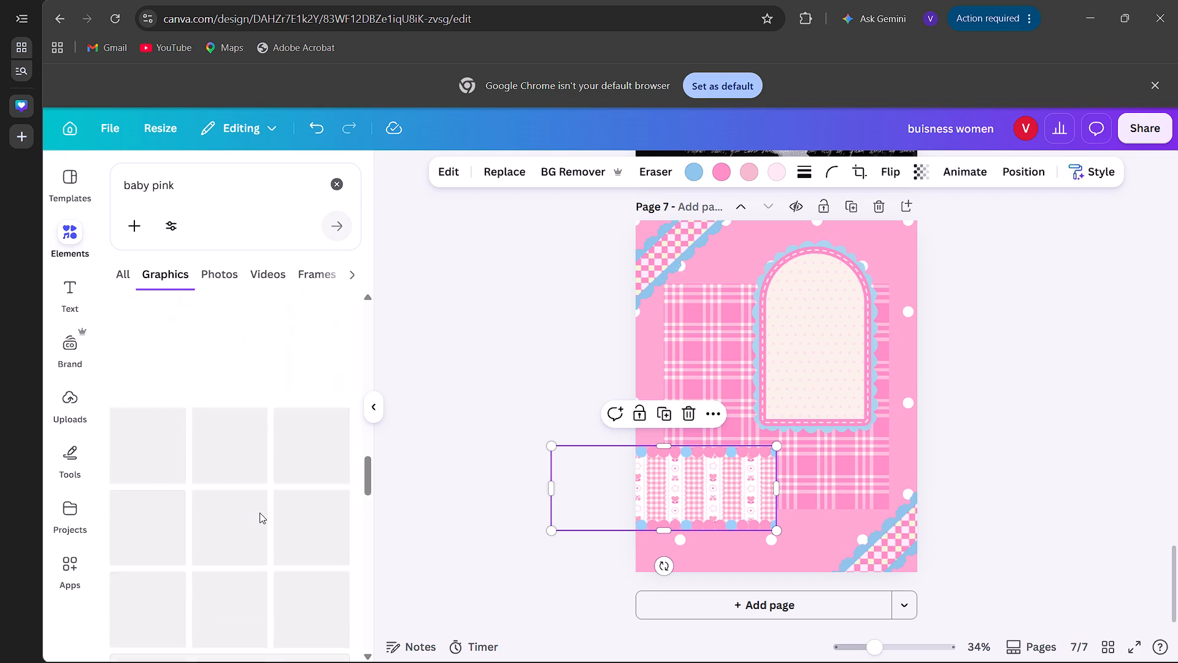
scroll(260, 513, up, 16)
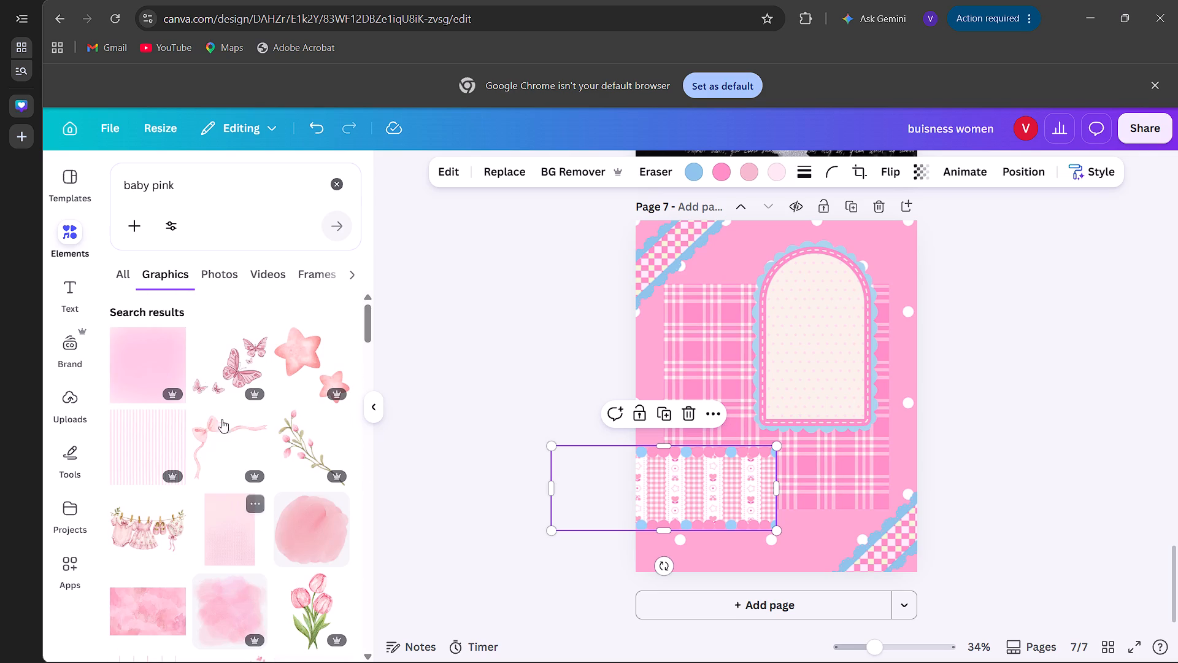
click(231, 392)
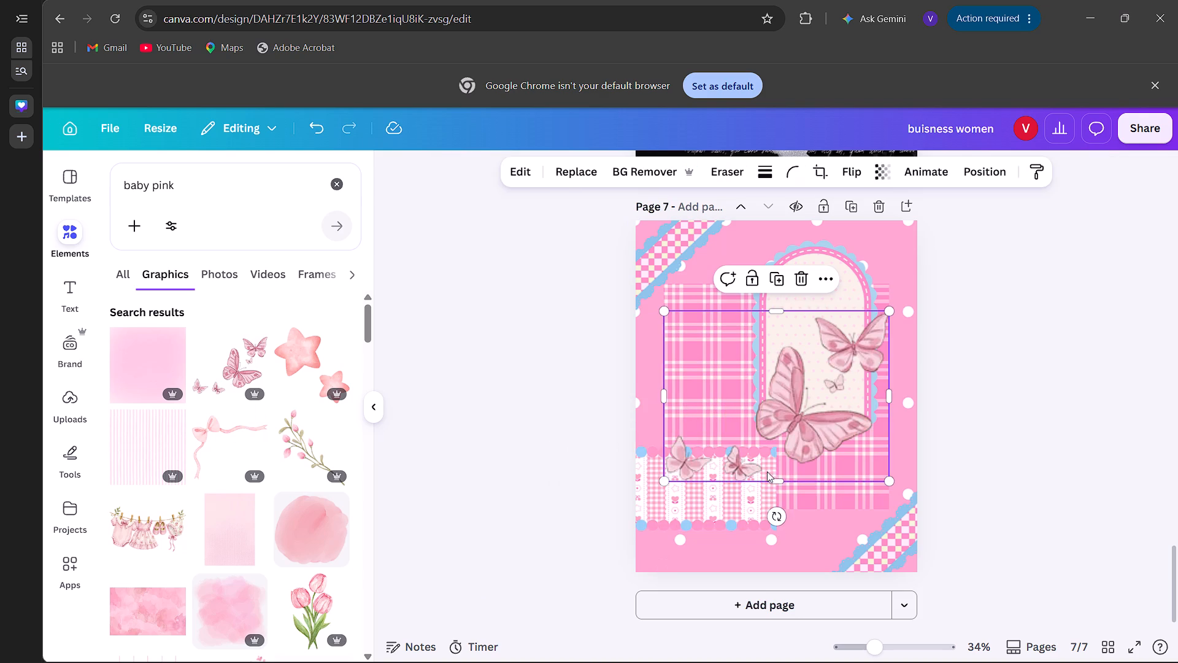
drag(665, 484, 823, 373)
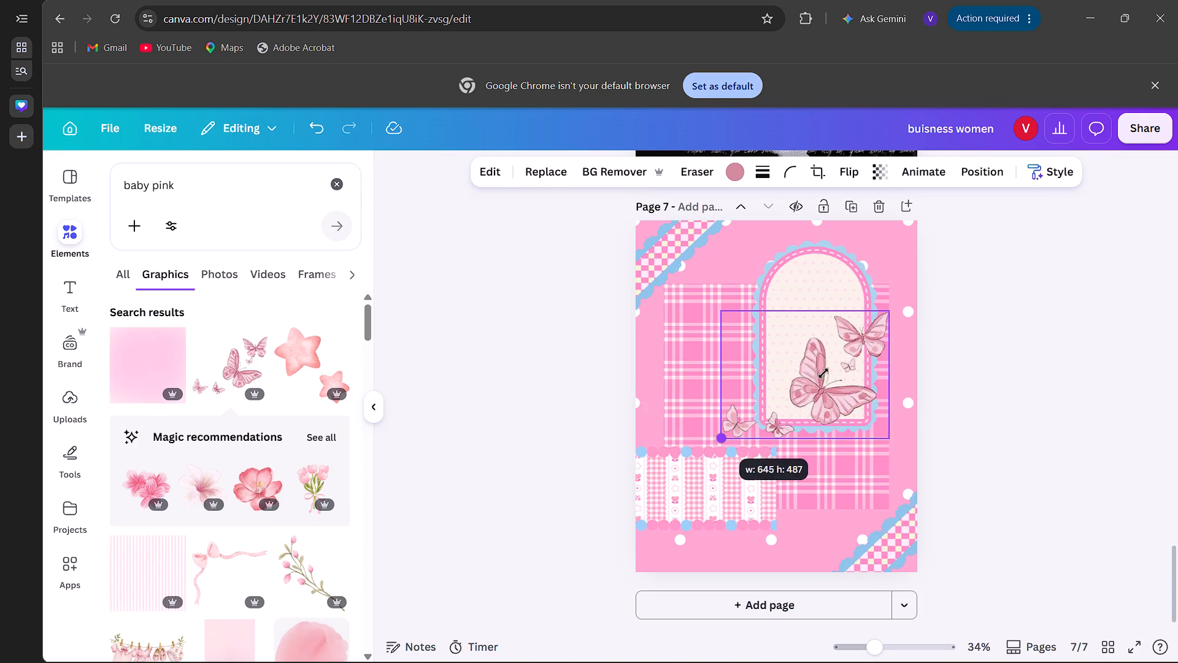
drag(823, 373, 806, 405)
drag(845, 357, 858, 303)
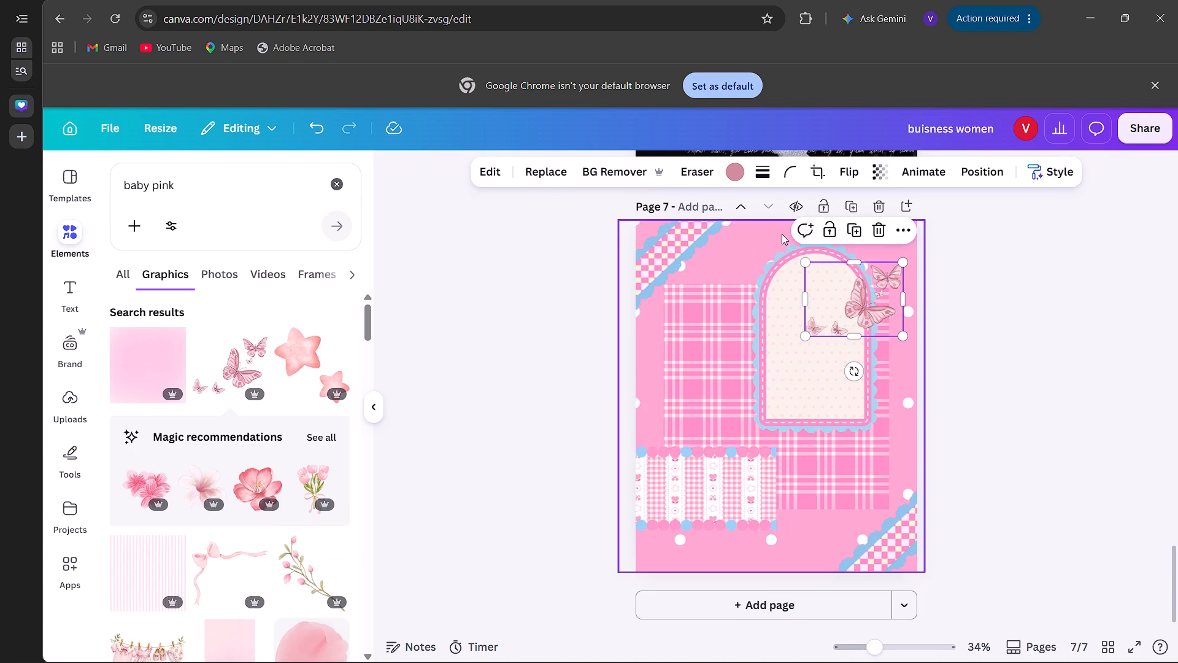
Recolour the butterflies to the design's Pastelpink.
click(733, 175)
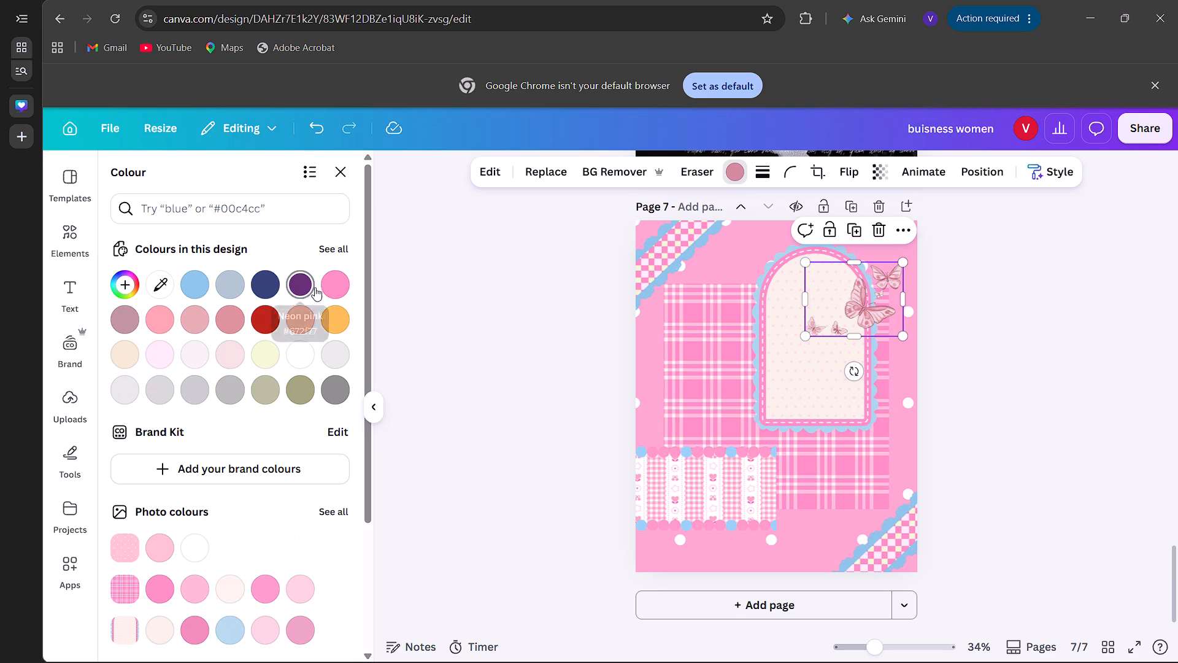
click(330, 283)
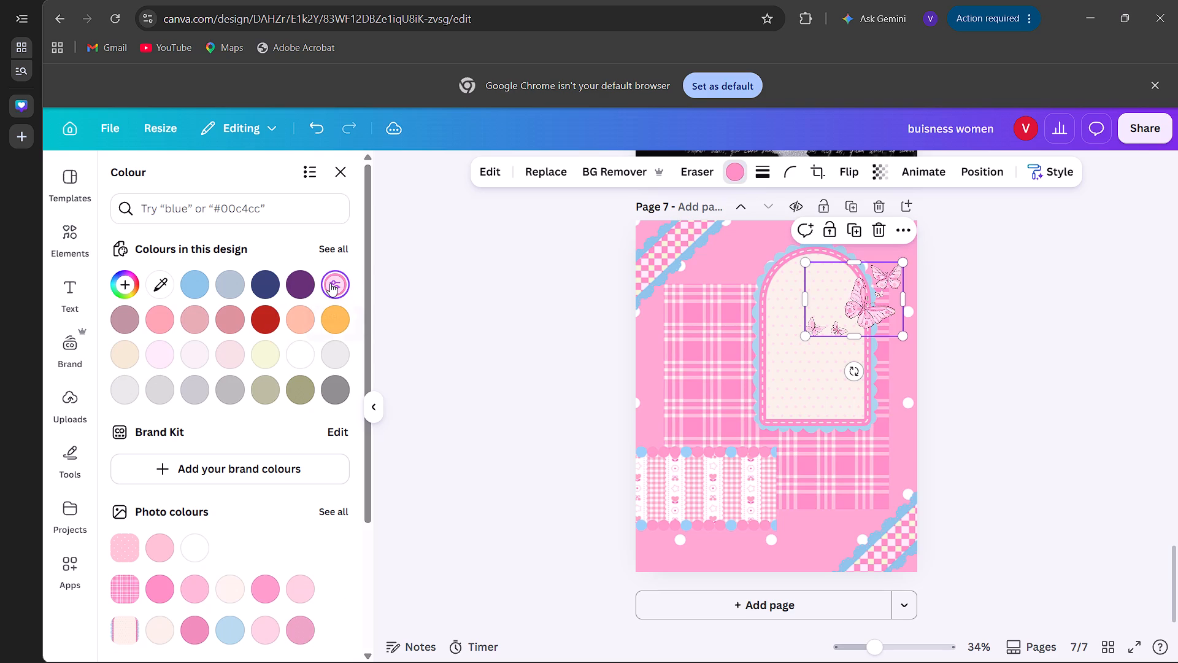
click(343, 163)
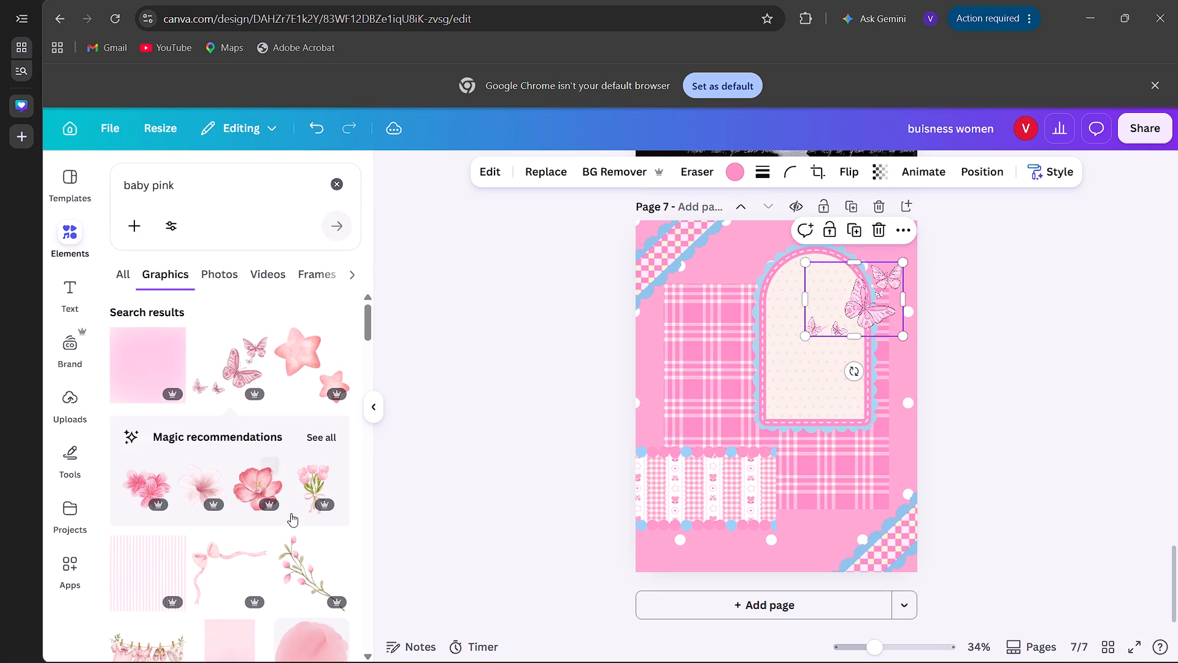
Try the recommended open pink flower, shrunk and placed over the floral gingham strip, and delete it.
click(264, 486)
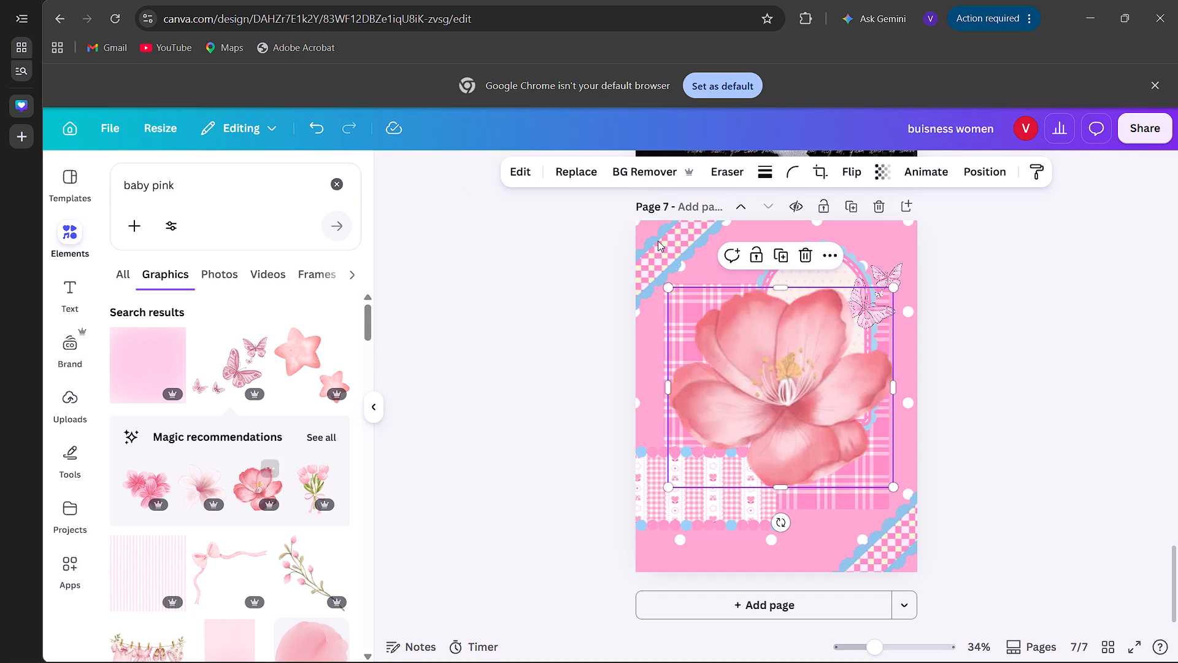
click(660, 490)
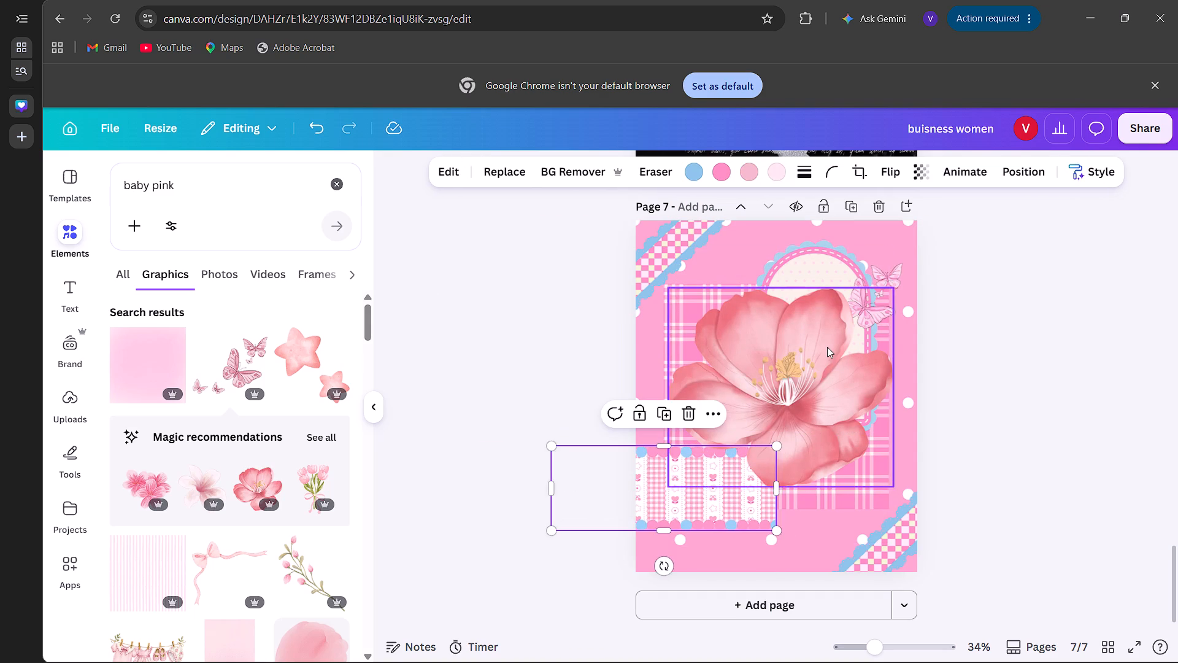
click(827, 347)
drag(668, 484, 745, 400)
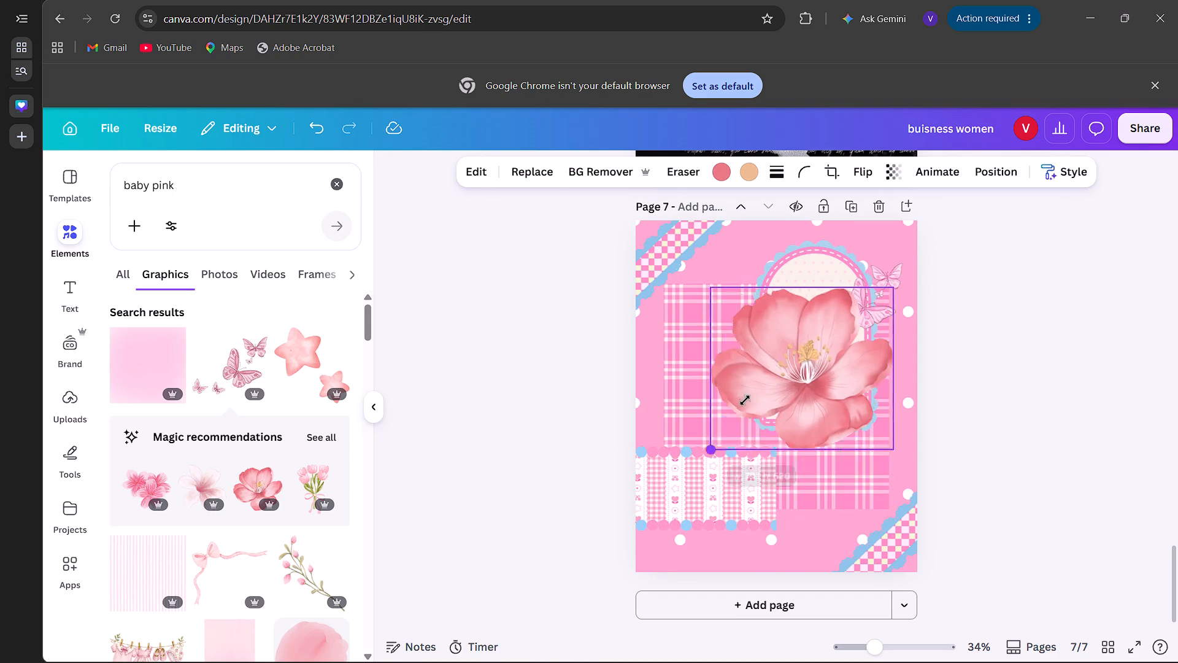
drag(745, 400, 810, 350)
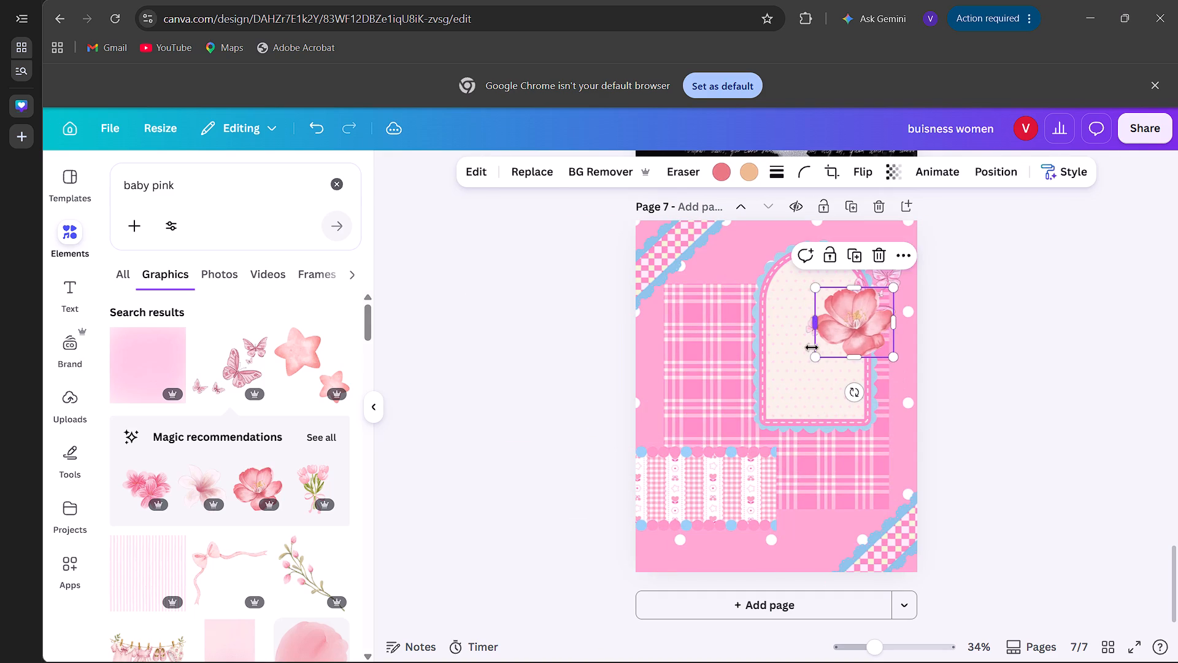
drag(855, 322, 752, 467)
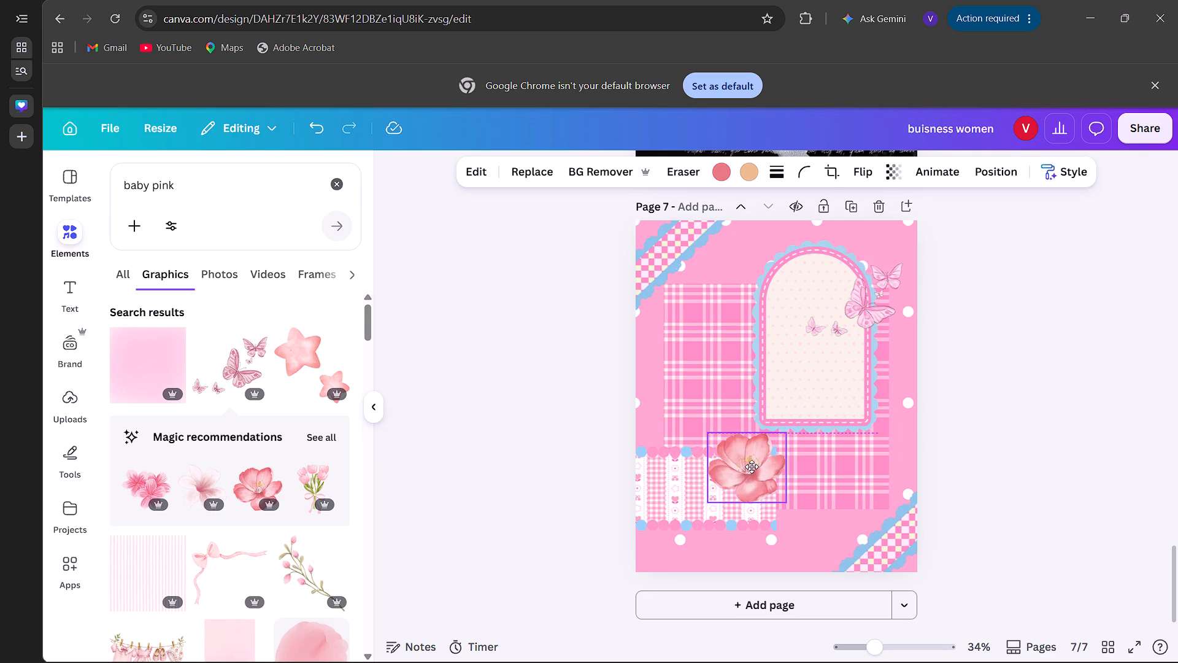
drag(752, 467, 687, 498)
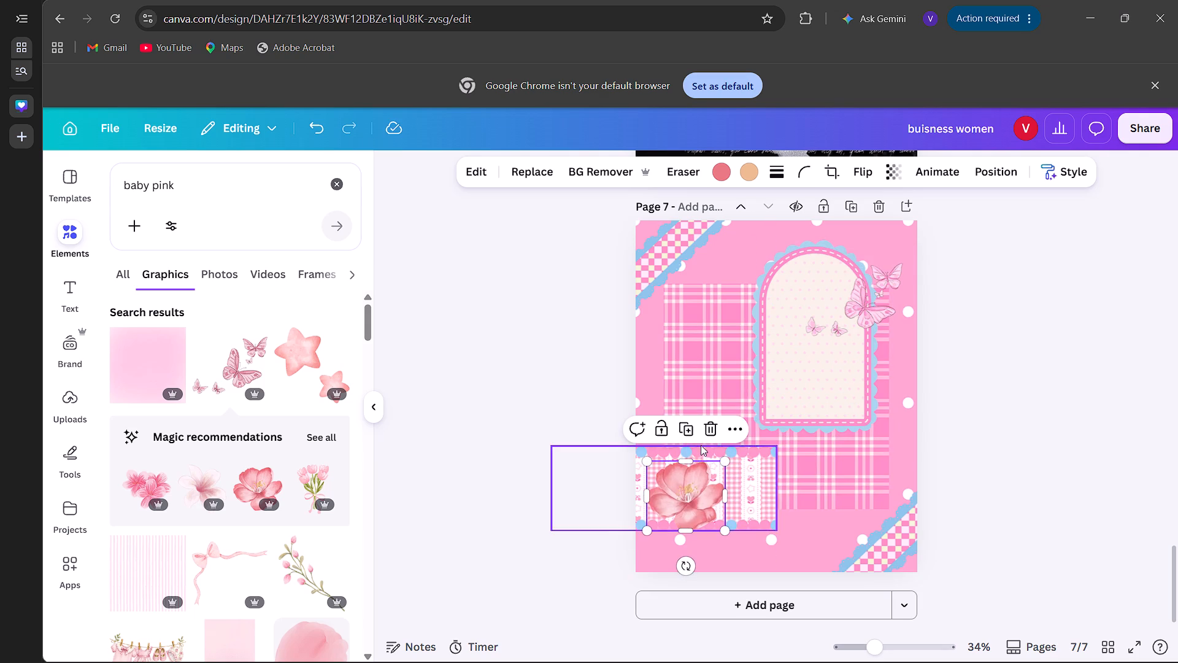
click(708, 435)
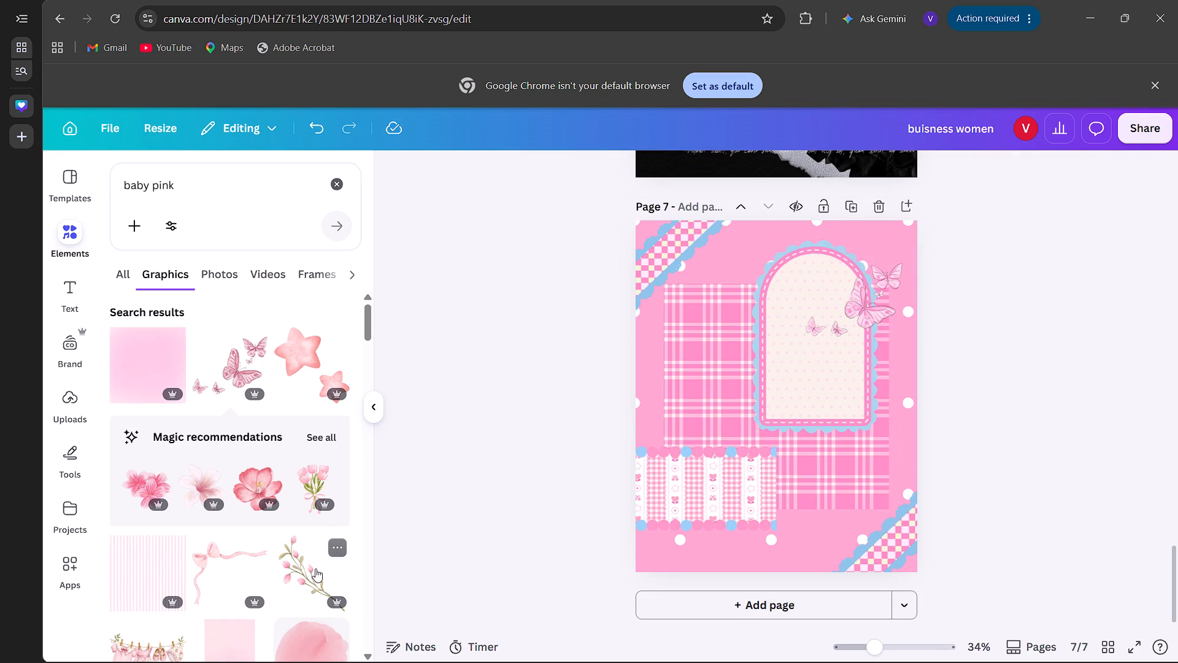
Add the pink flower-bud branch and place it across page 7's lower right, overlapping the arch, gingham strip and corner ribbon.
click(315, 568)
drag(735, 438, 770, 482)
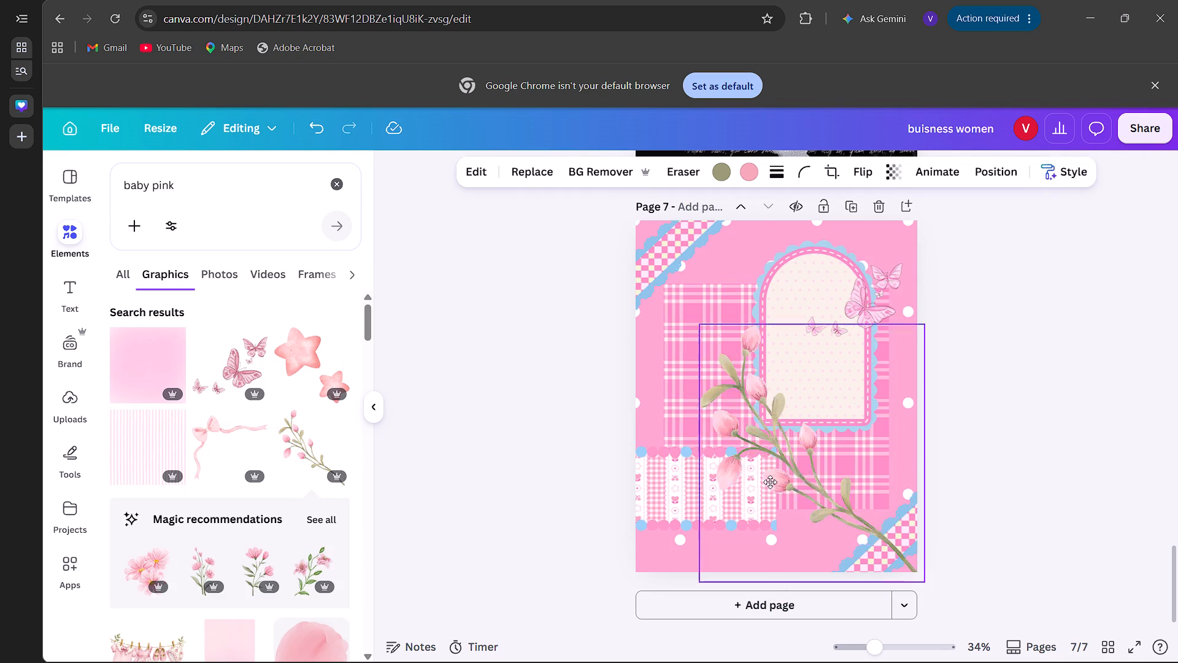
drag(770, 482, 685, 510)
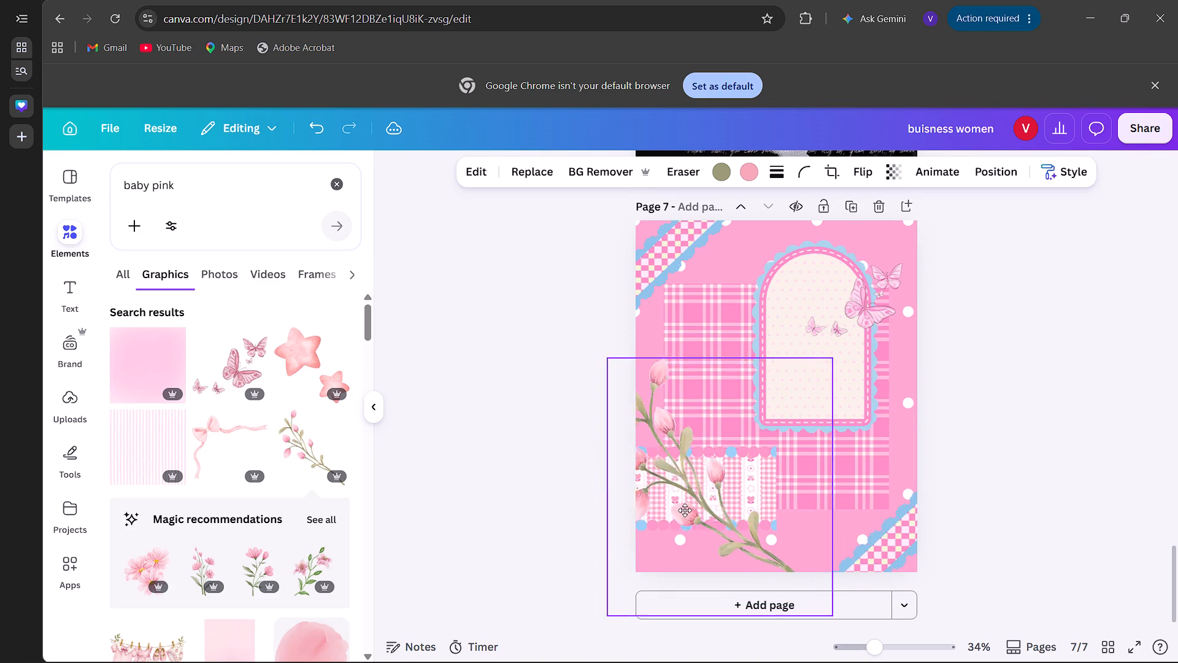
drag(685, 510, 828, 512)
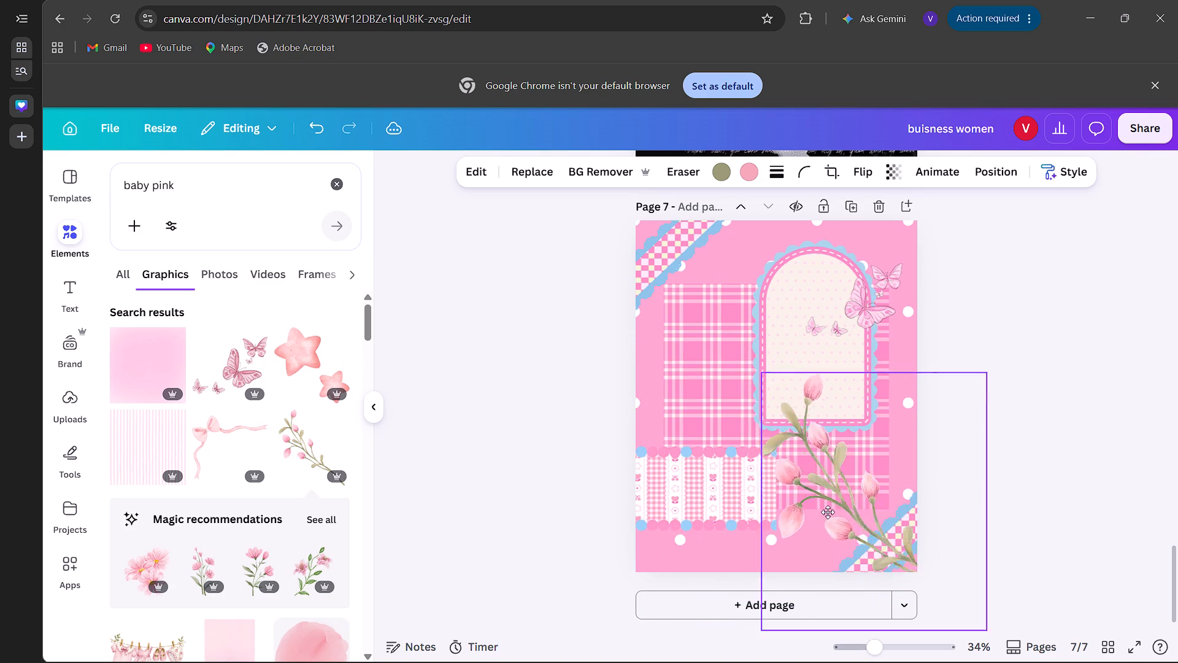
drag(828, 512, 772, 473)
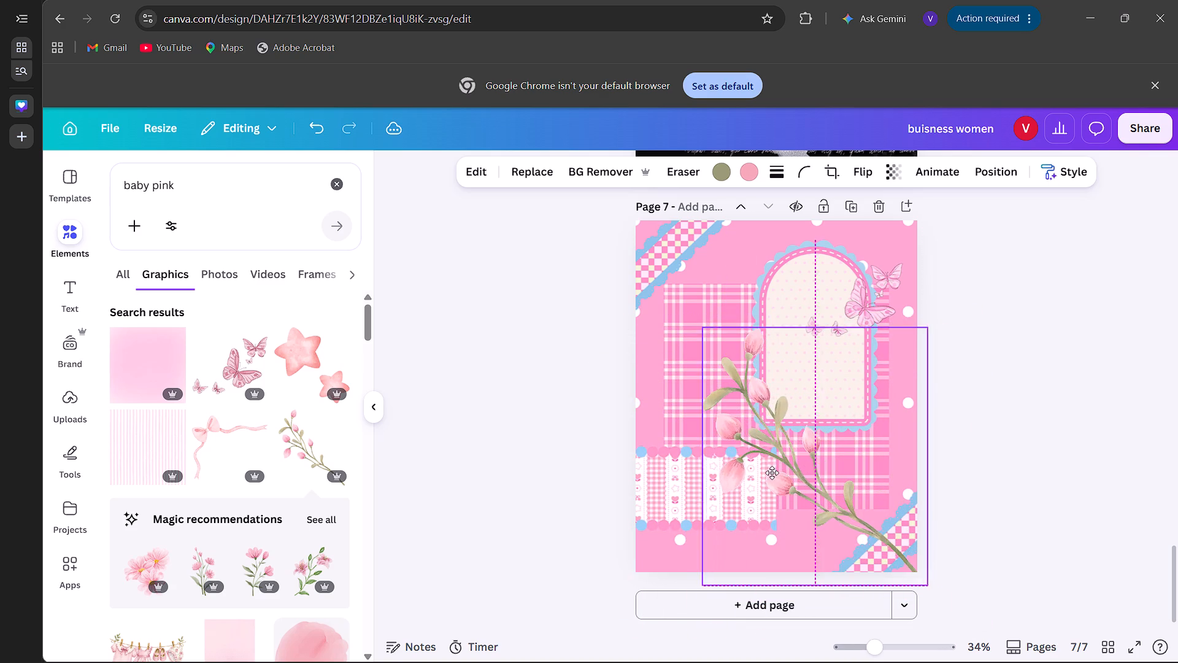
drag(772, 473, 778, 469)
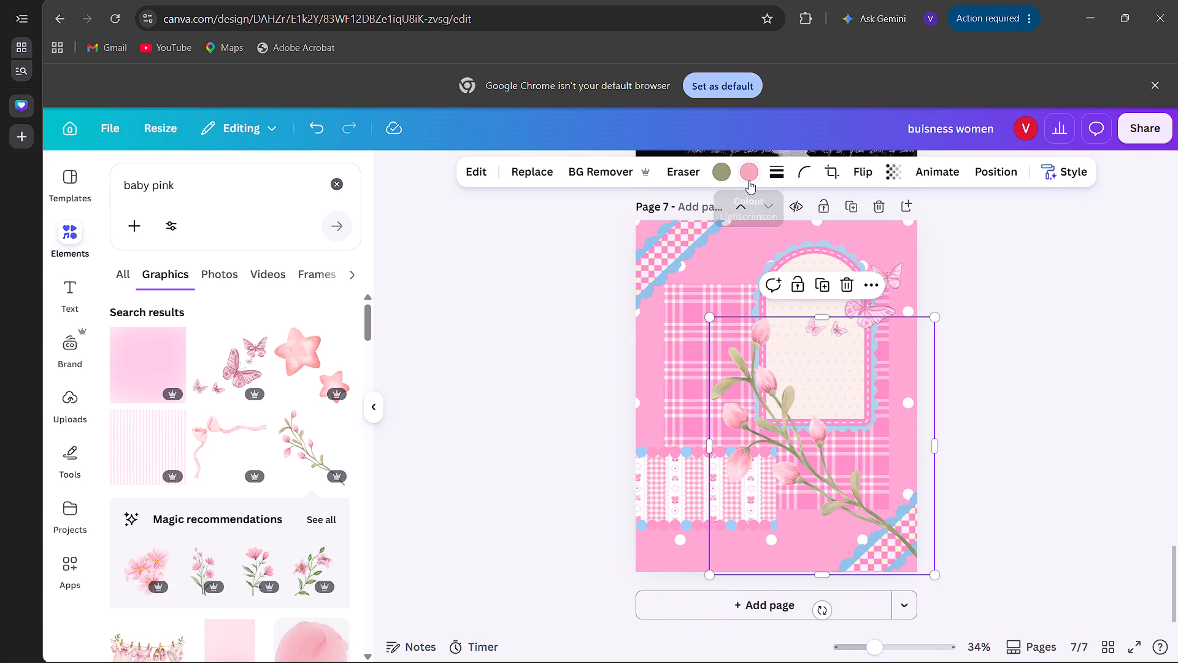
Recolour the branch: Pastelpink for its buds and Pastelazure #8cc4e9 for its green stem and leaves.
click(749, 180)
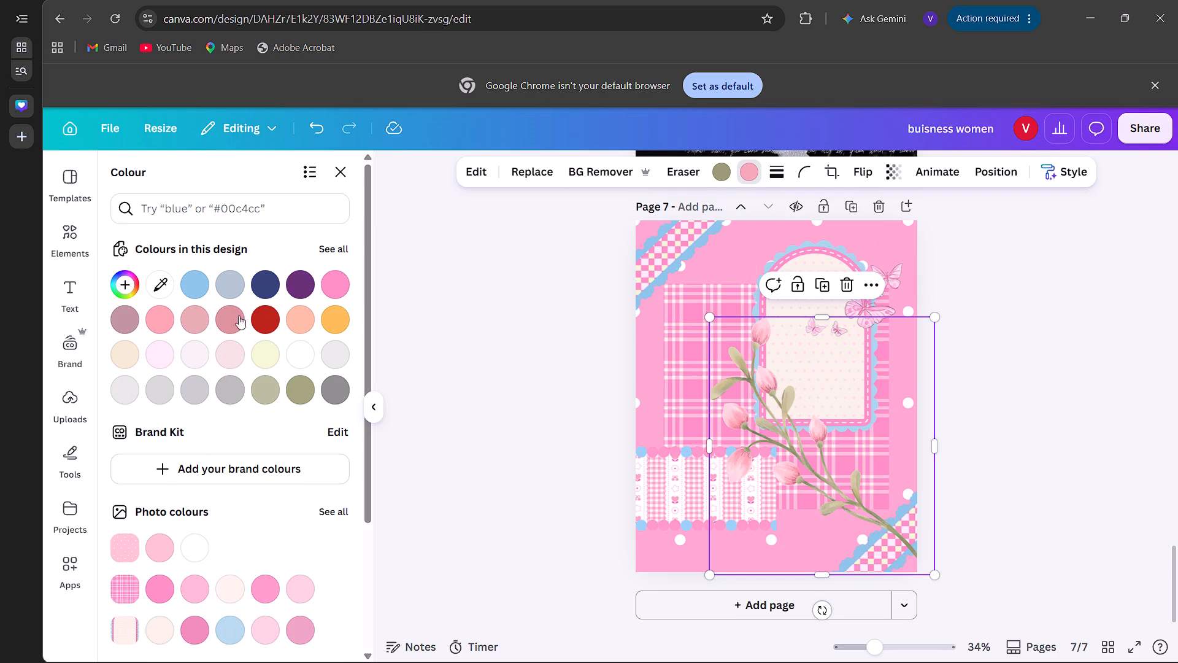
click(340, 292)
click(720, 169)
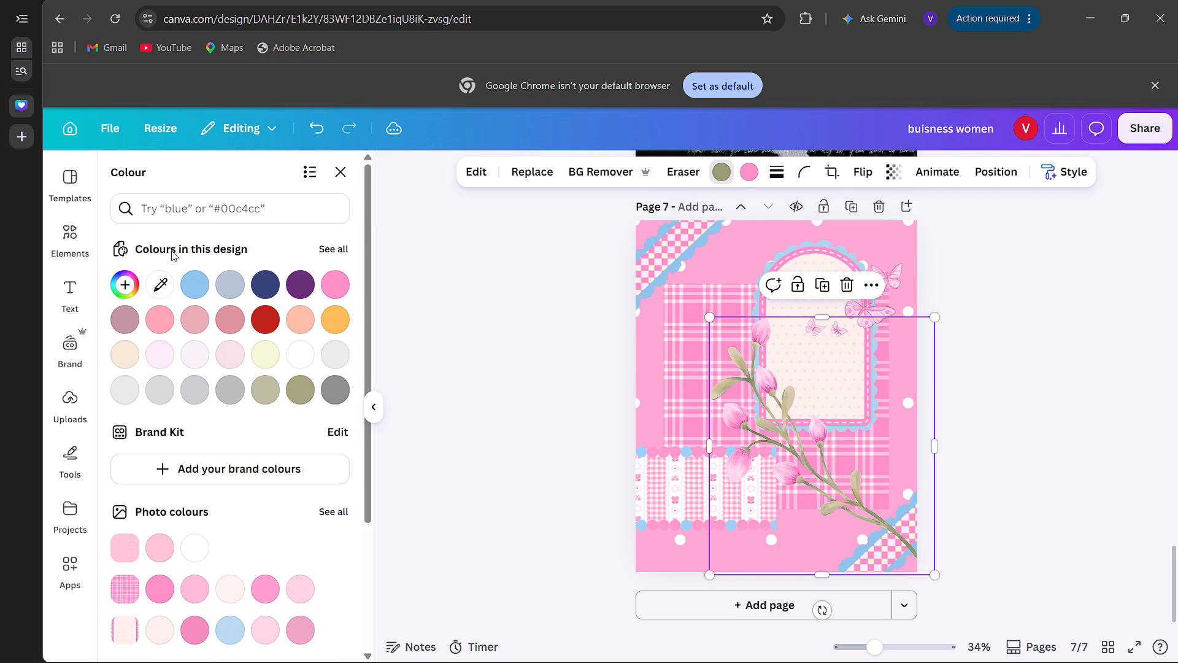
click(190, 283)
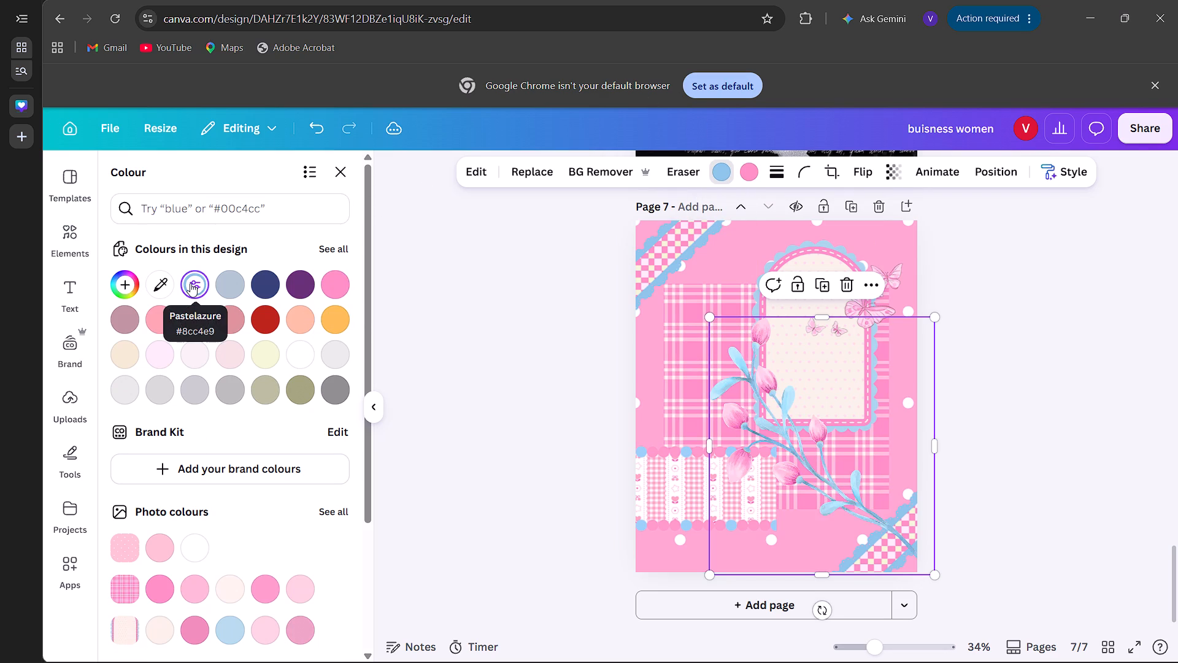
click(344, 177)
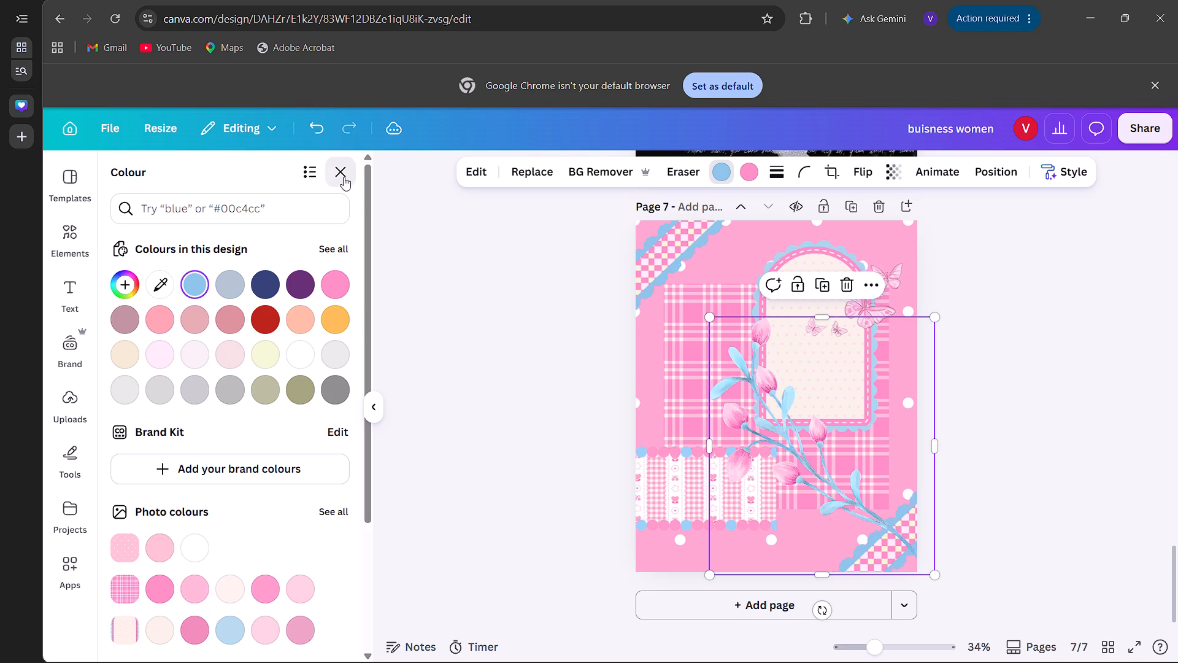
Add the scattered pink blossoms graphic and place it over page 7's upper-left corner ribbon, partly off the page.
scroll(271, 502, down, 1)
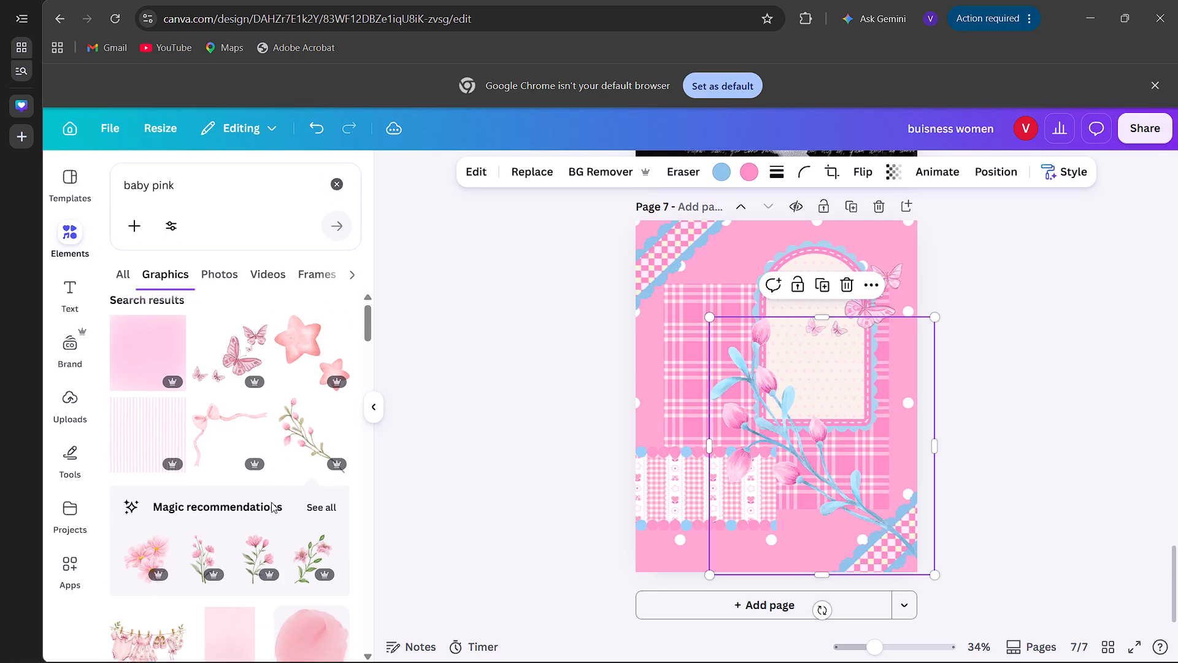
scroll(271, 502, down, 3)
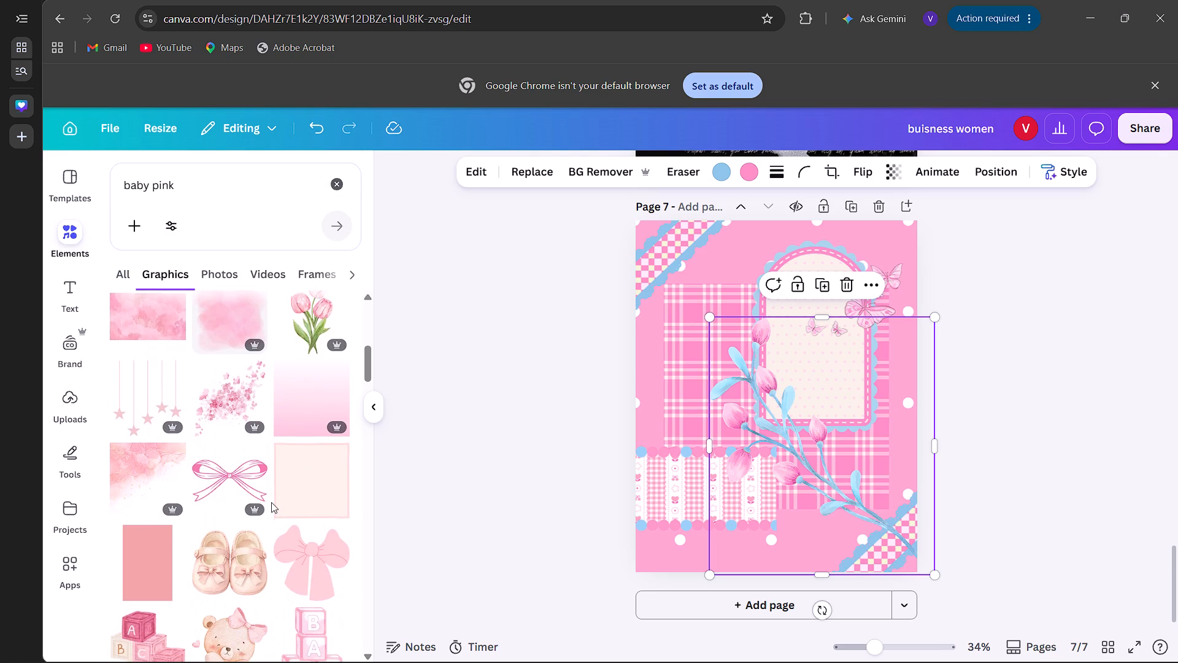
scroll(271, 502, down, 1)
click(239, 399)
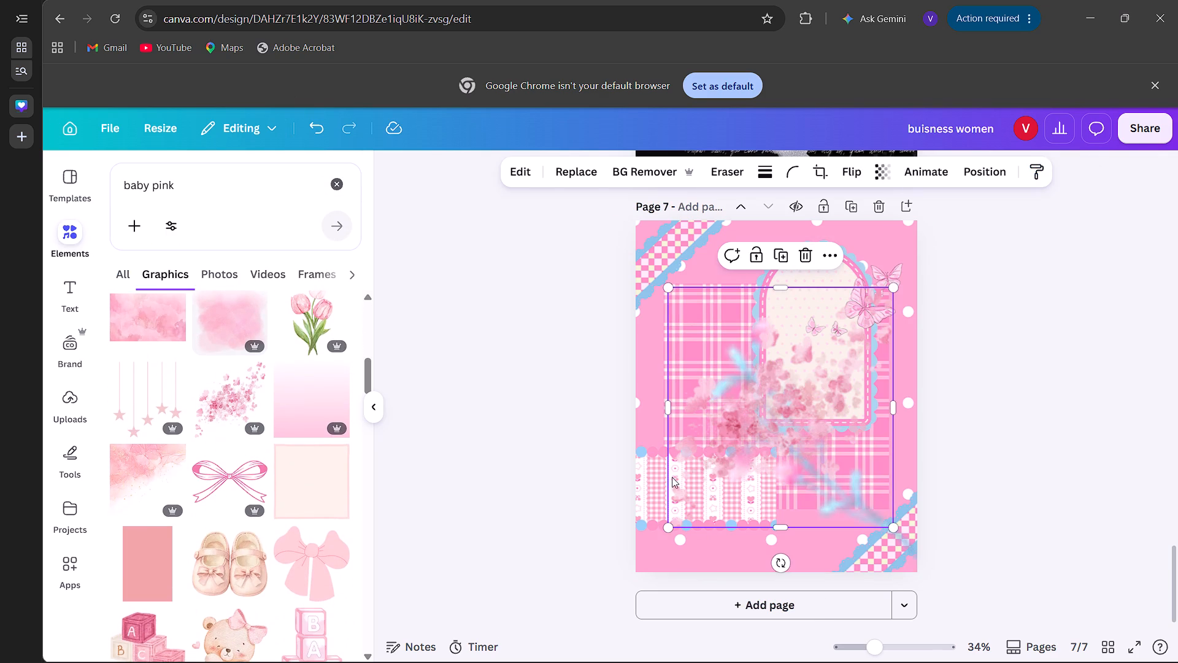
drag(753, 425, 668, 296)
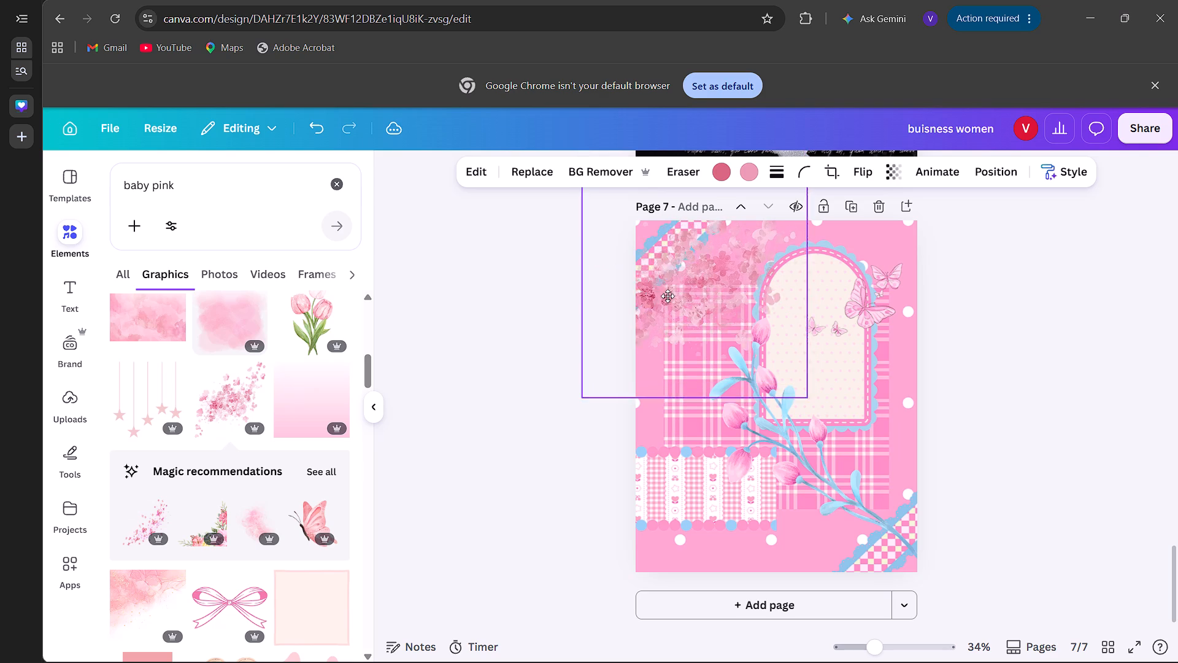
drag(668, 296, 660, 296)
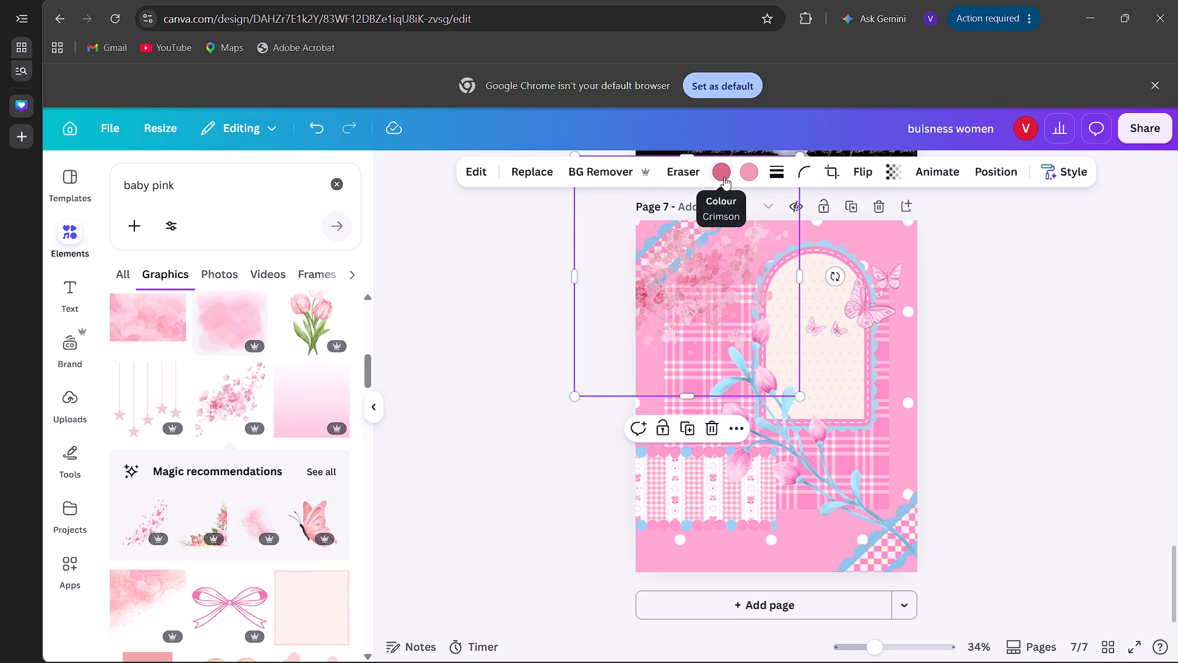
Recolour the scattered blossoms with Pastelazure #8cc4e9 as first colour and Pastelpink #ff90c5 as second, and nudge them over the upper-left corner ribbon.
click(724, 177)
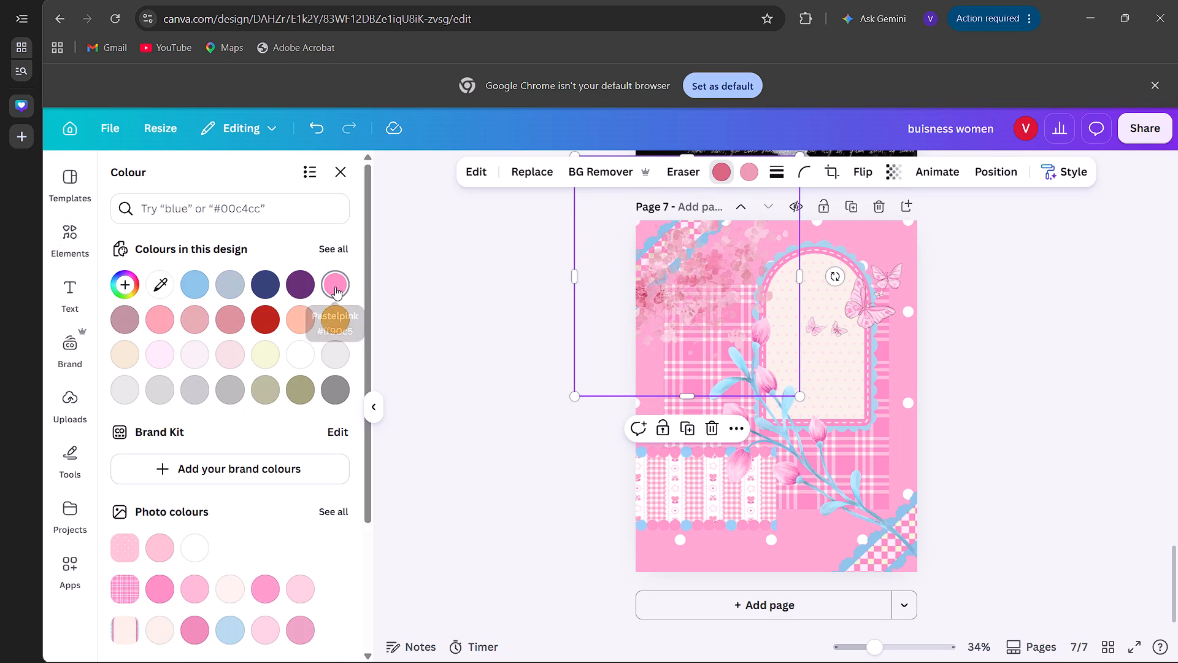
click(335, 287)
click(746, 168)
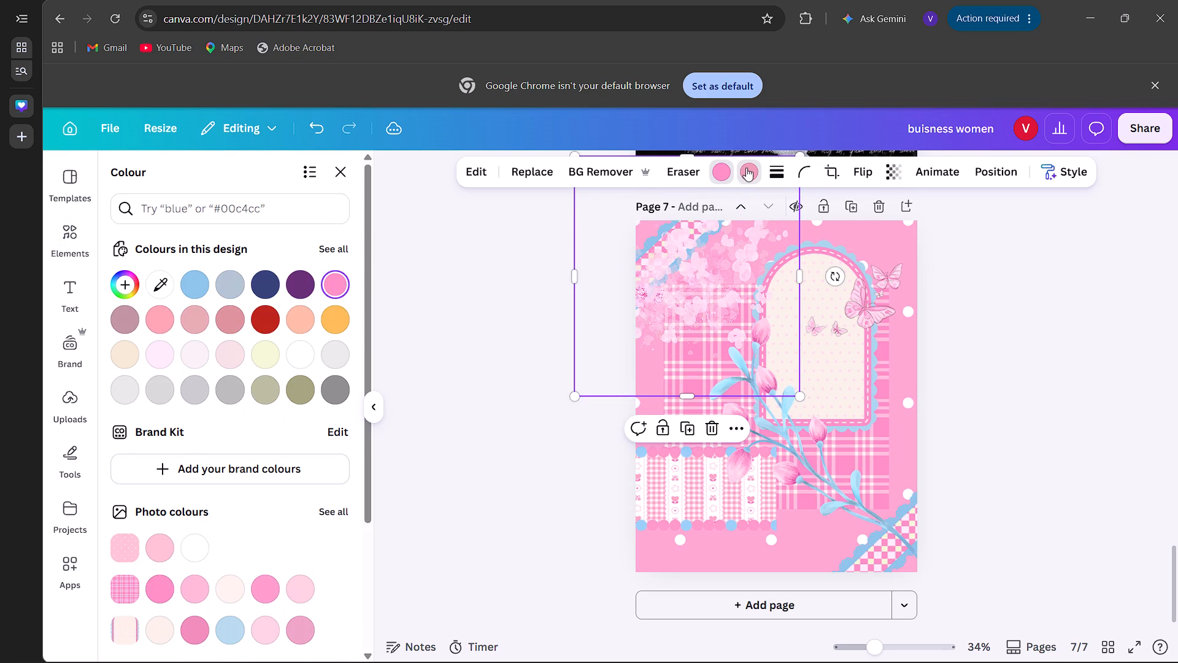
click(202, 273)
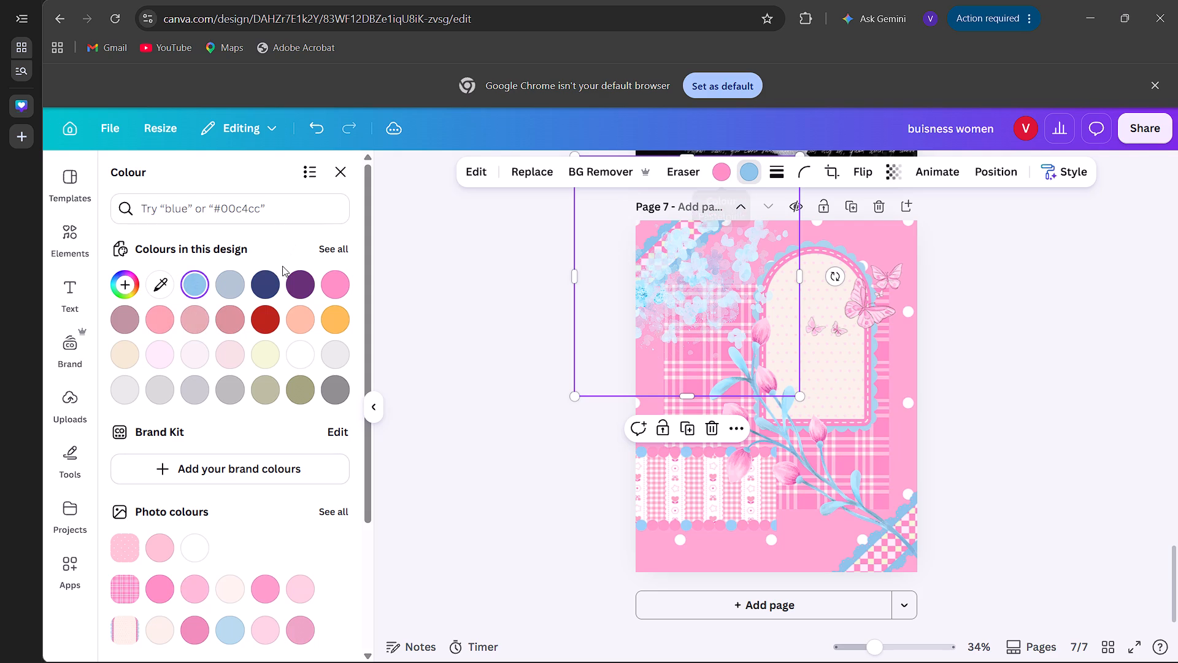
click(344, 285)
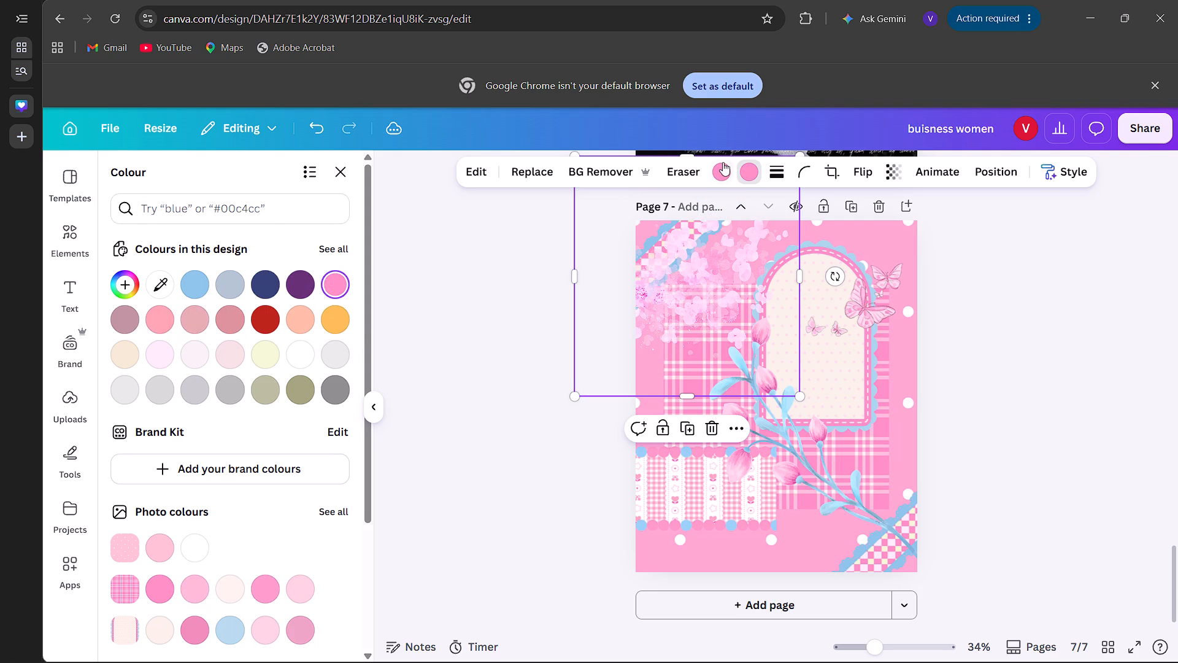
click(723, 162)
click(197, 281)
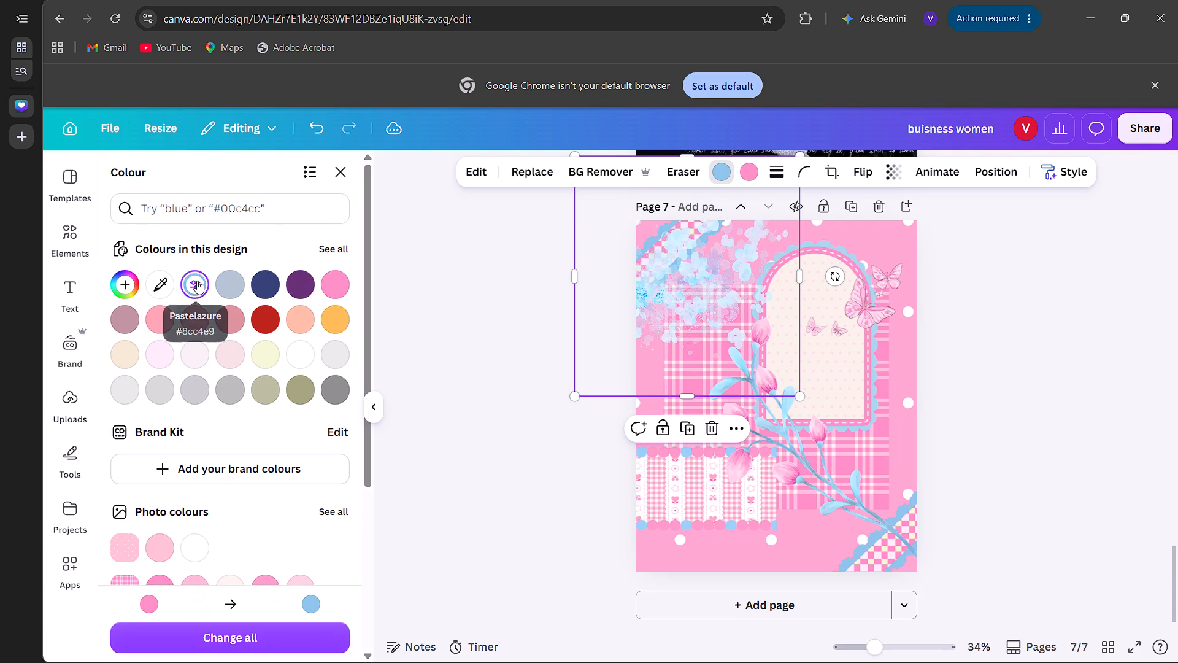
drag(712, 265, 688, 301)
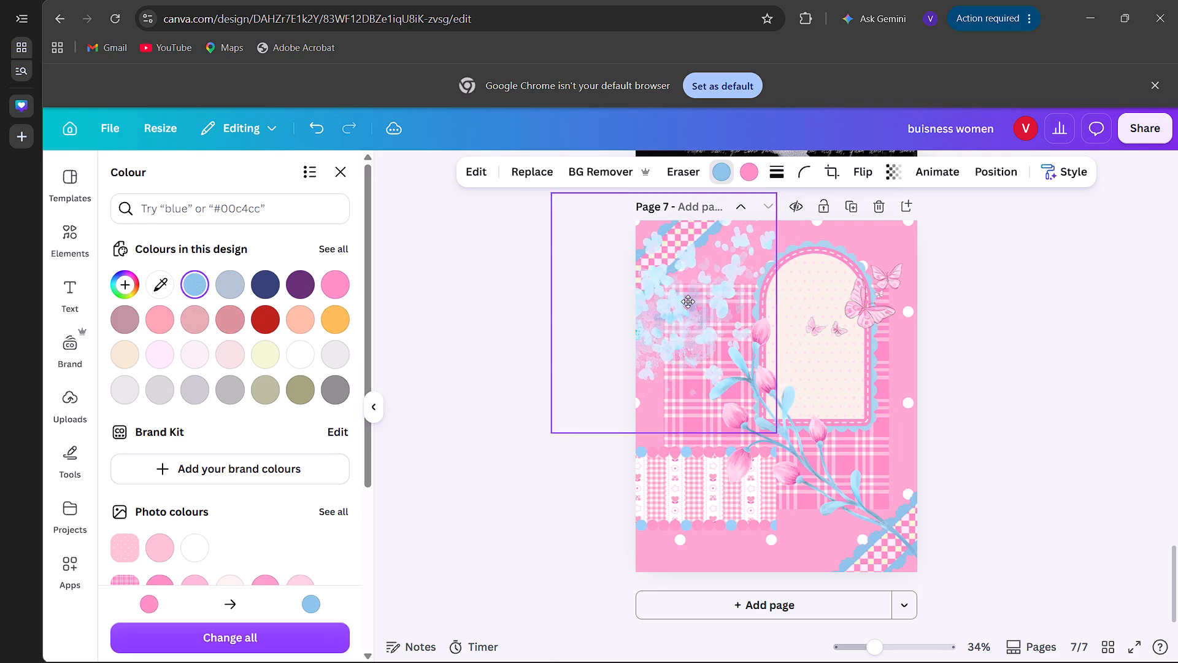
drag(688, 301, 718, 264)
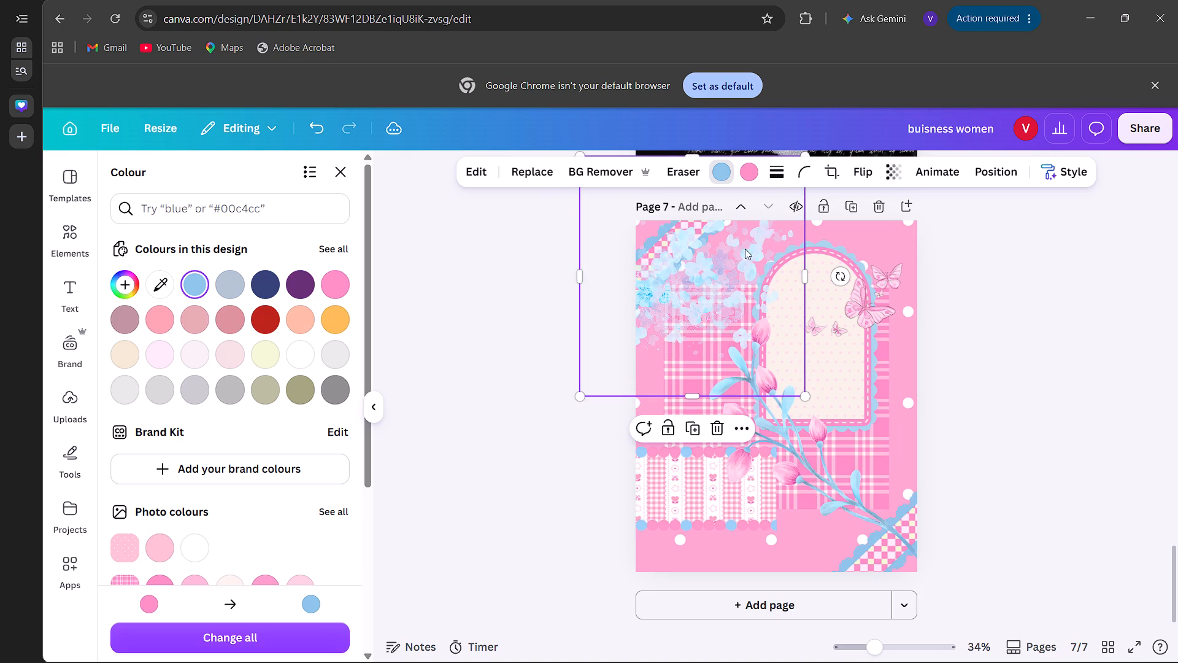
scroll(756, 292, up, 1)
Duplicate the scattered blossoms and place the copy slightly higher and further left, overlapping the original at page 7's upper-left corner.
click(695, 440)
drag(706, 270, 795, 409)
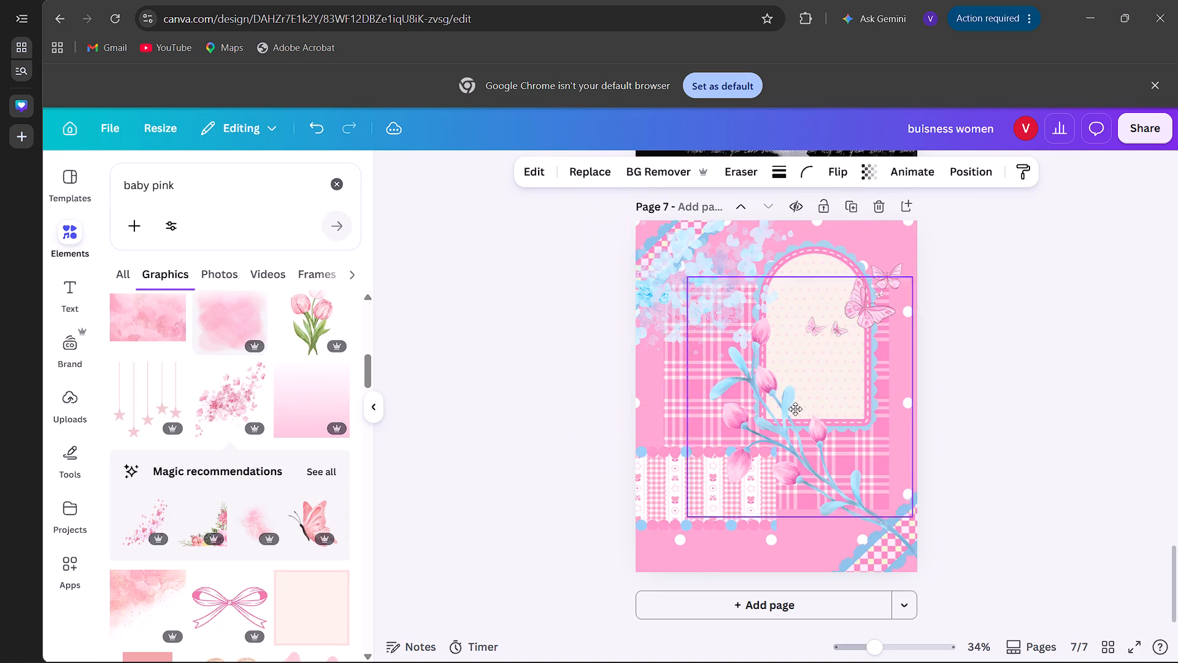
drag(795, 409, 707, 317)
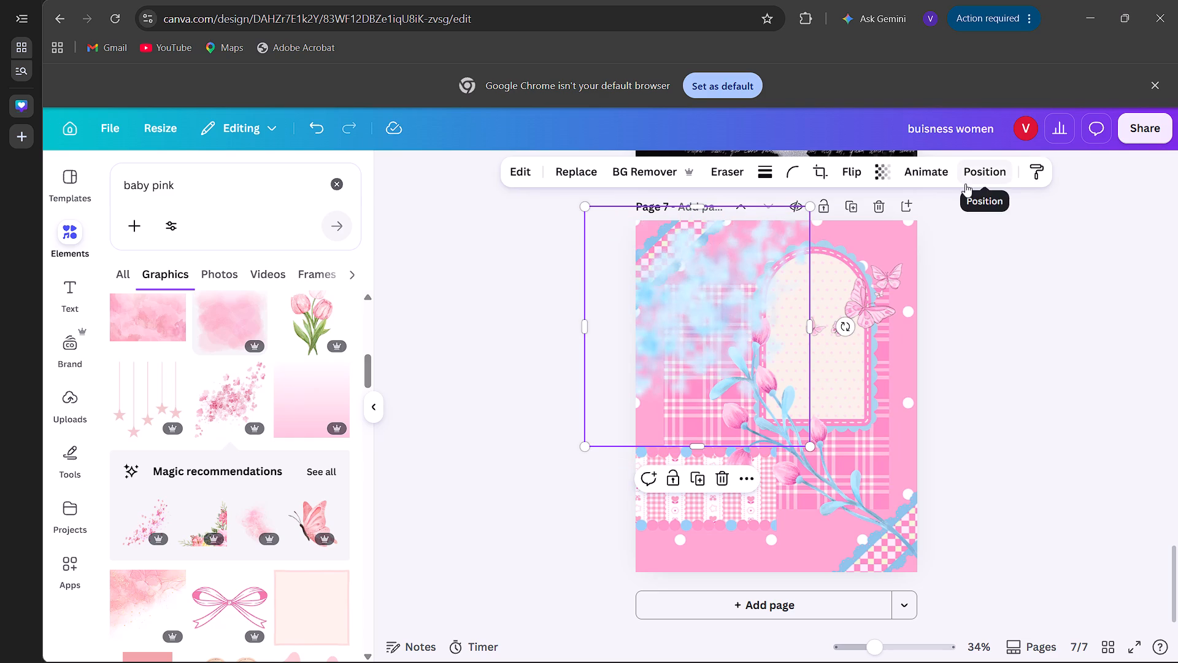
drag(716, 330, 721, 297)
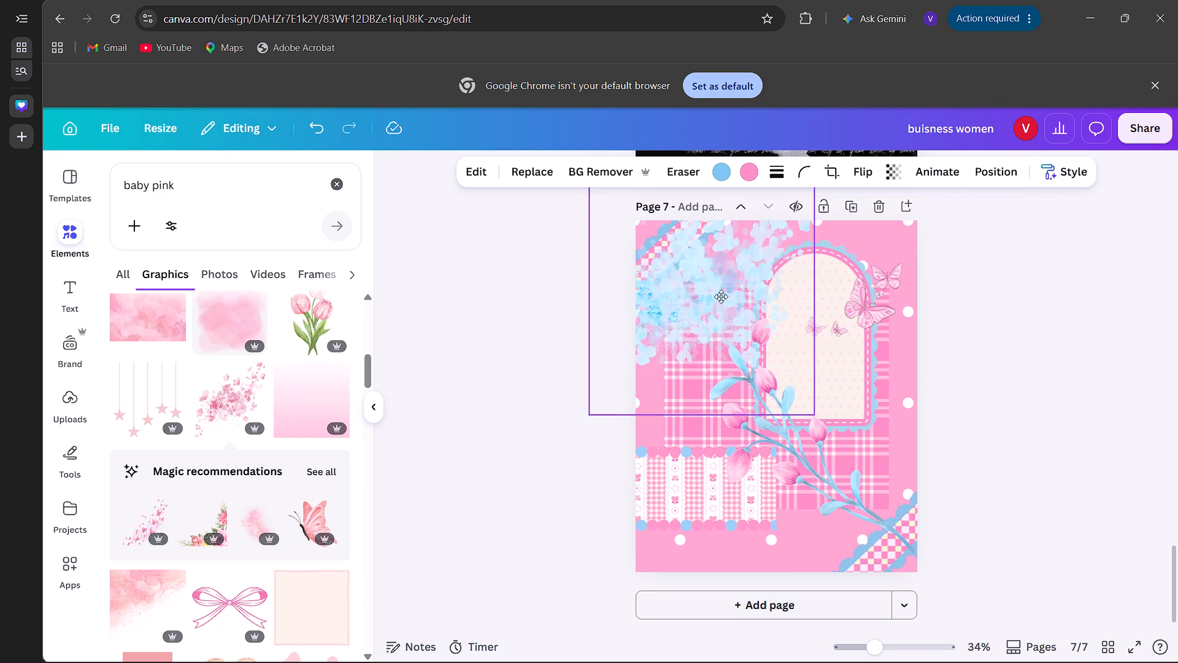
drag(721, 297, 679, 249)
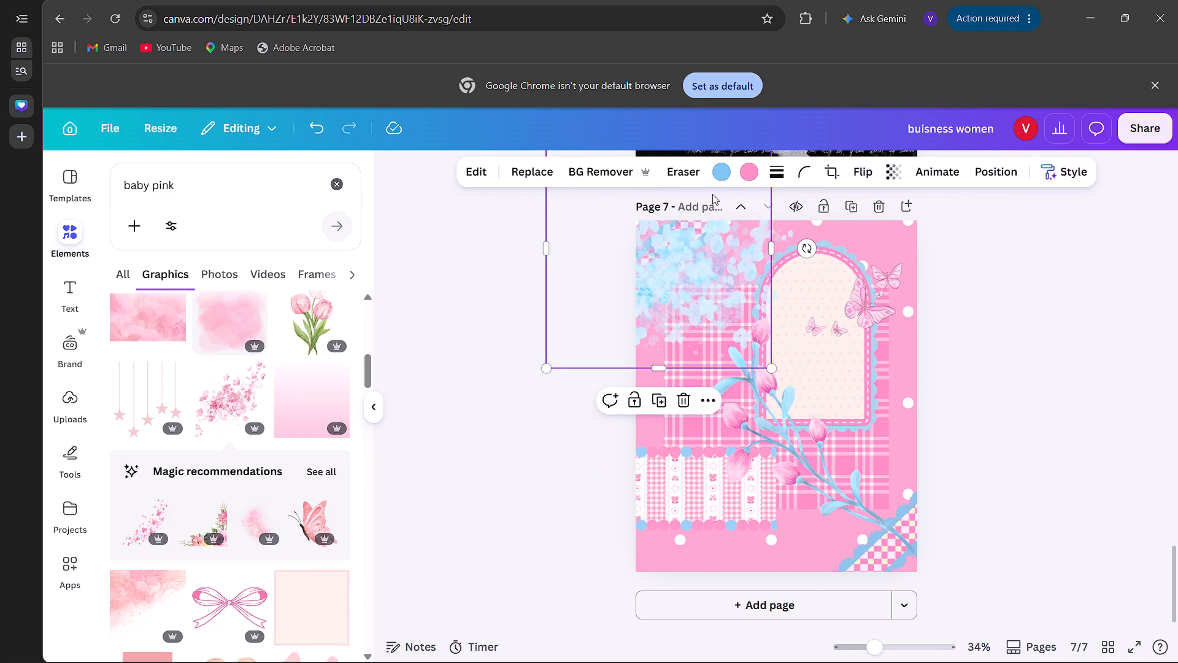
Change the duplicated blossoms' blue to Pastelpink #ff90c5.
click(719, 169)
click(719, 169)
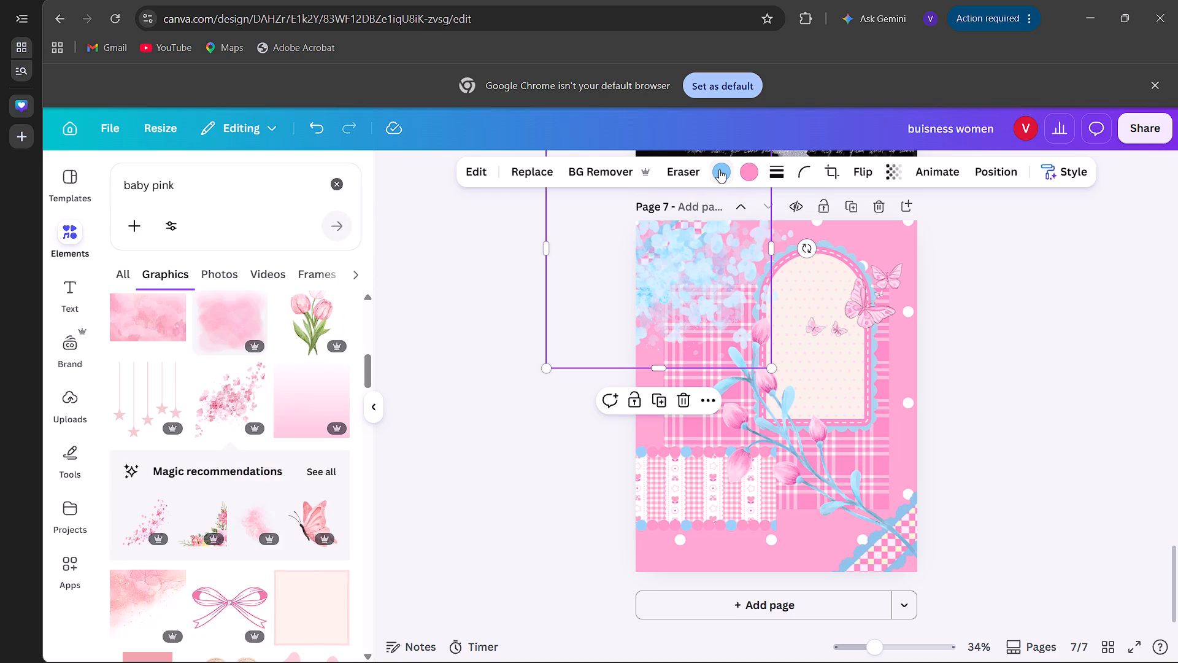
click(719, 169)
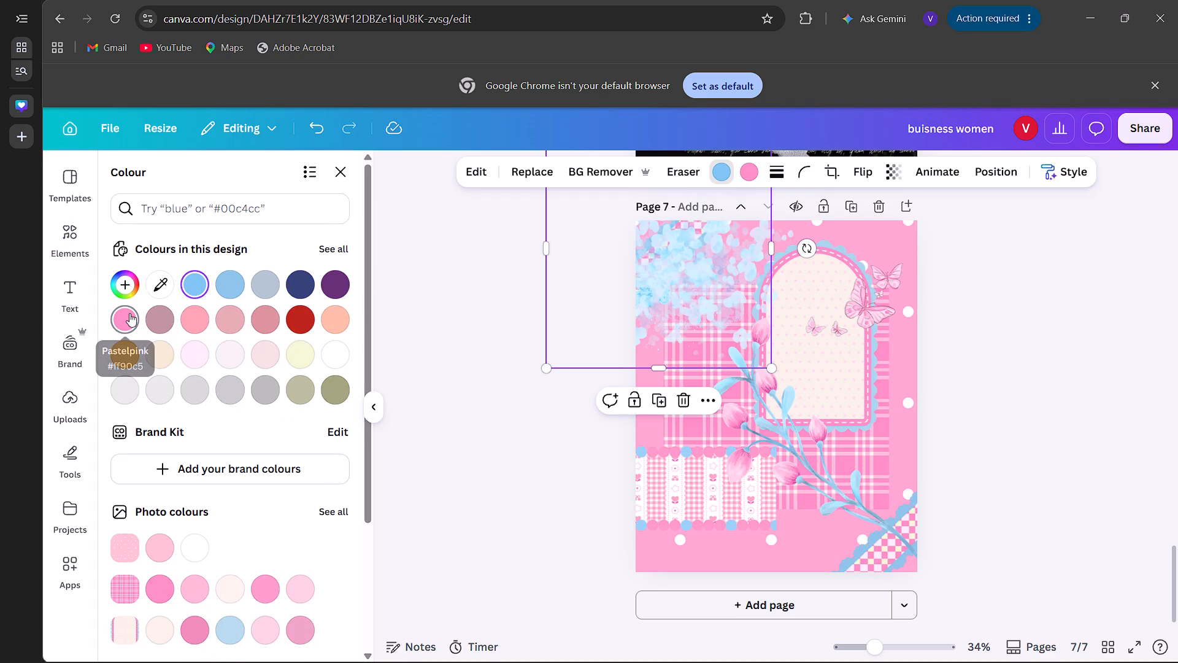
click(129, 313)
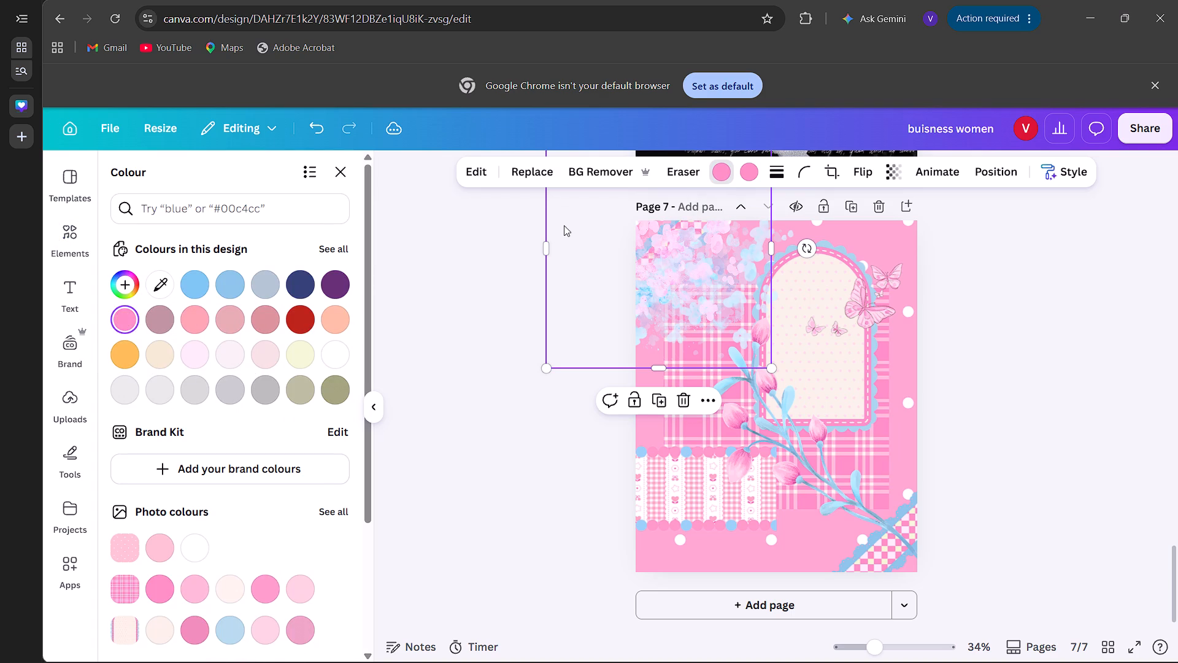
Send both scattered blossom graphics to the back of page 7.
click(994, 179)
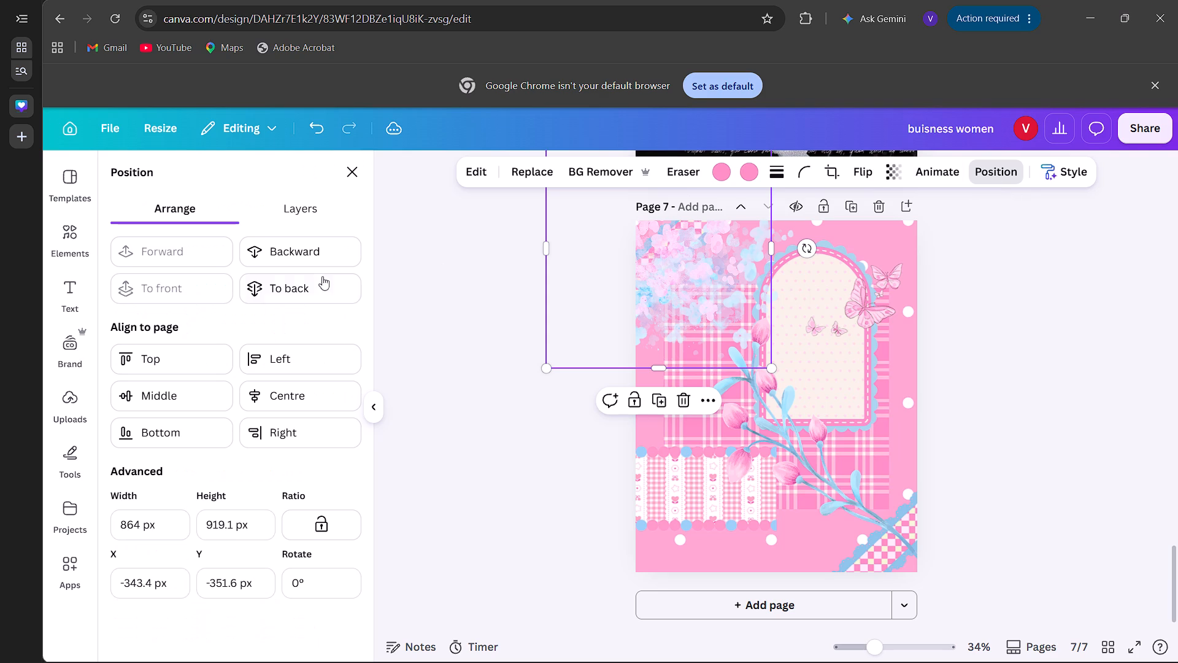
click(317, 272)
click(317, 279)
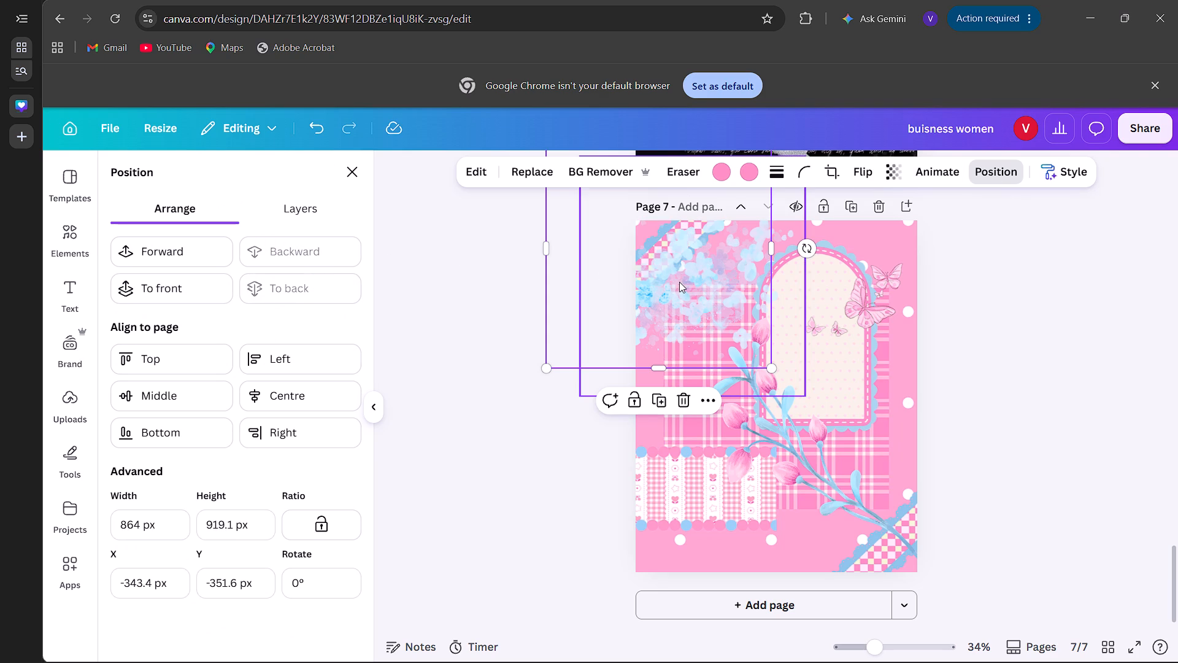
click(679, 282)
click(317, 293)
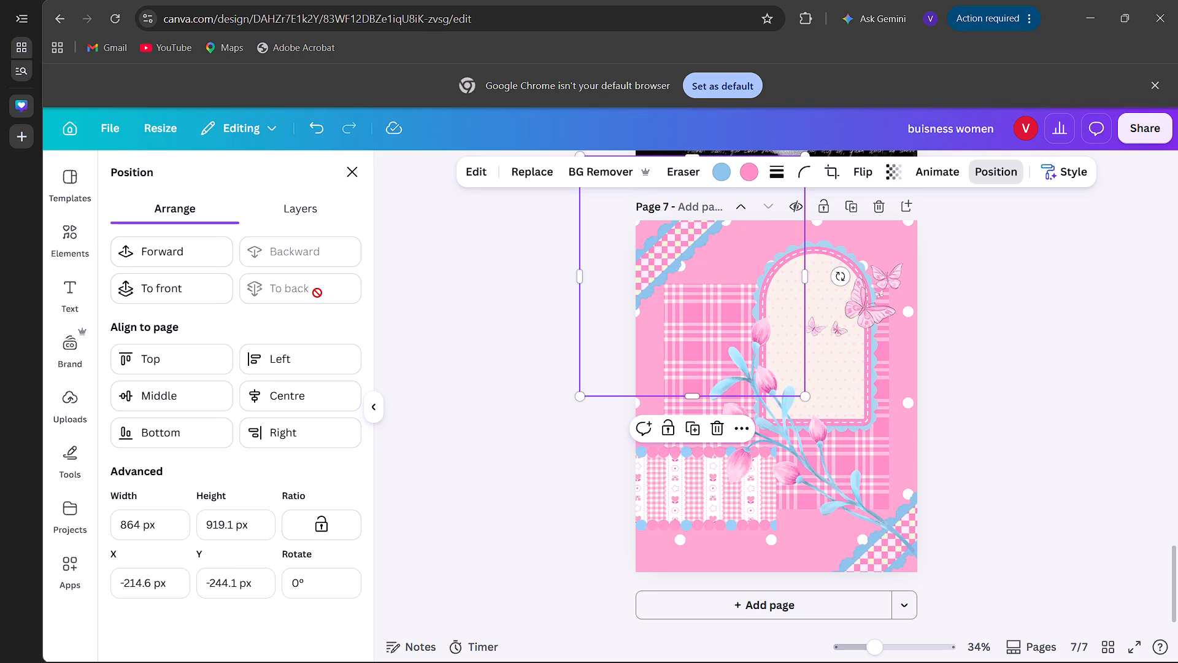
click(525, 364)
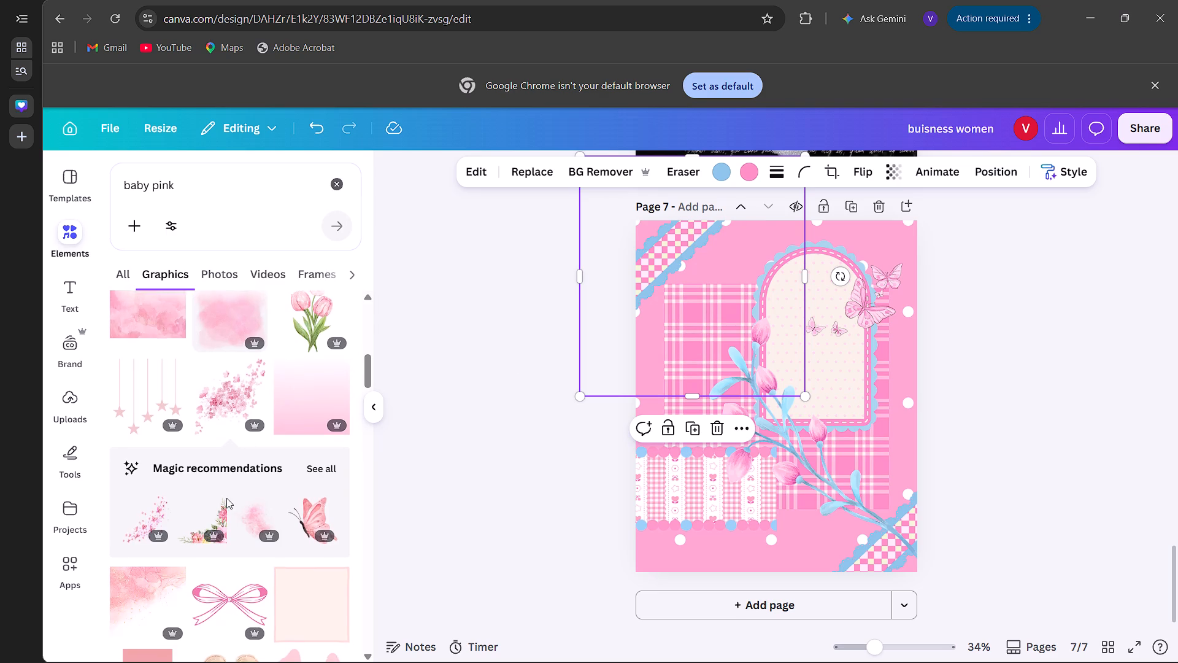
Delete the pink butterflies graphic from the arch on page 7.
scroll(226, 498, down, 3)
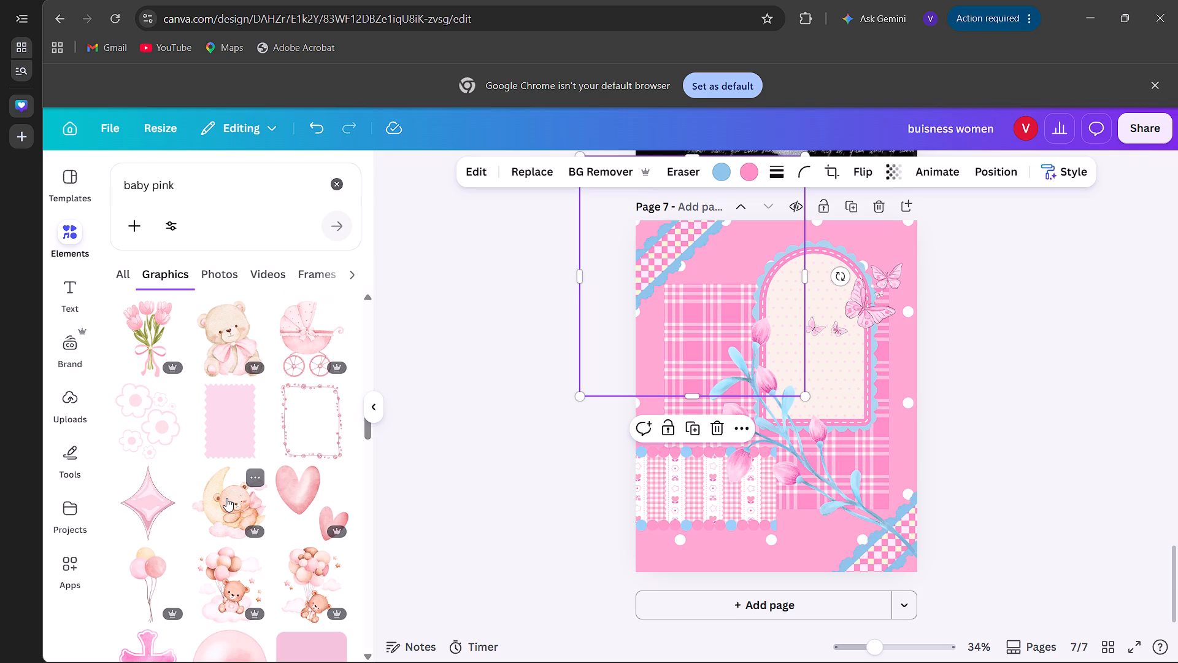
click(874, 317)
click(888, 299)
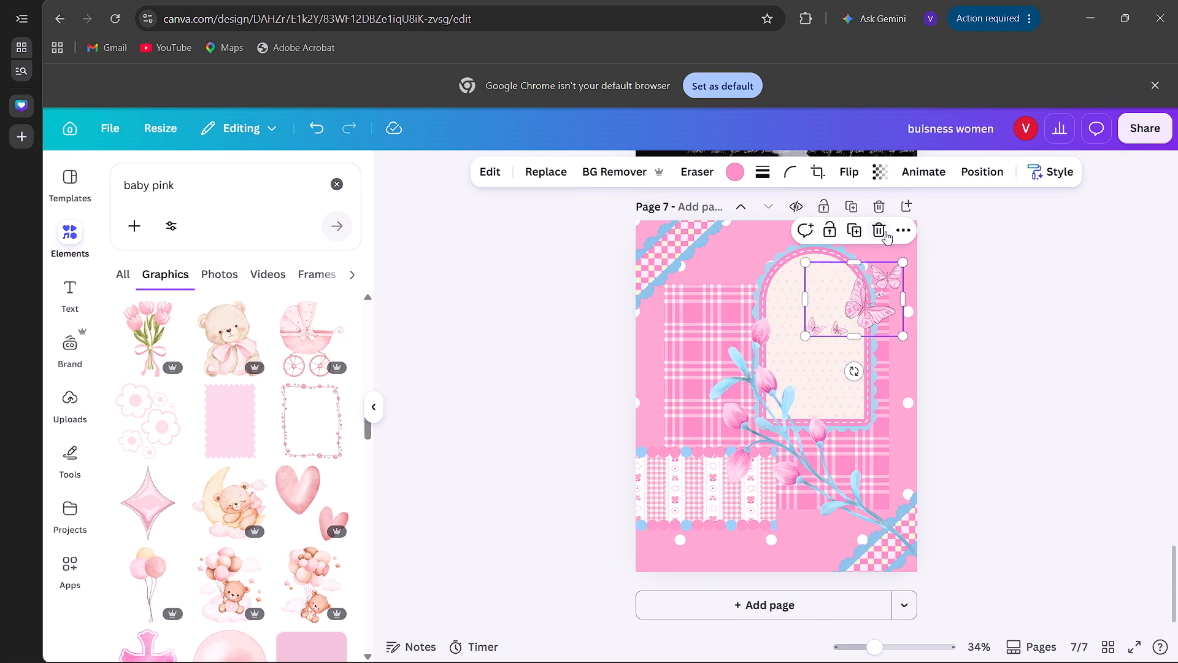
click(882, 229)
Rotate the flower-bud branch upright, shrink it, and place it along the arch's left inner edge.
drag(817, 442, 758, 353)
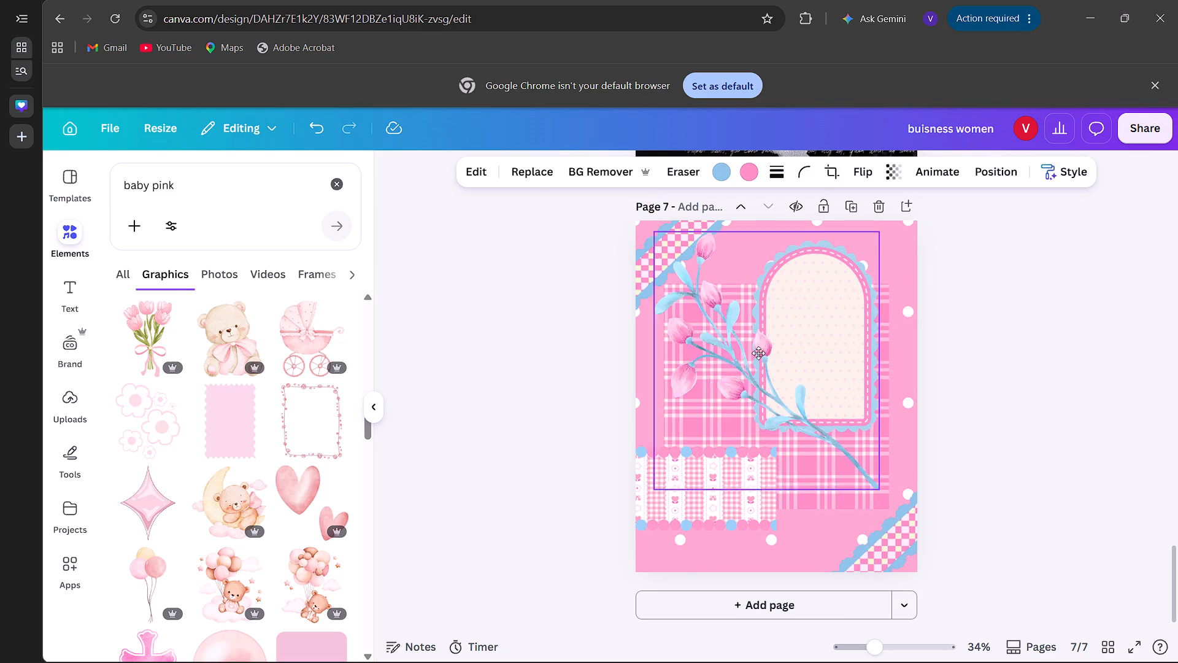
drag(758, 353, 774, 377)
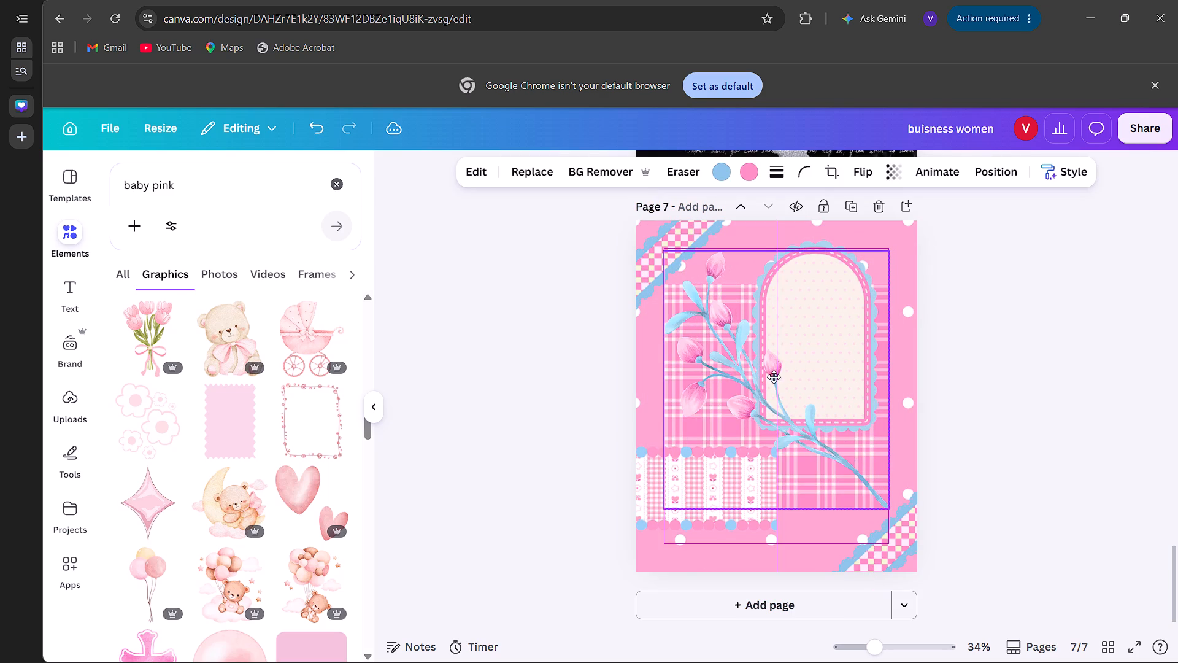
drag(774, 377, 767, 379)
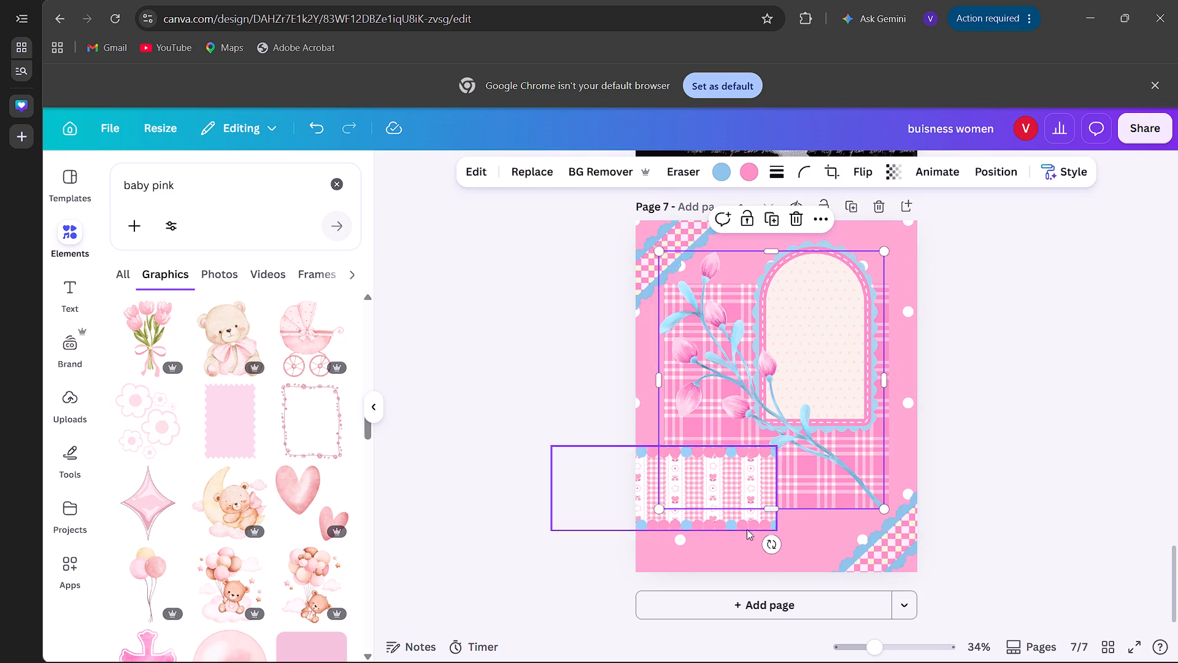
drag(770, 546, 514, 529)
drag(713, 405, 786, 402)
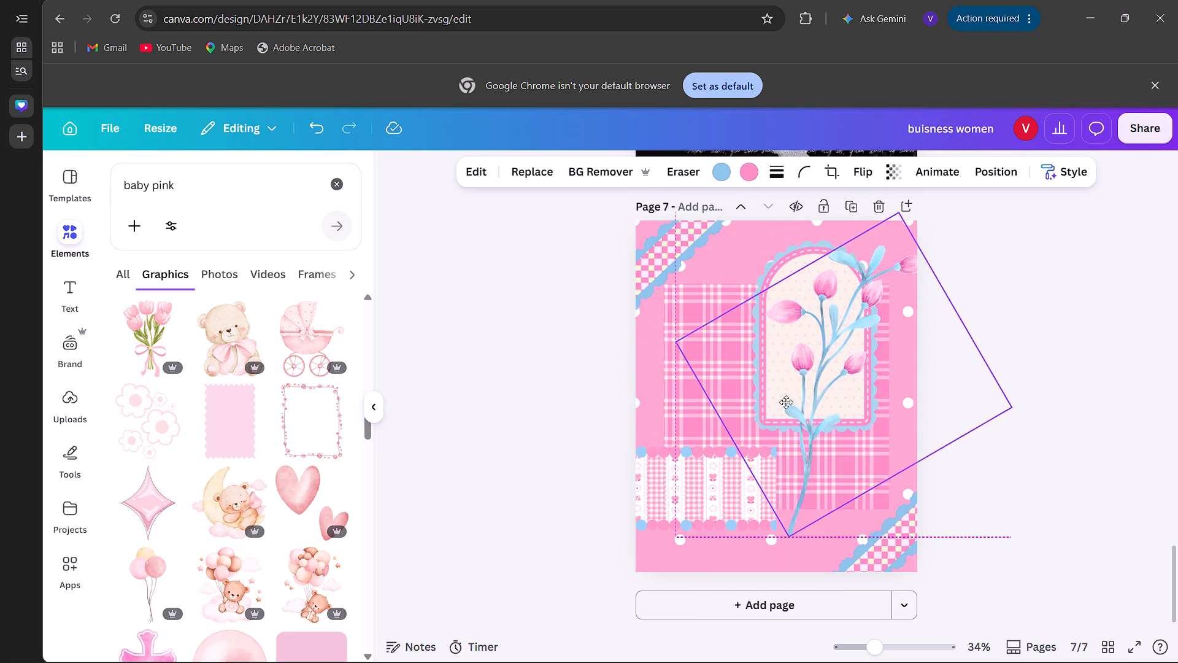
drag(786, 402, 791, 401)
drag(796, 539, 836, 390)
drag(892, 302, 803, 339)
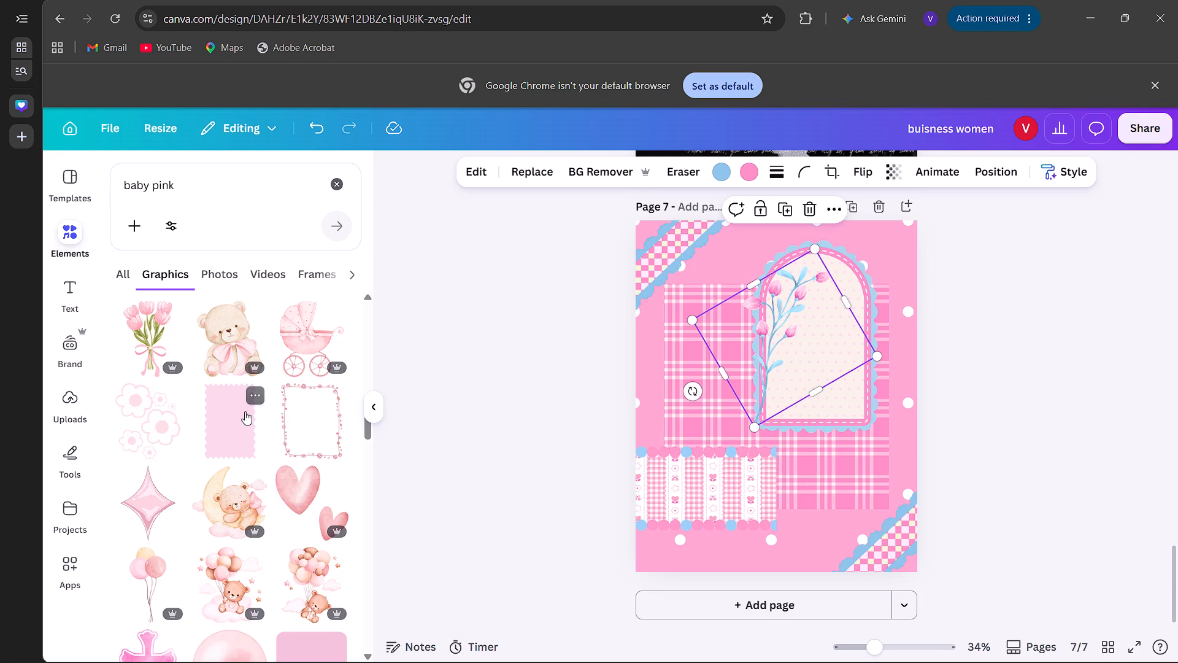
Duplicate the small flower-bud branch and flip the copy vertically.
click(796, 211)
click(868, 169)
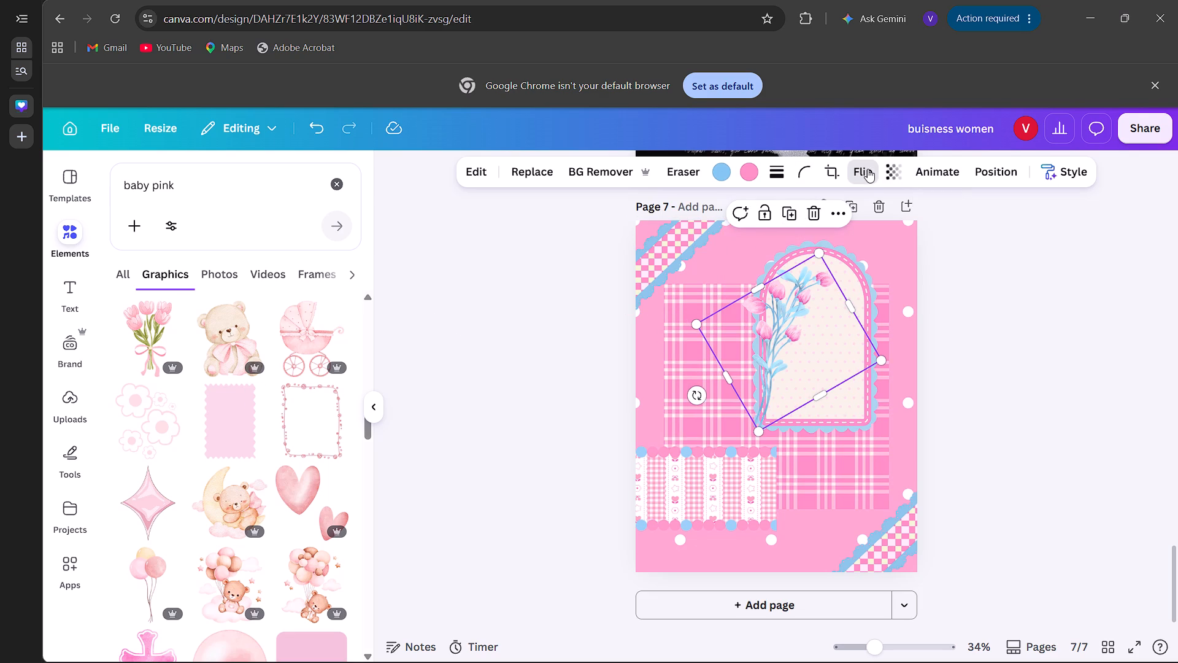
click(865, 204)
click(865, 204)
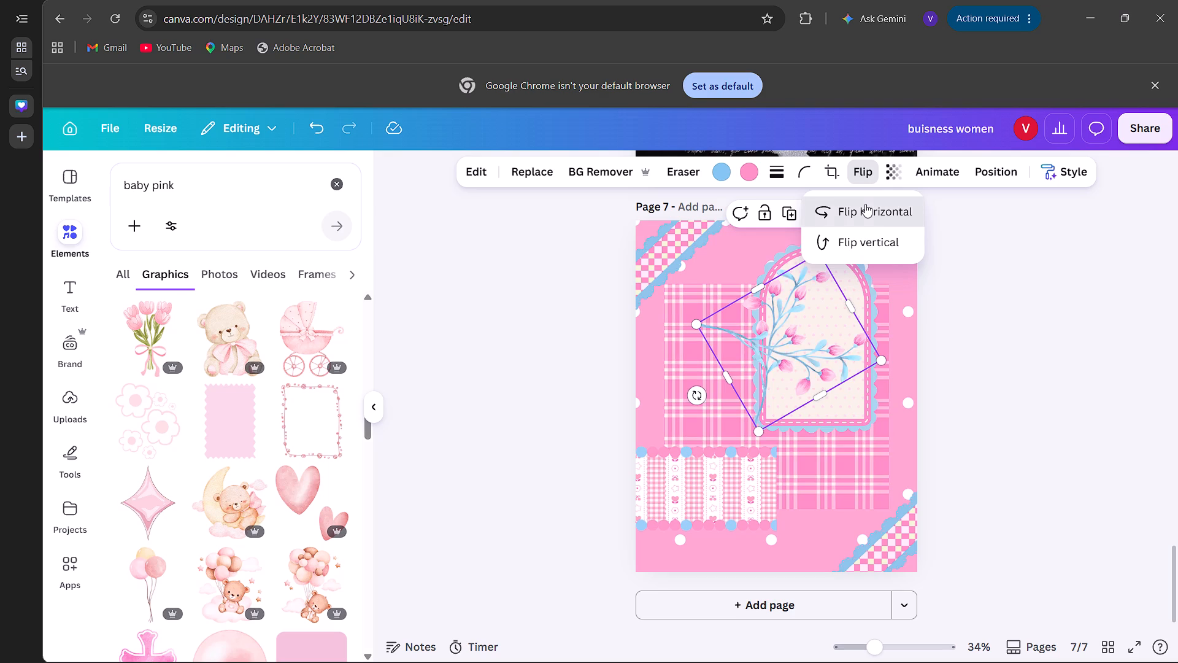
click(864, 236)
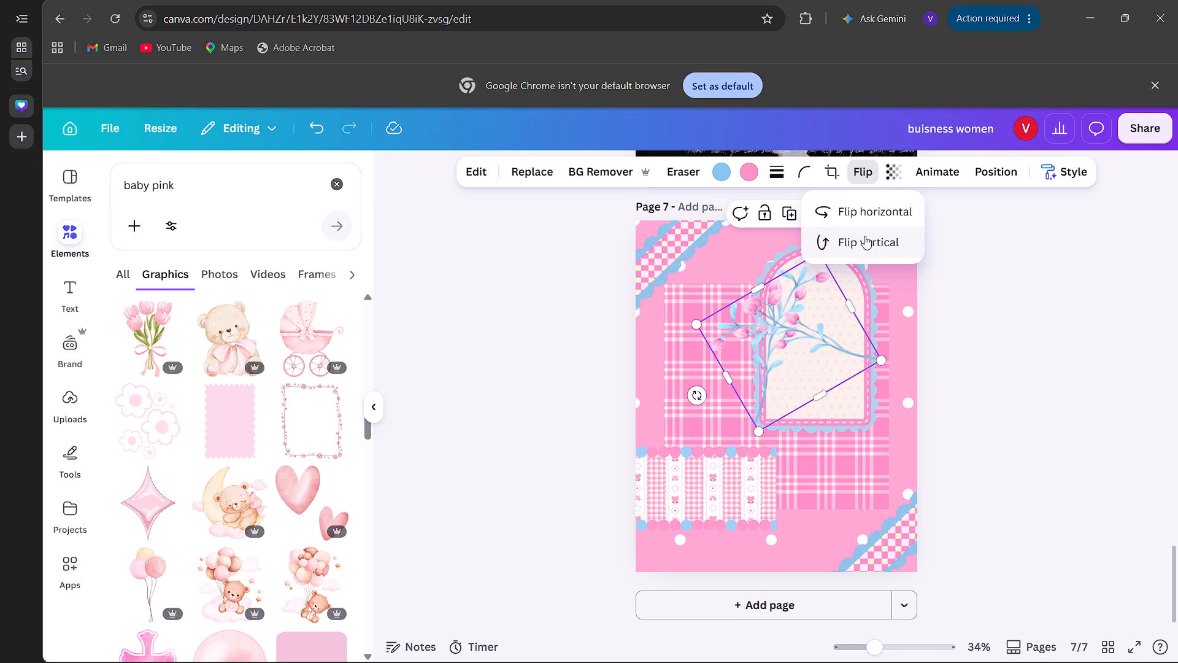
Rotate the flipped branch upright and align it along the arch's right inner edge, mirroring the left branch.
drag(703, 400, 665, 436)
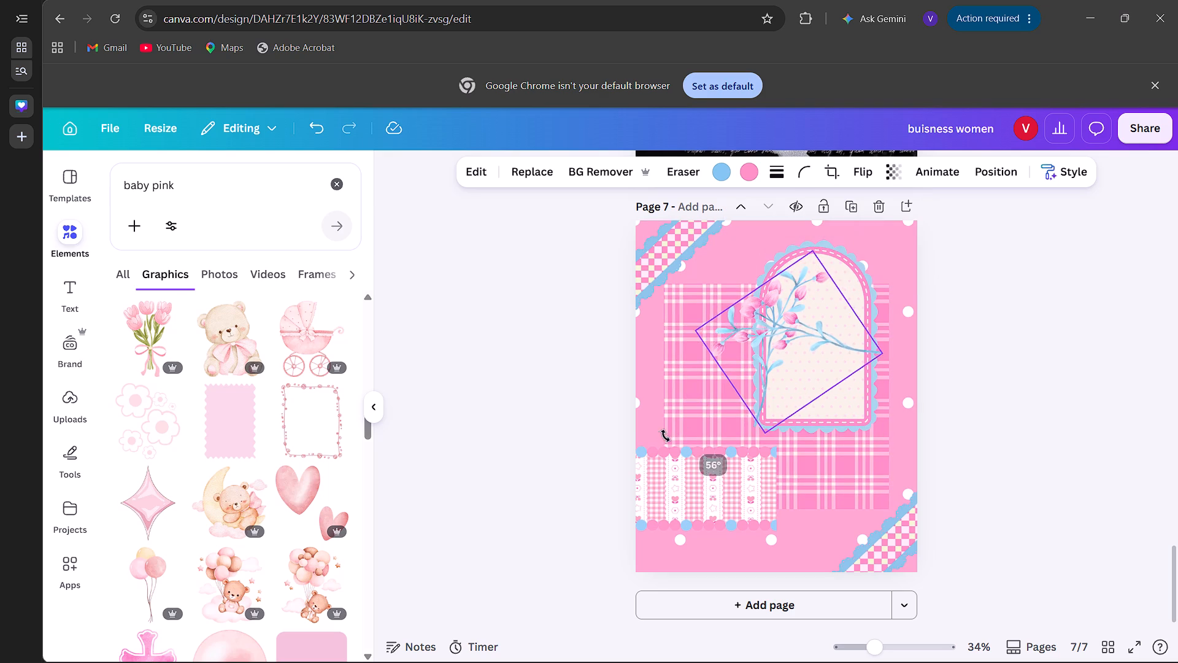
drag(665, 436, 591, 265)
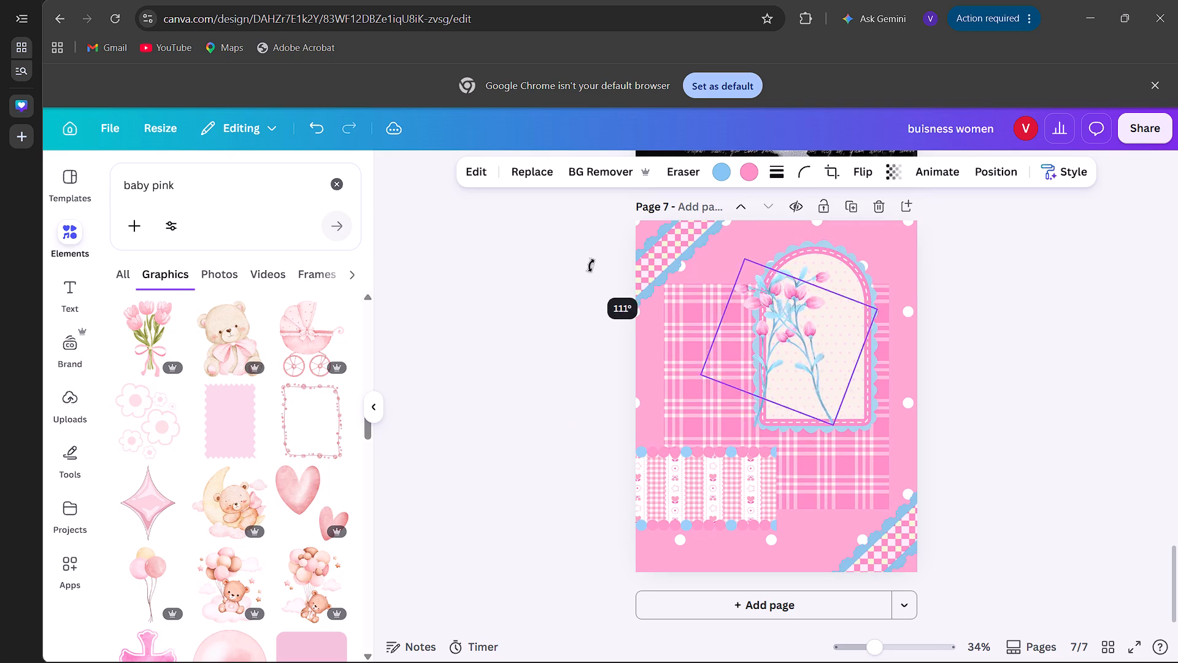
drag(591, 265, 661, 242)
drag(800, 306, 853, 304)
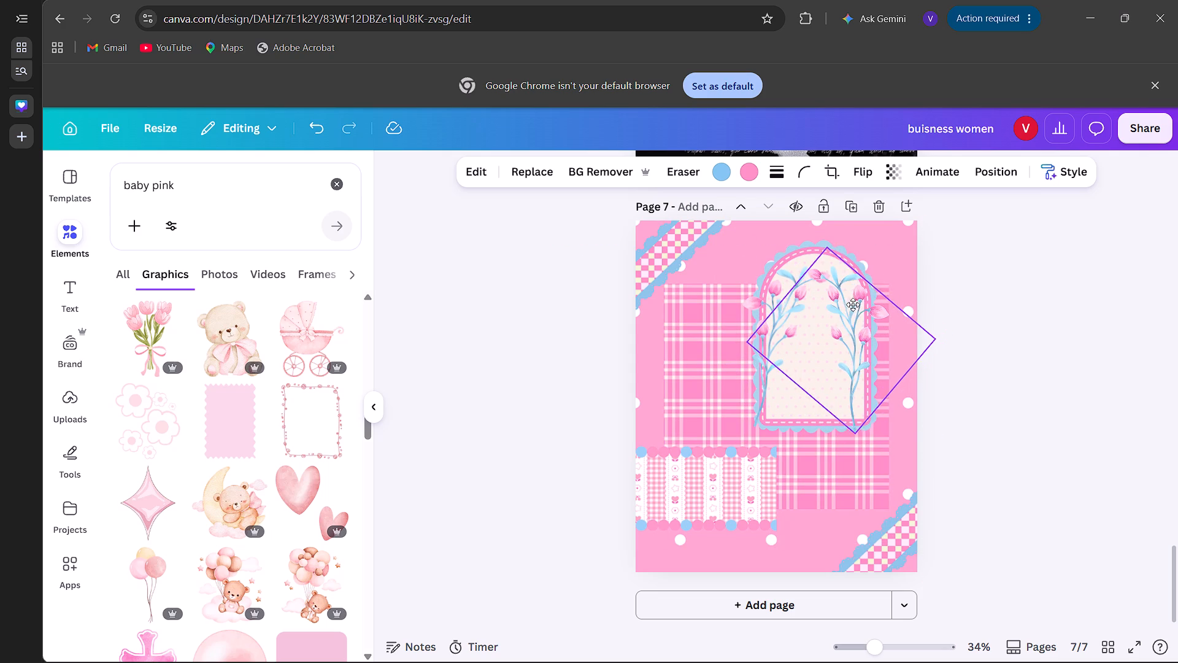
drag(853, 304, 866, 303)
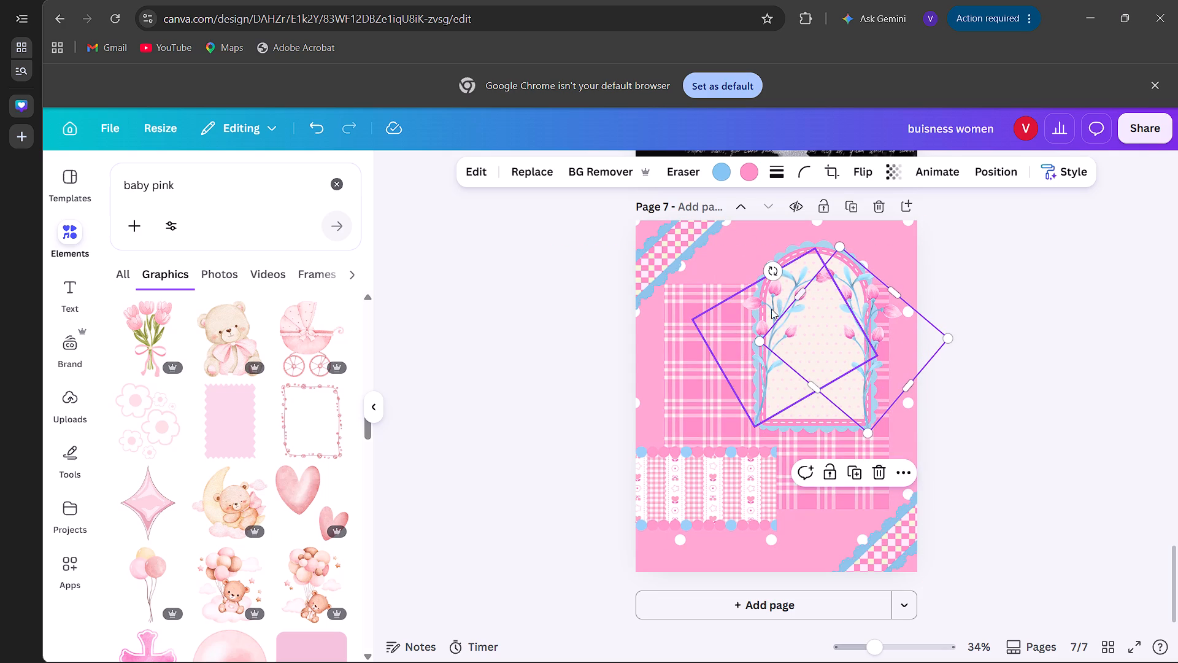
drag(775, 271, 757, 279)
drag(913, 329, 898, 330)
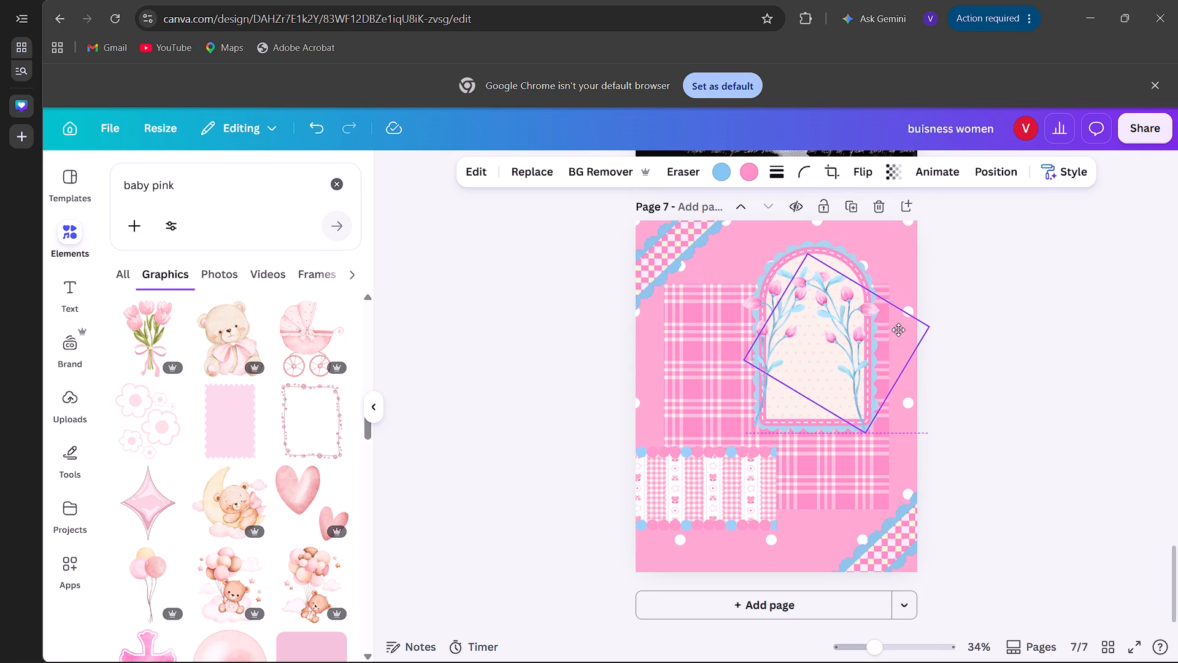
drag(898, 330, 904, 325)
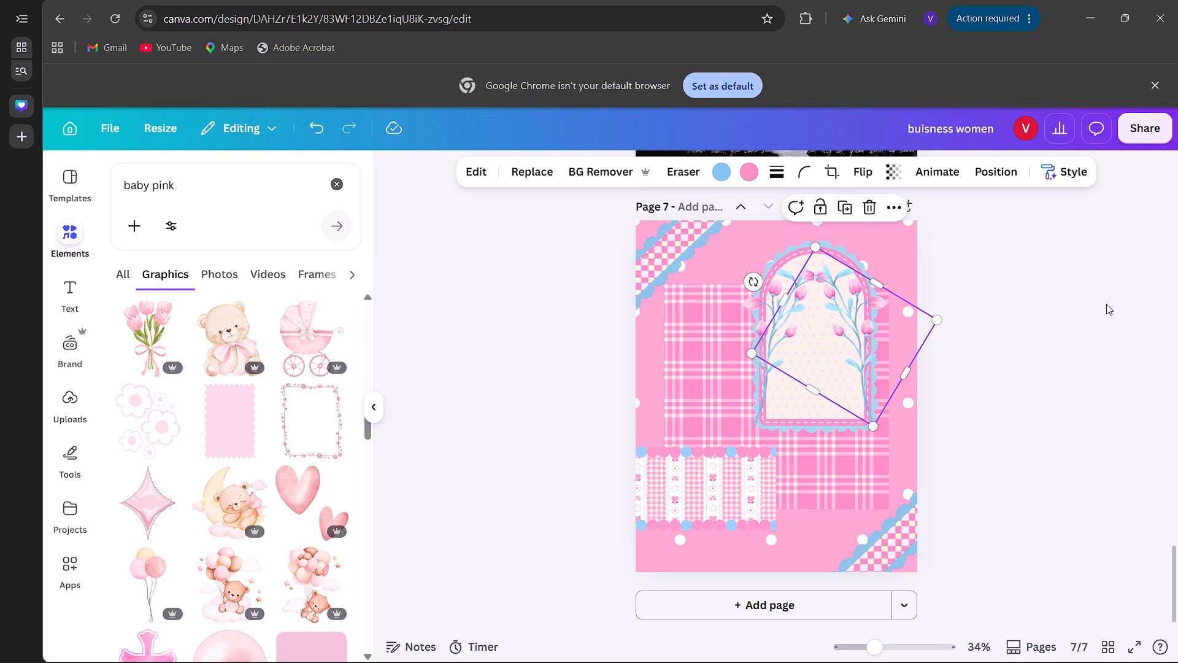
Add the pink plush bunny graphic from the baby pink results to page 7 and shrink it to a small accent.
click(1106, 304)
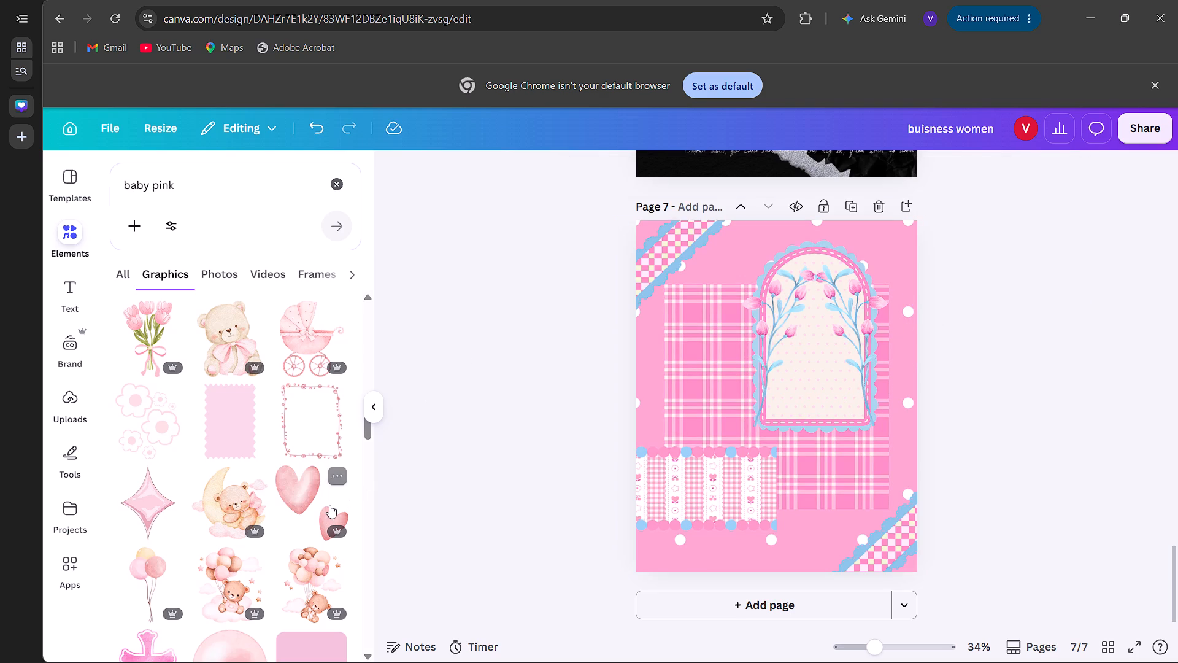
scroll(329, 505, down, 4)
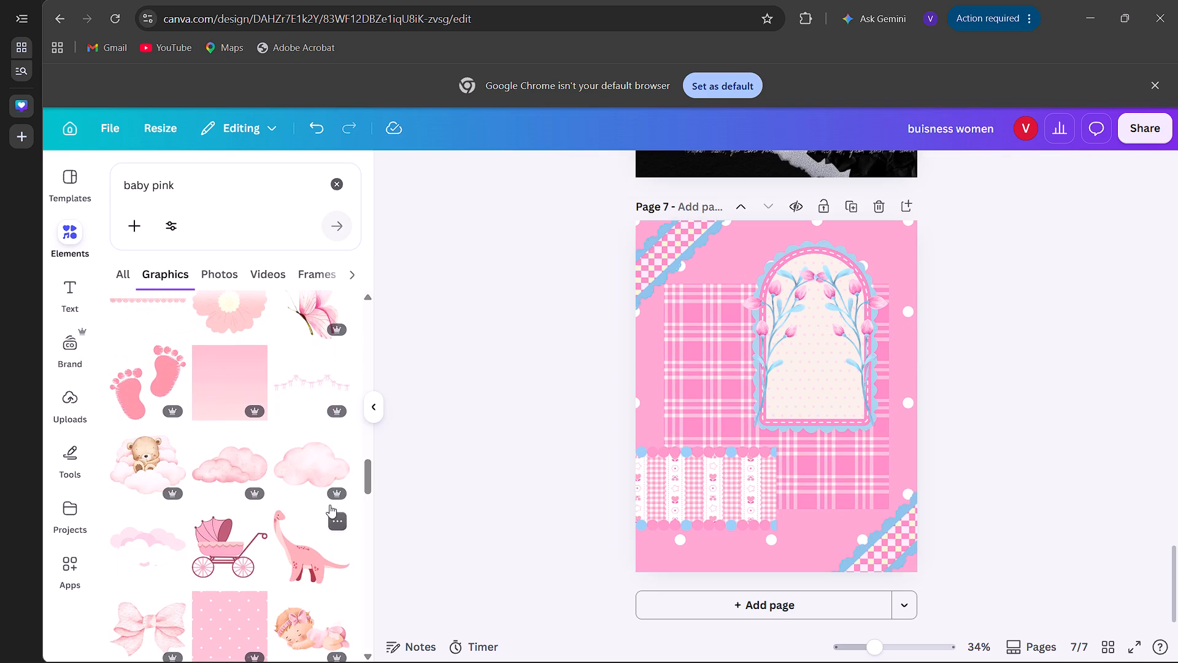
scroll(329, 505, down, 2)
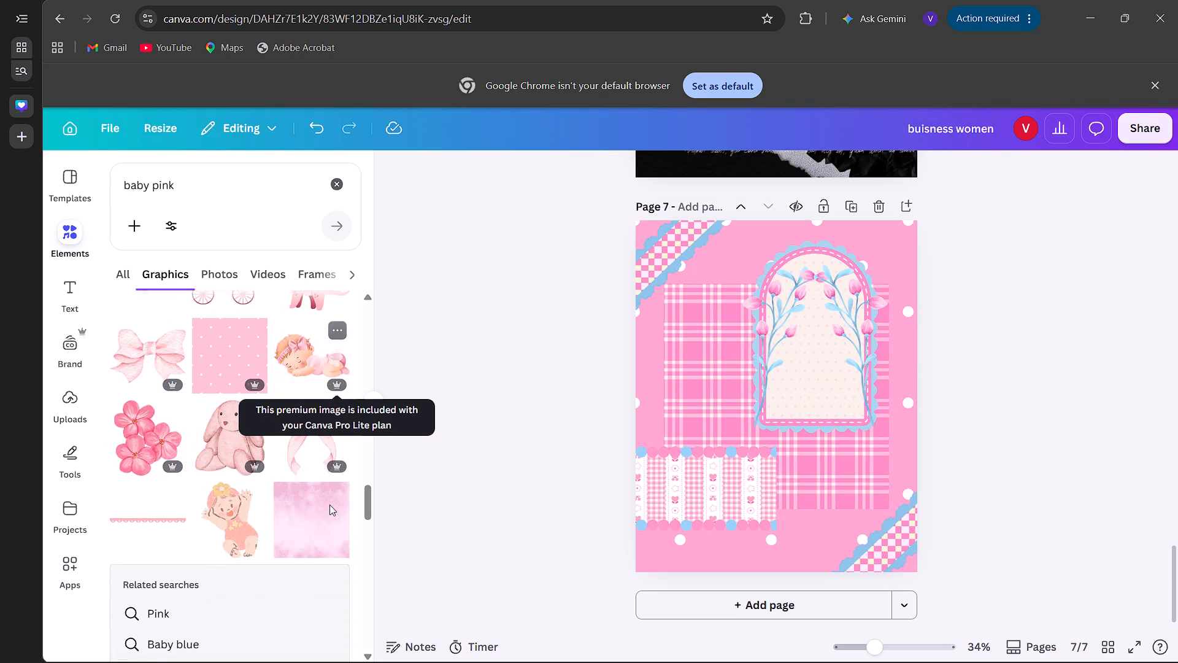
scroll(329, 505, down, 2)
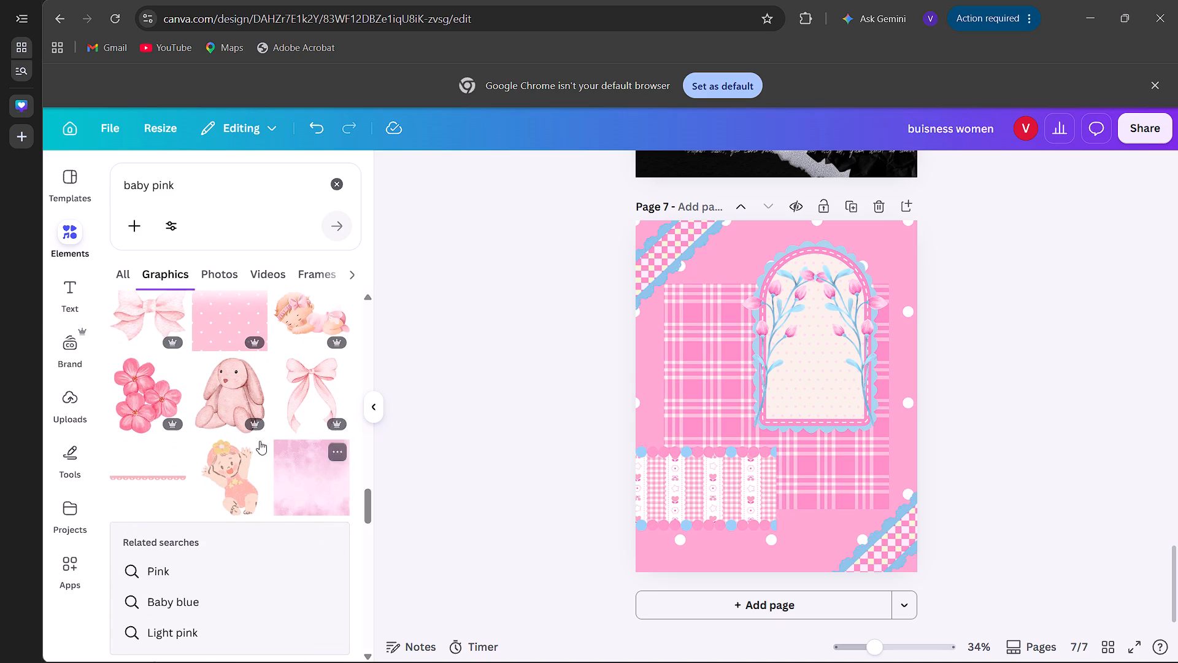
click(230, 417)
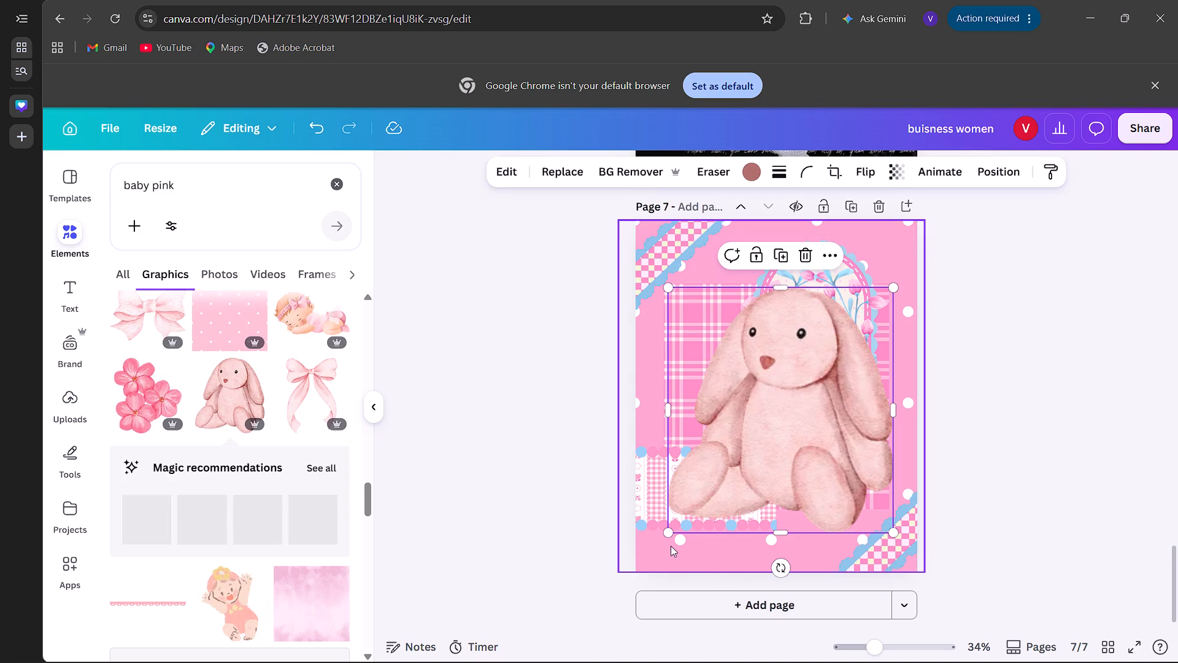
drag(669, 532, 818, 316)
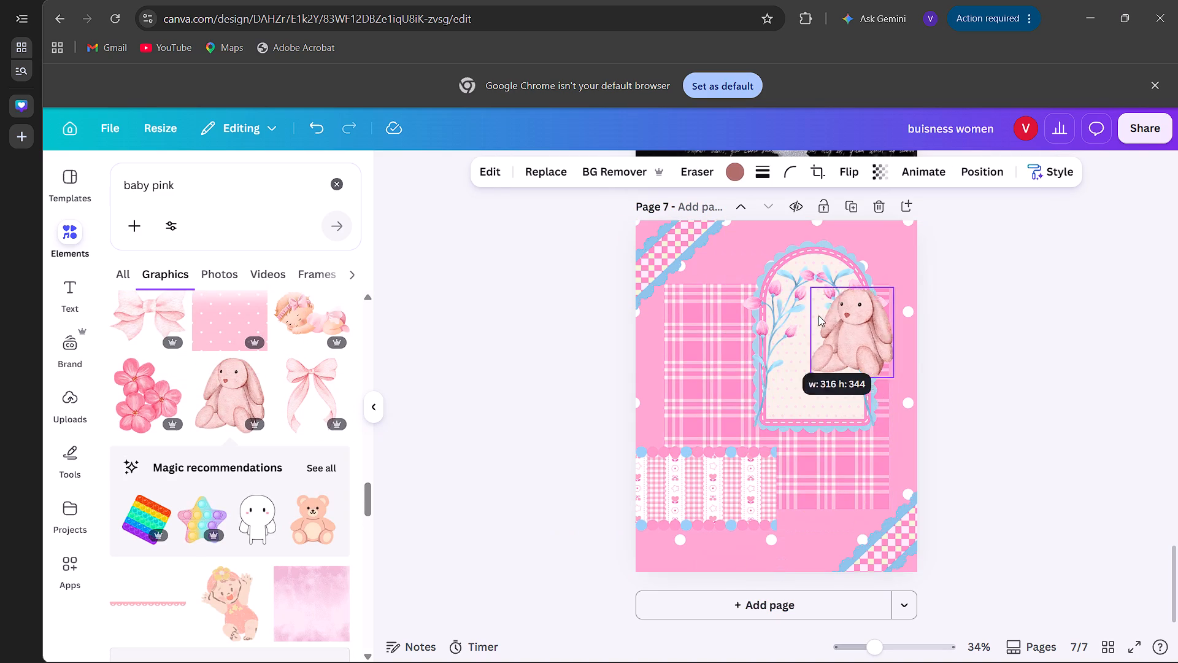
Recolour the bunny light pink and place it over the arch's lower right corner.
click(745, 172)
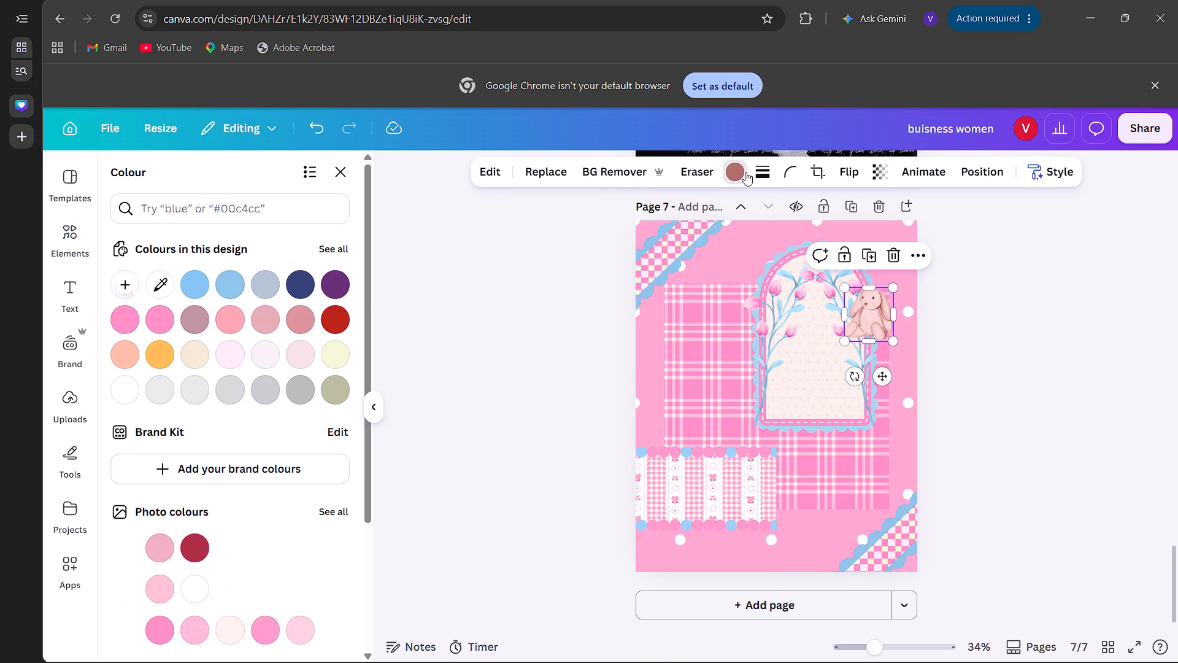
click(202, 287)
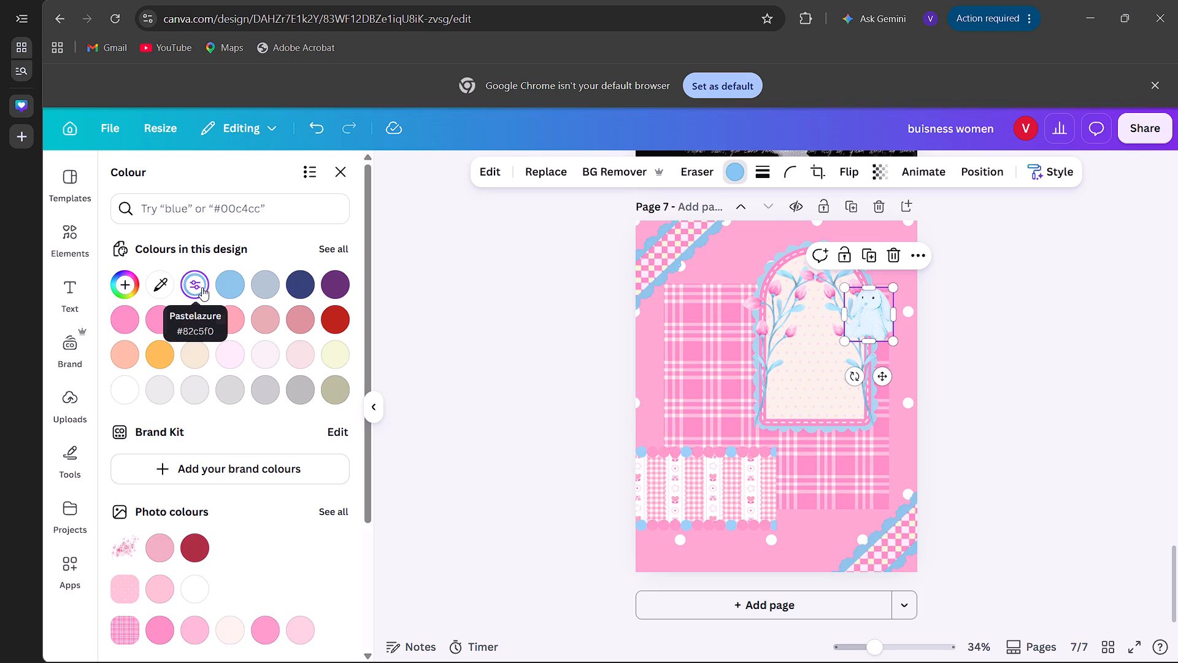
click(133, 311)
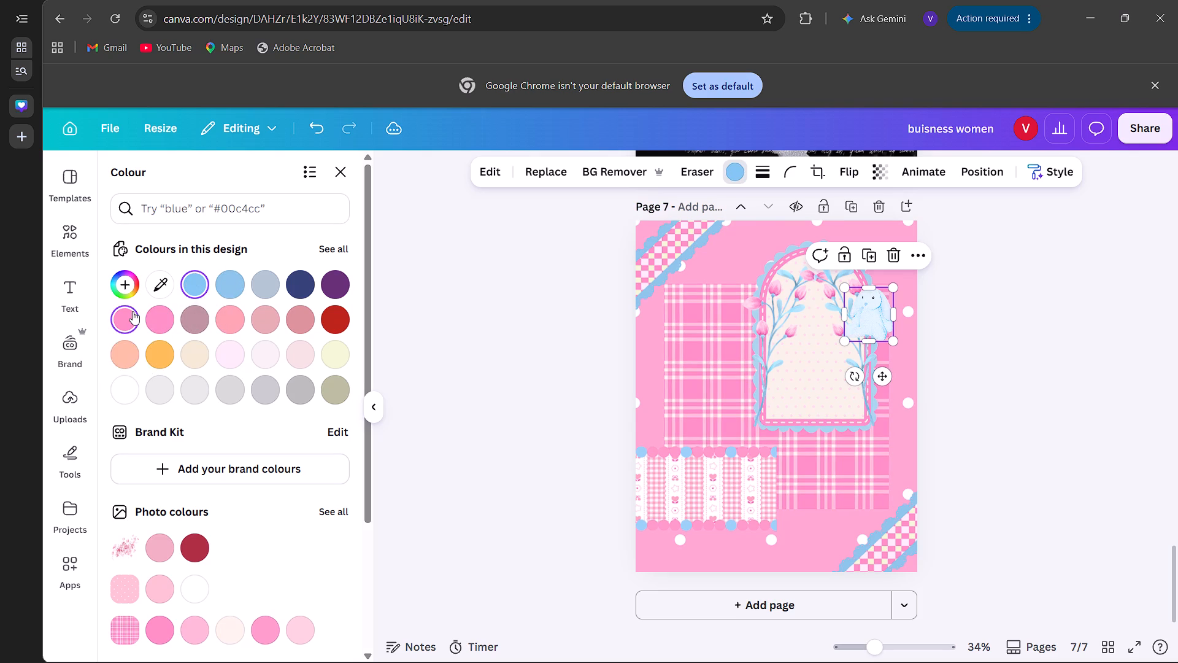
drag(869, 316, 860, 343)
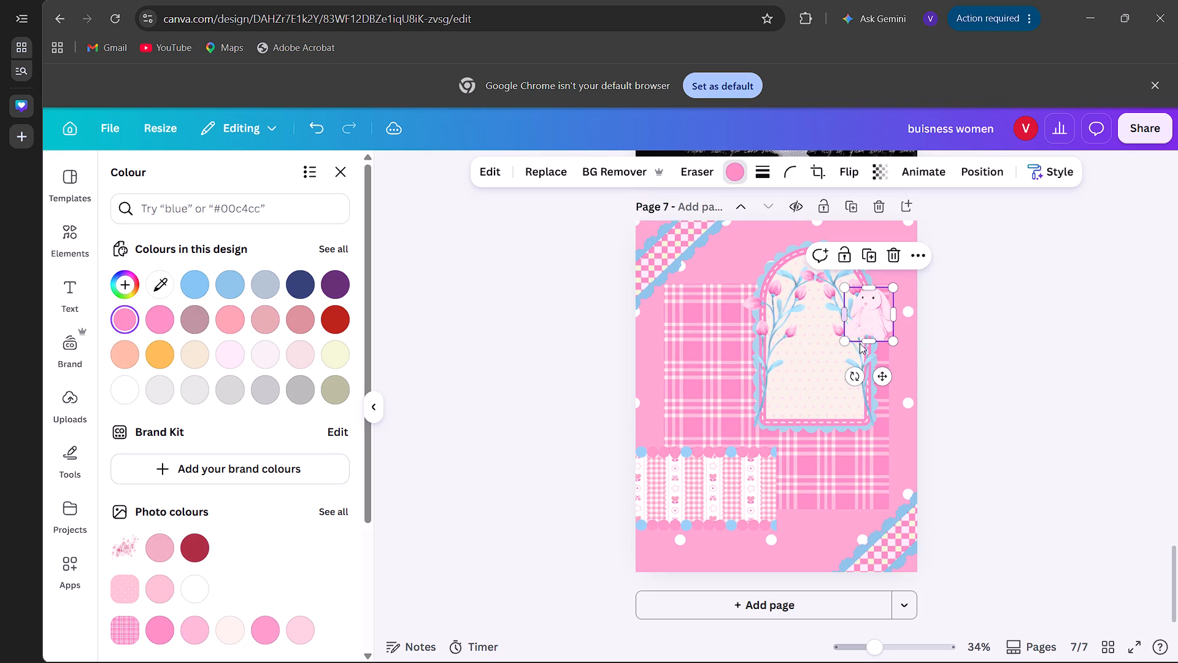
drag(860, 343, 864, 401)
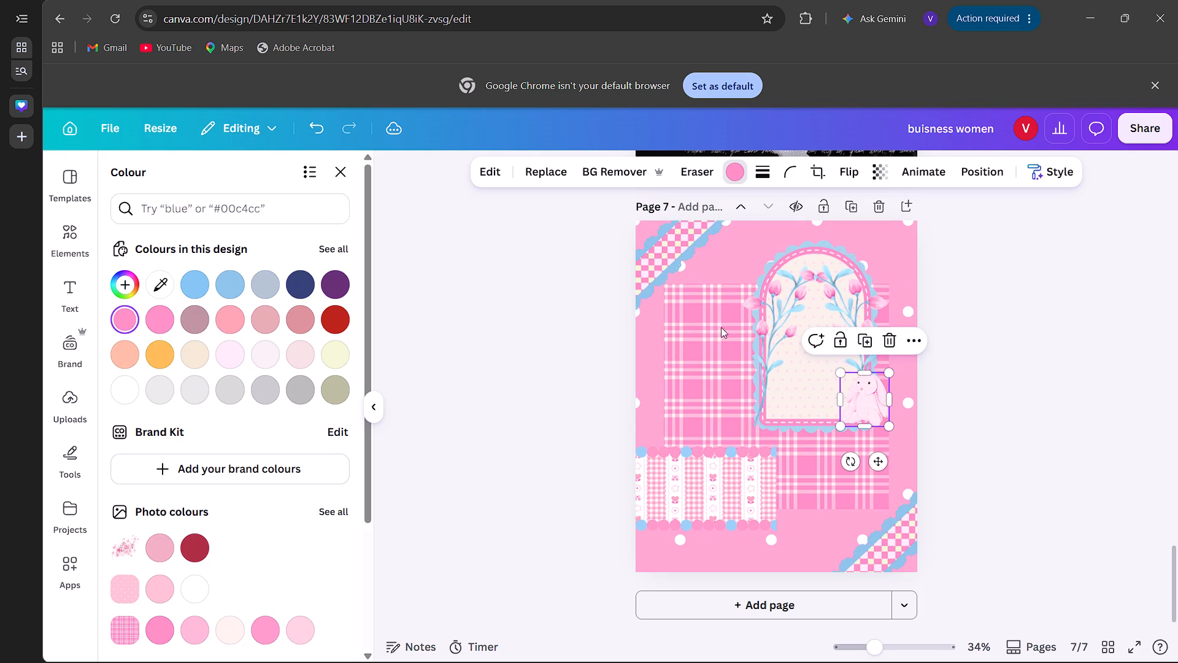
click(337, 171)
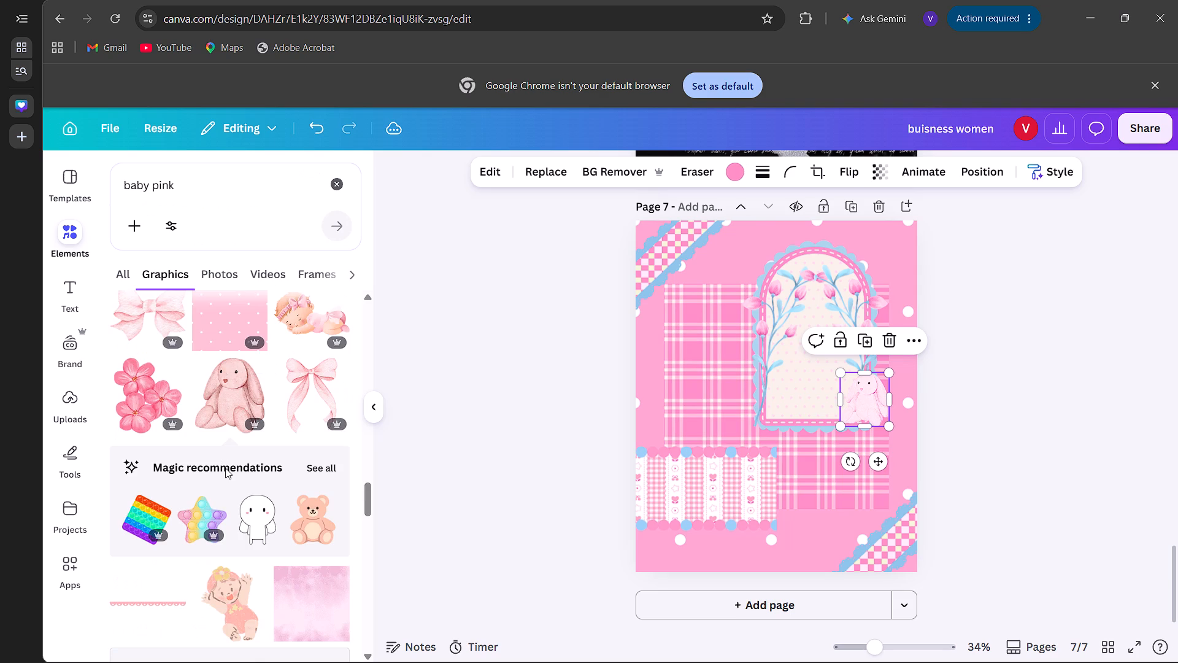
Browse the baby pink graphics results for another decoration that suits page 7.
scroll(225, 468, down, 5)
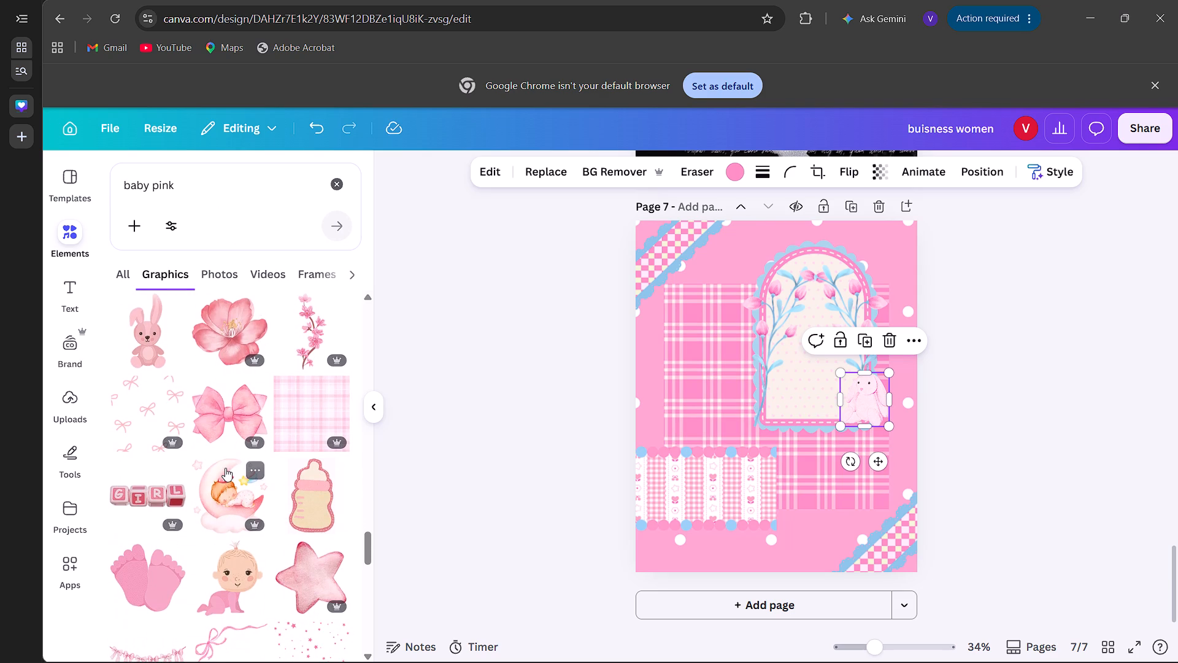
scroll(225, 468, down, 3)
scroll(225, 468, up, 1)
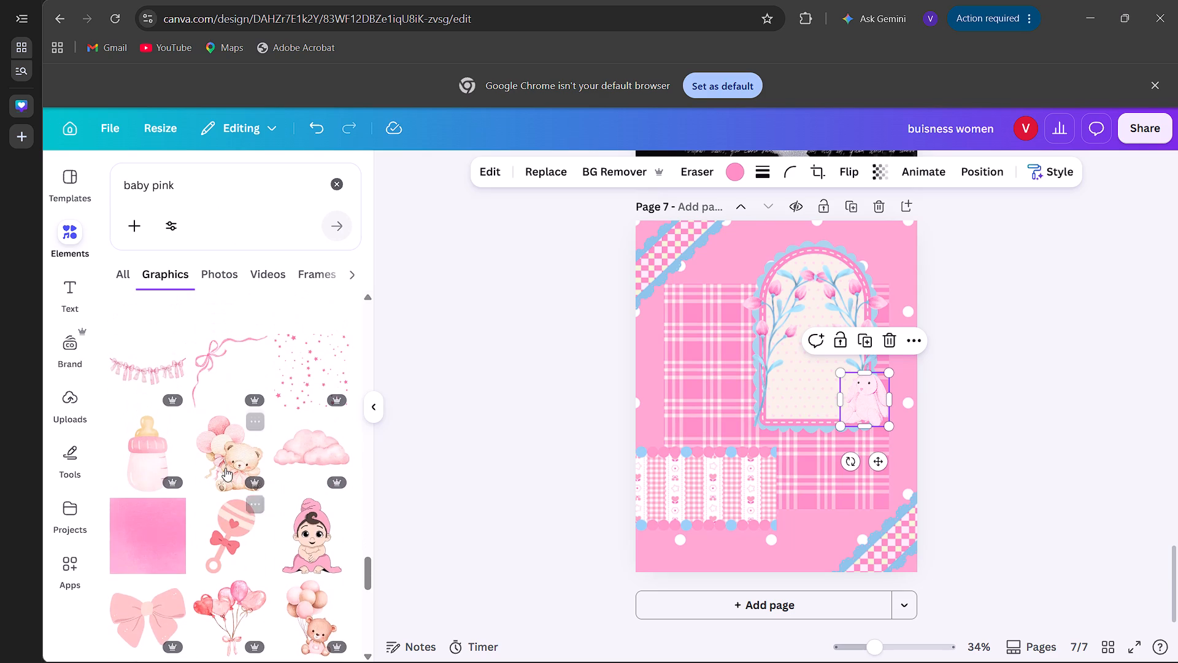
scroll(225, 468, down, 2)
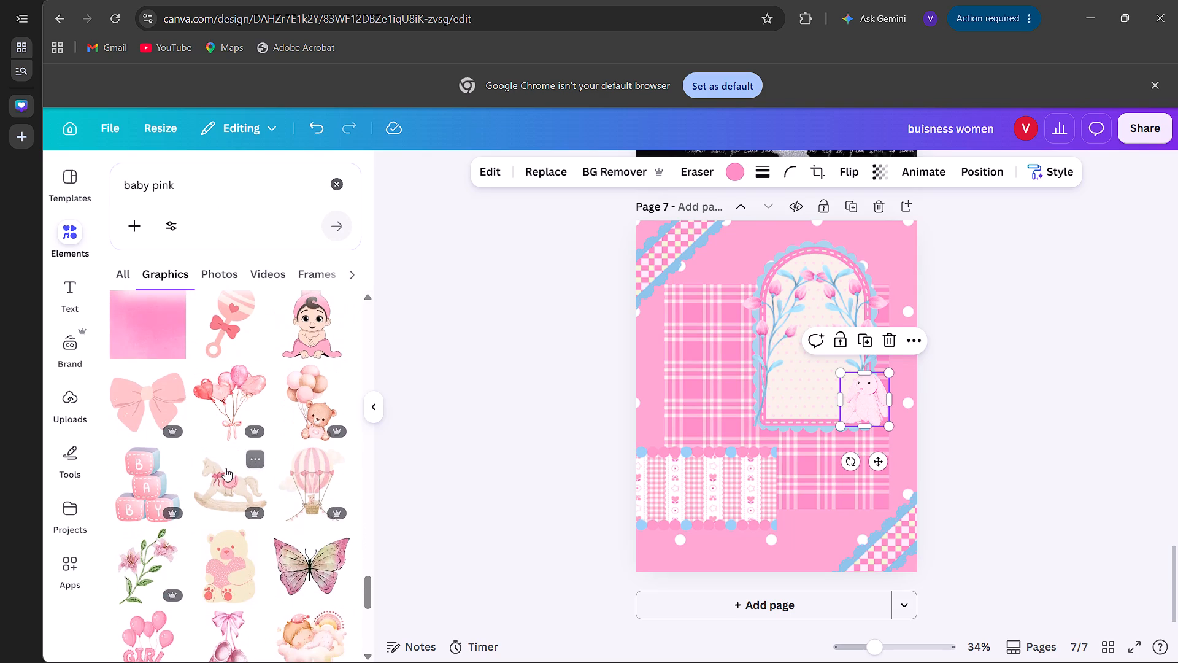
scroll(225, 468, down, 5)
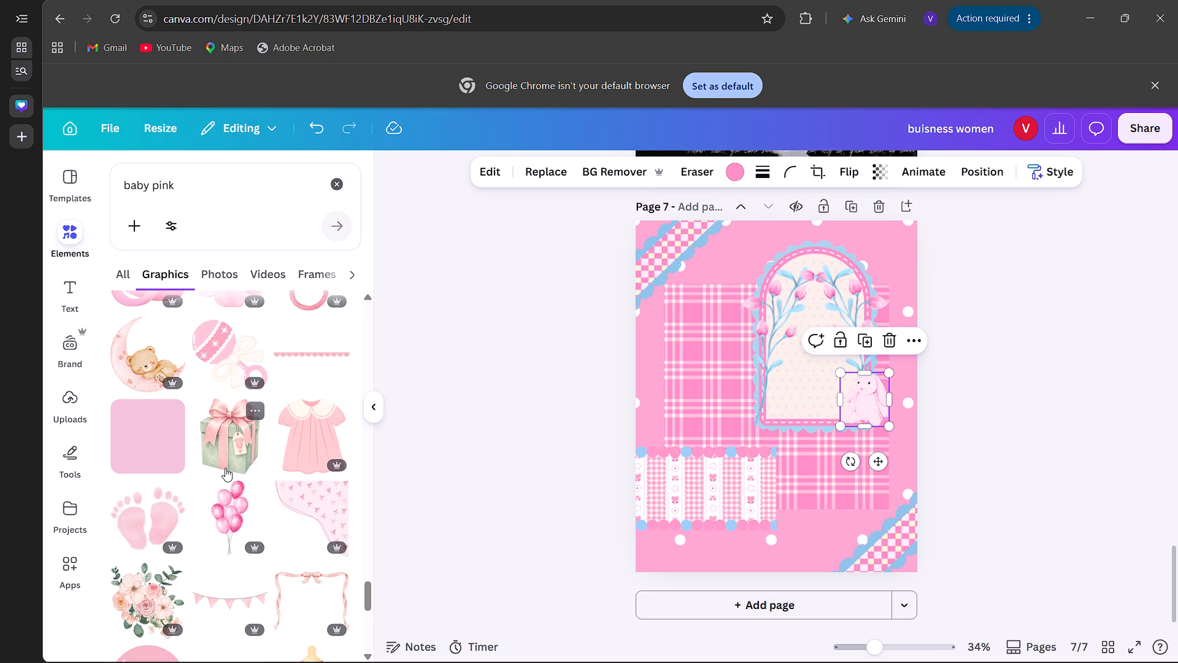
scroll(225, 468, down, 3)
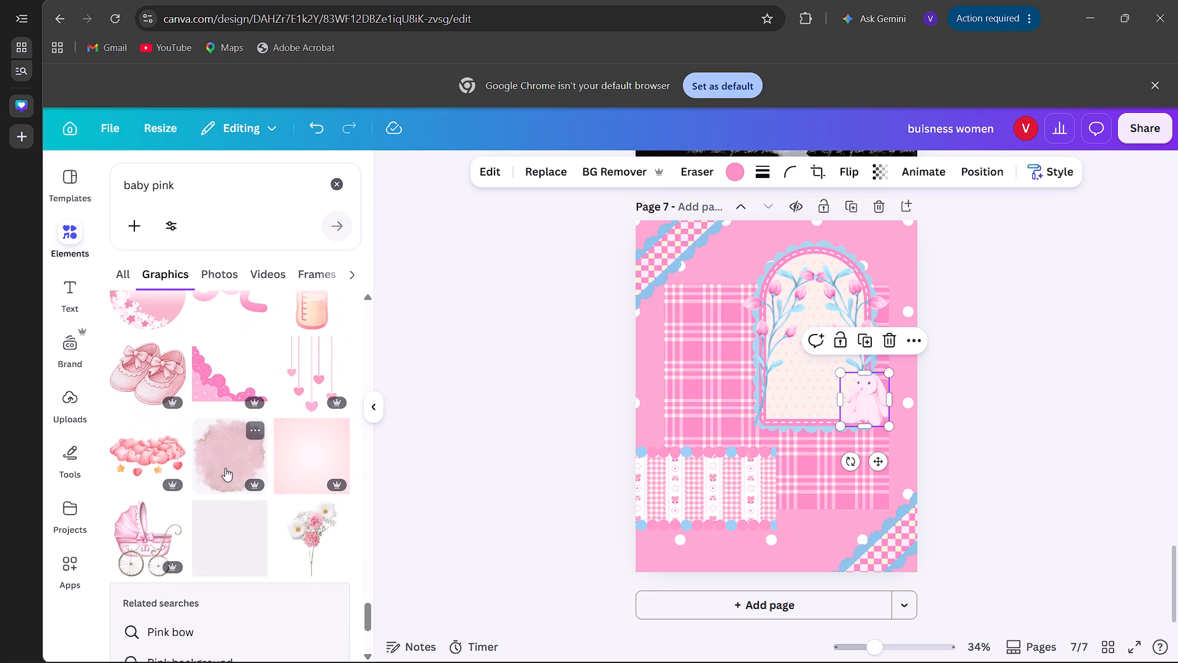
scroll(225, 468, down, 2)
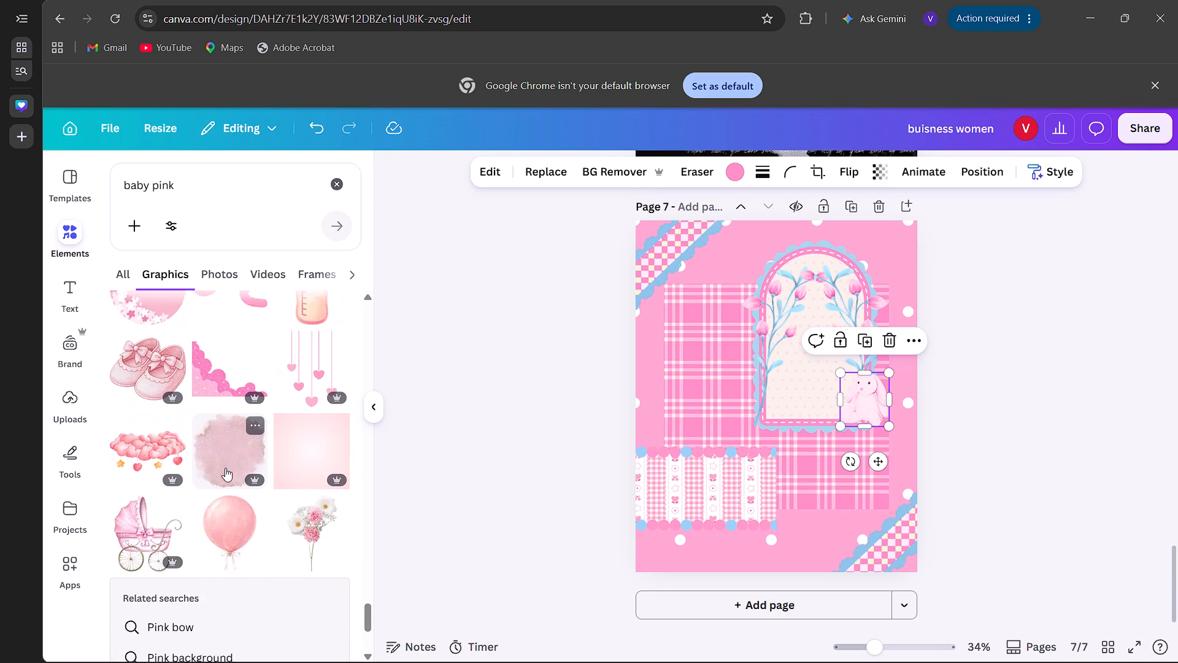
scroll(225, 468, down, 3)
scroll(225, 468, up, 1)
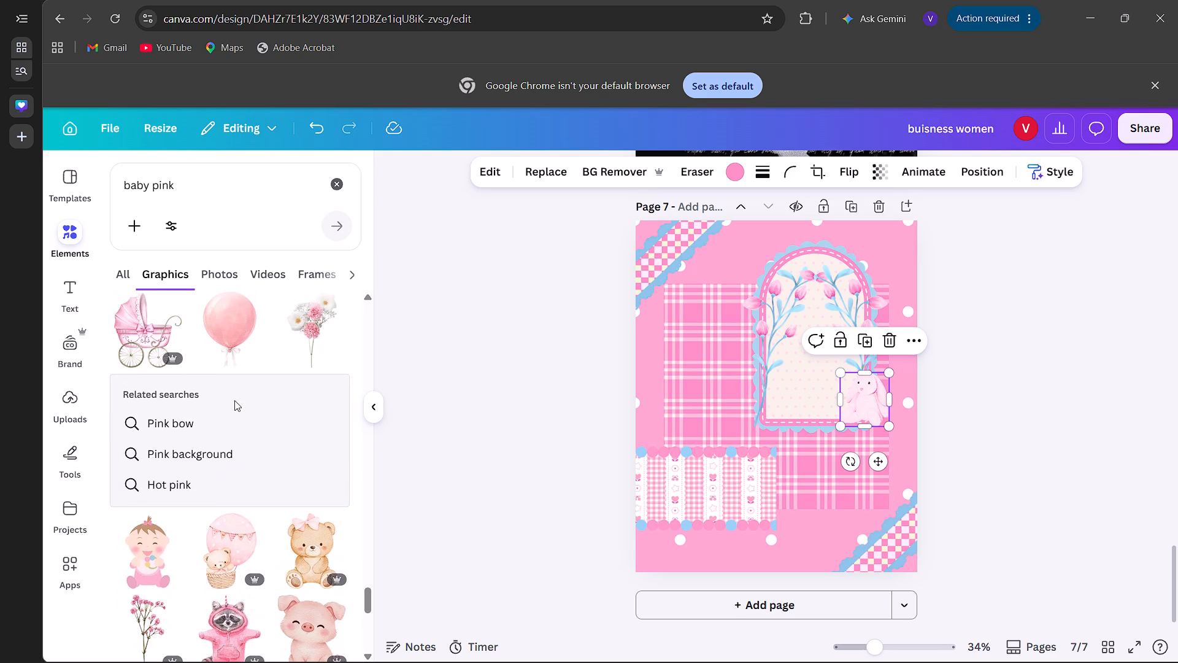
Search graphics for "Pink bow", add the glossy dark pink bow, shrink it, and place it over the lace strip's right end.
click(239, 427)
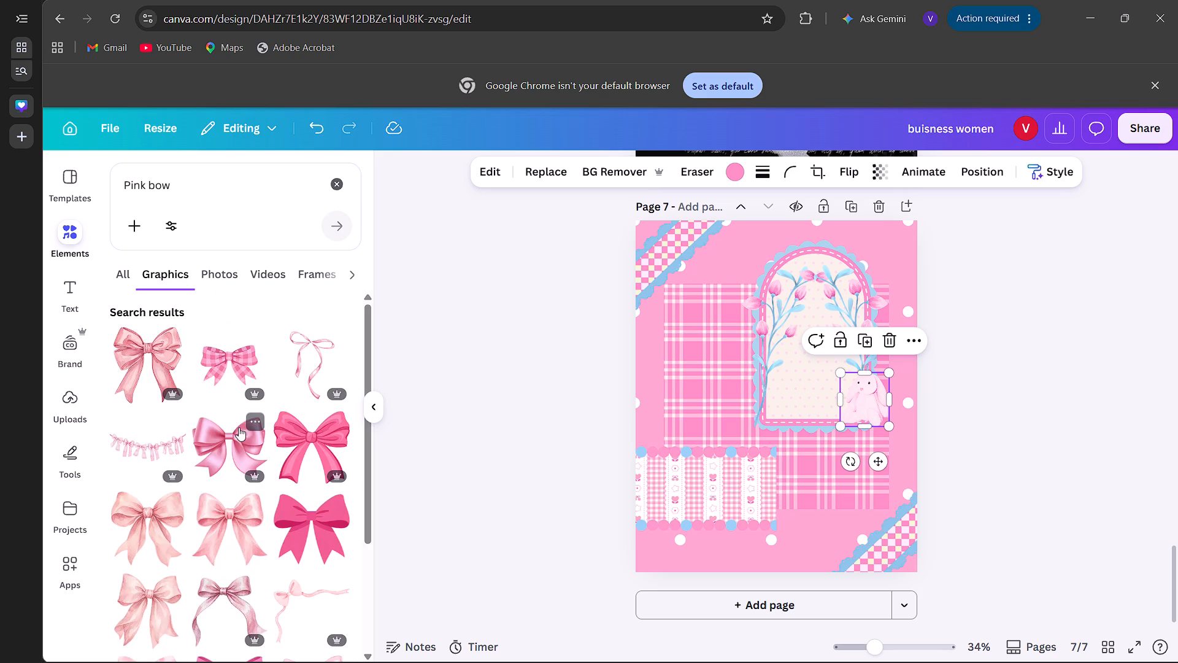
scroll(239, 427, down, 4)
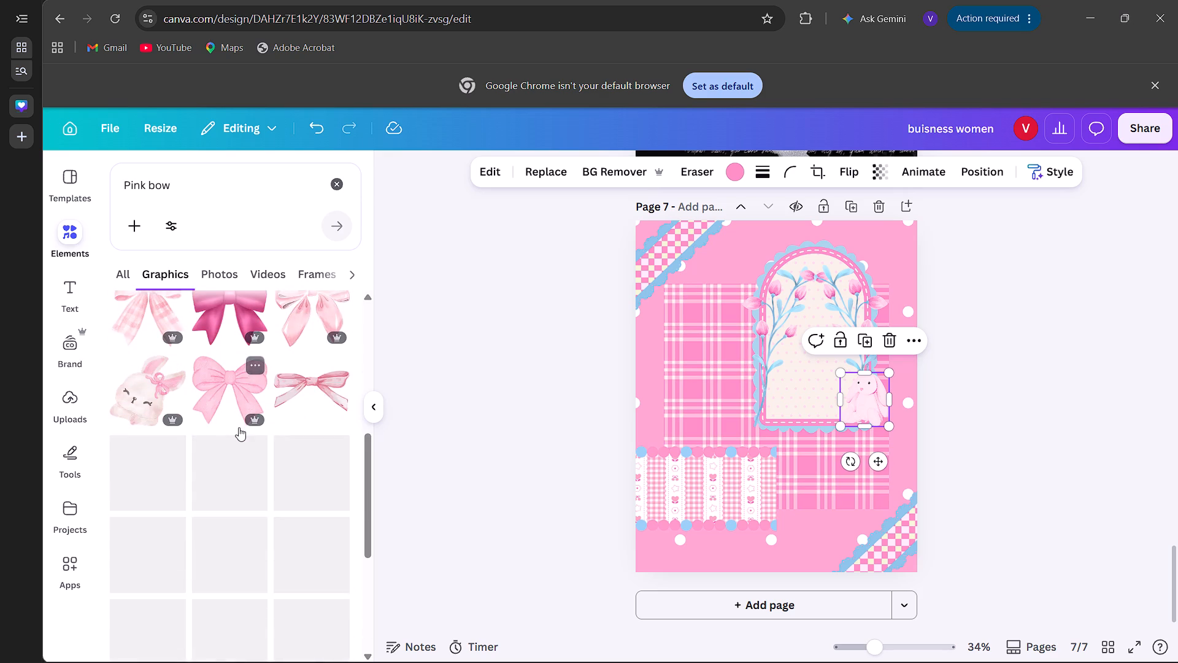
scroll(239, 427, up, 1)
click(239, 427)
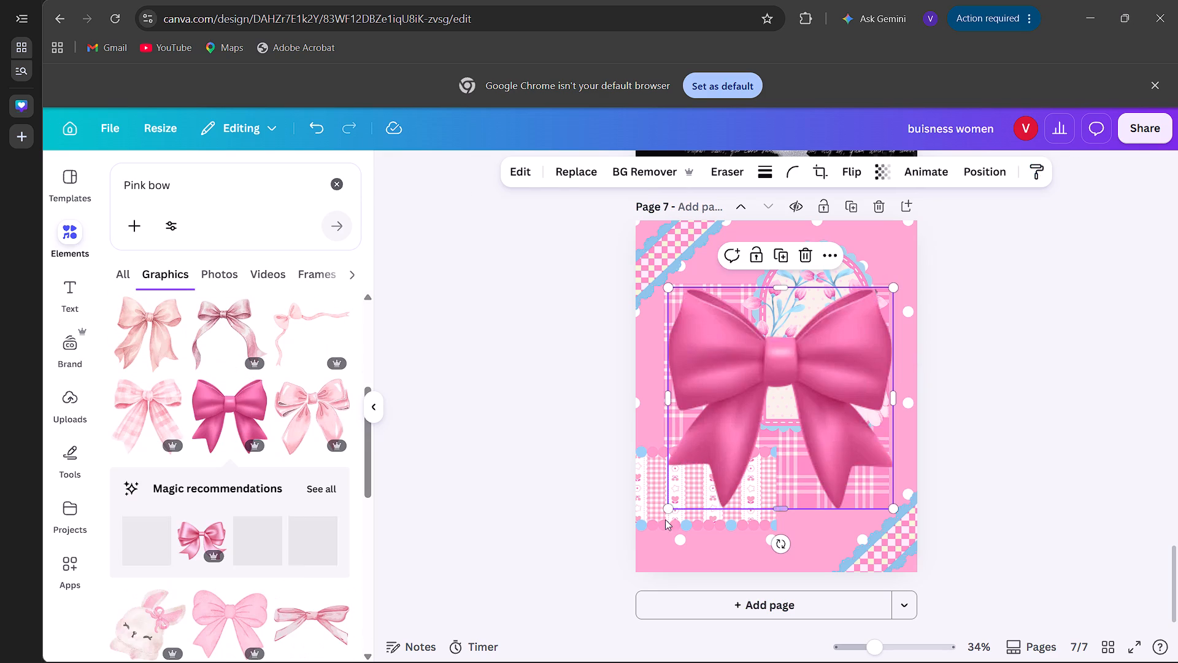
drag(666, 510, 811, 352)
drag(848, 323, 749, 487)
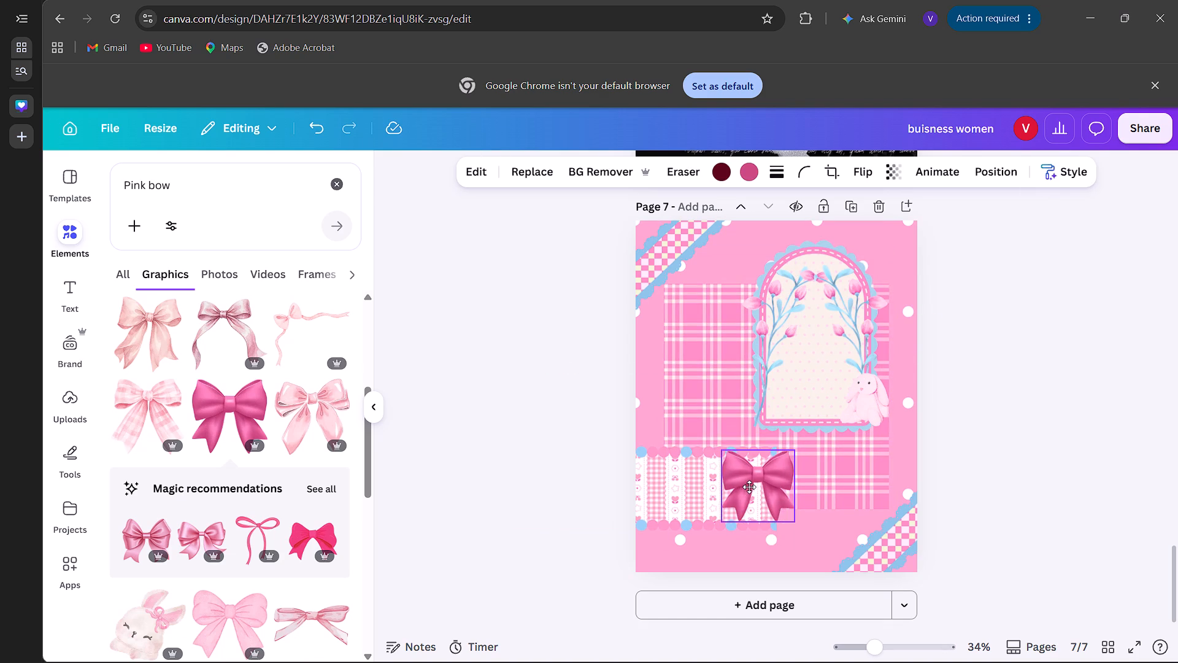
drag(749, 487, 756, 467)
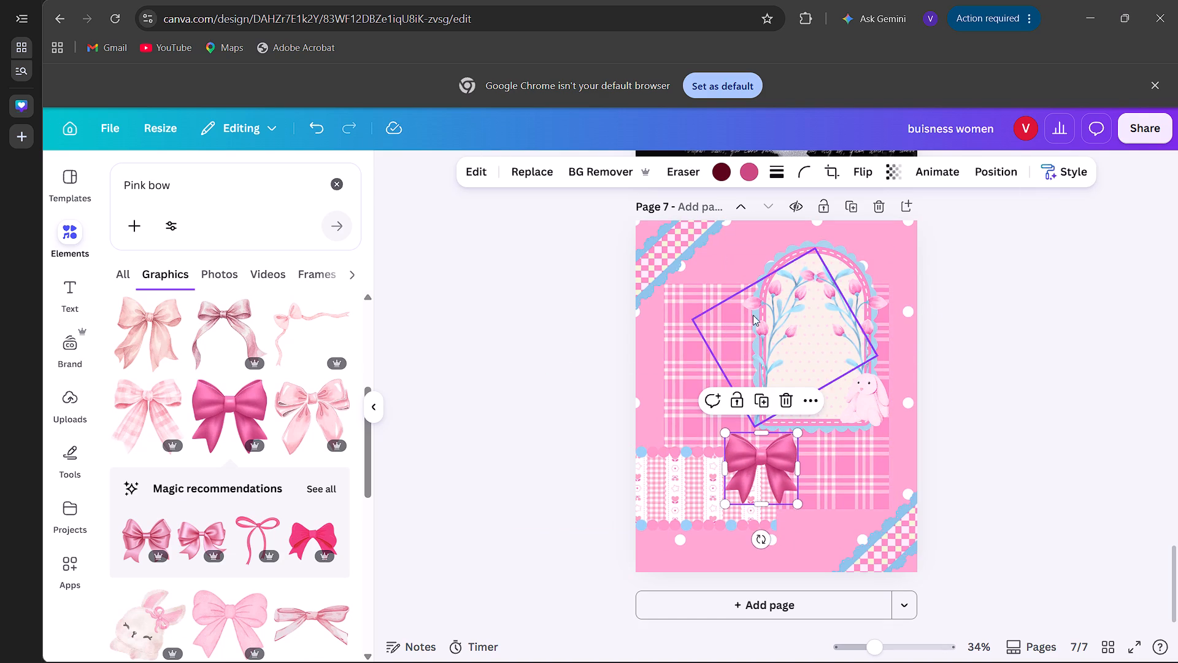
Recolour the bow, replacing its medium pink with pastel pink and its dark maroon with crimson.
click(753, 164)
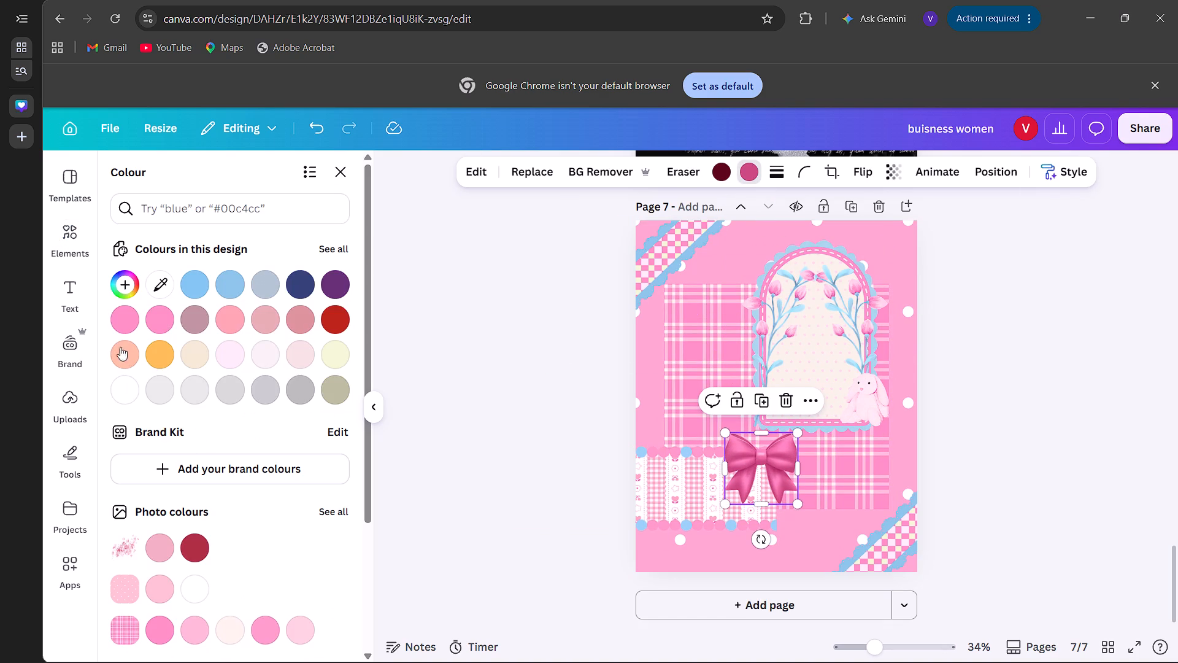
click(123, 320)
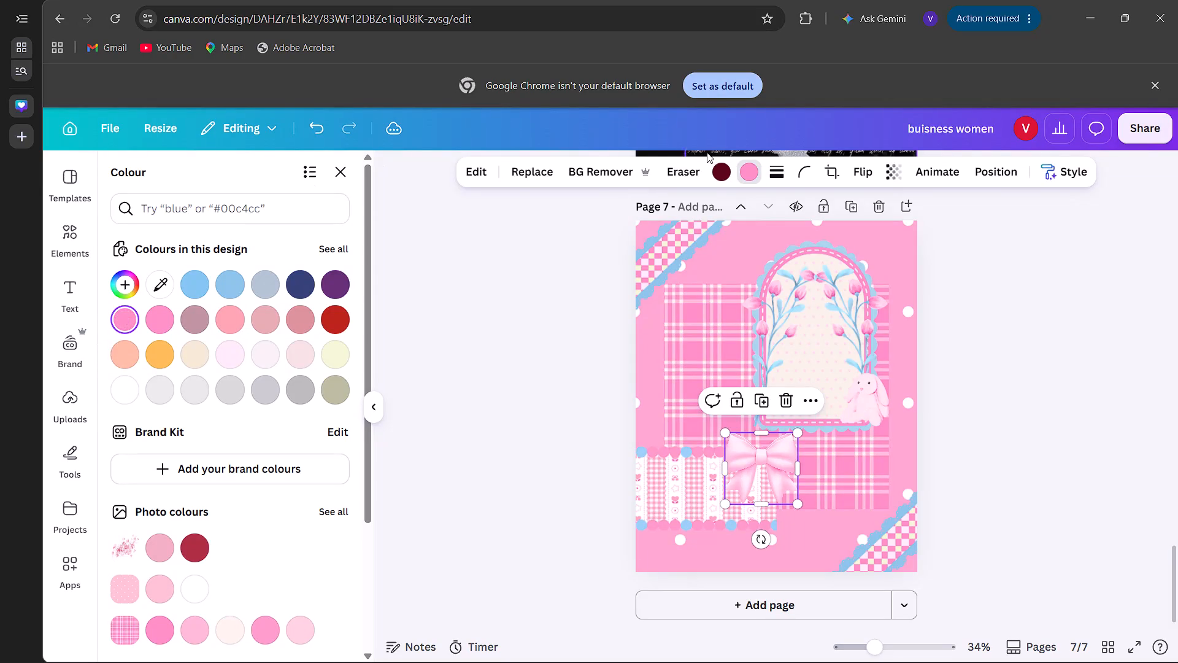
click(718, 169)
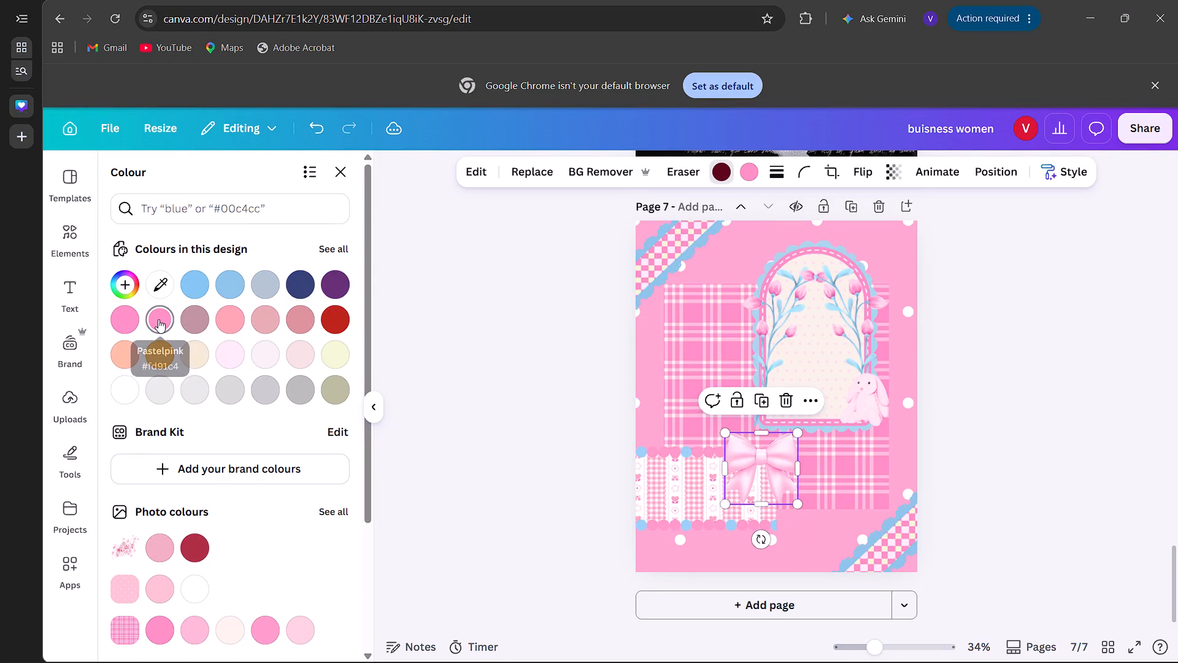
click(158, 319)
click(126, 320)
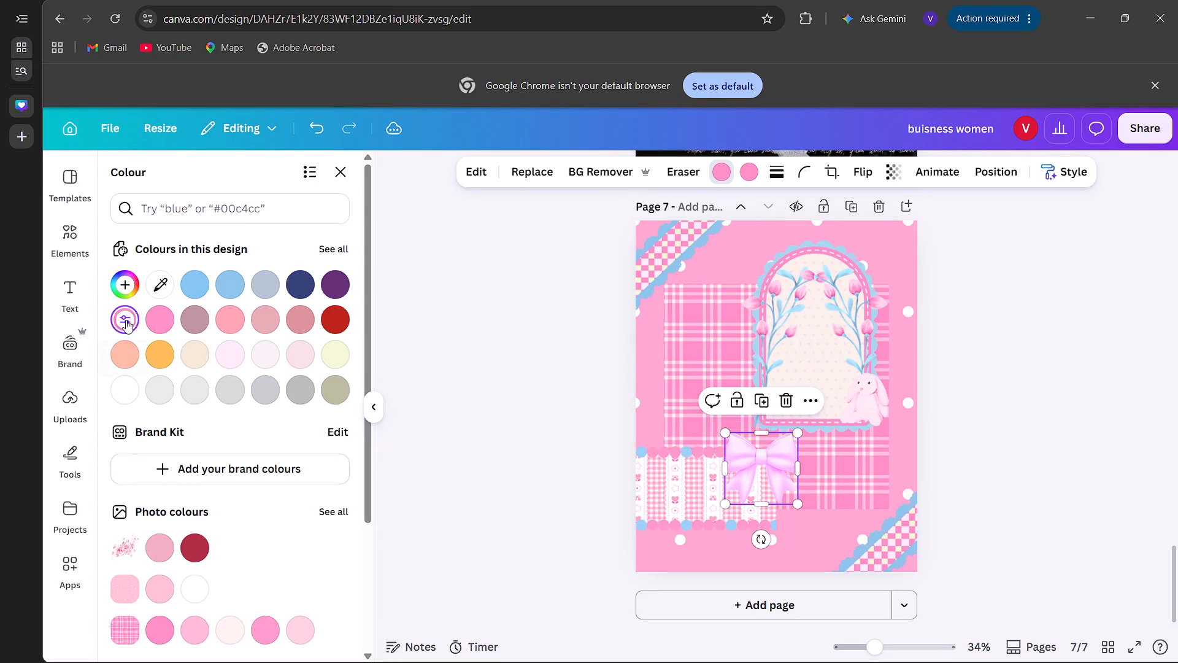
click(202, 549)
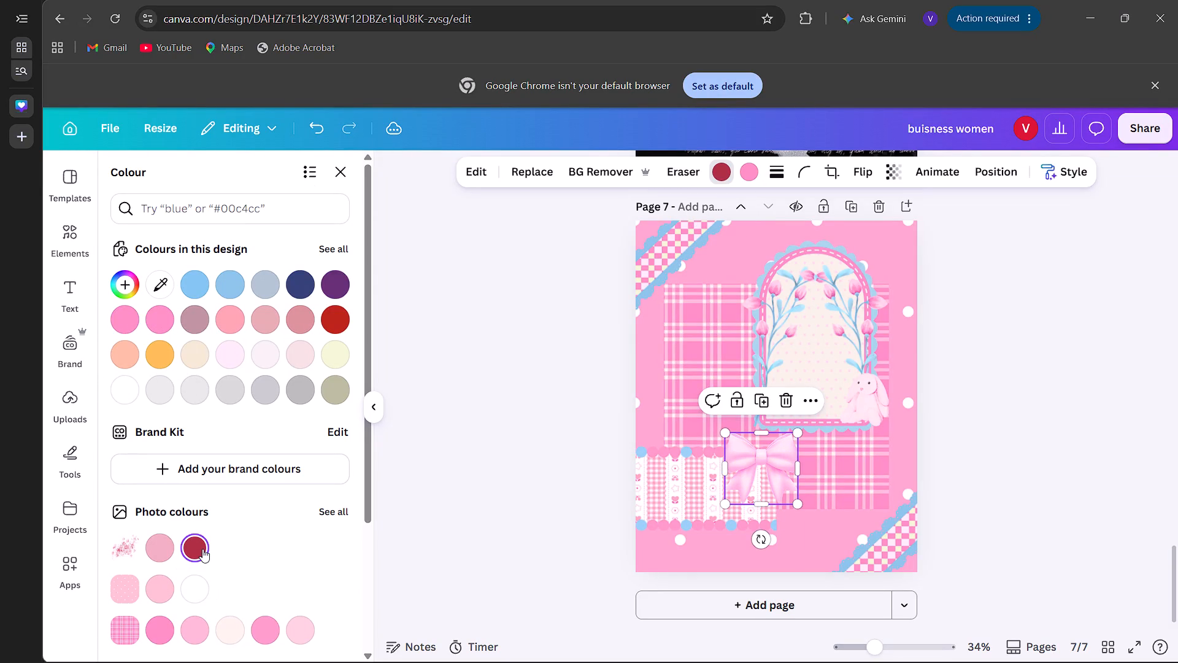
click(544, 427)
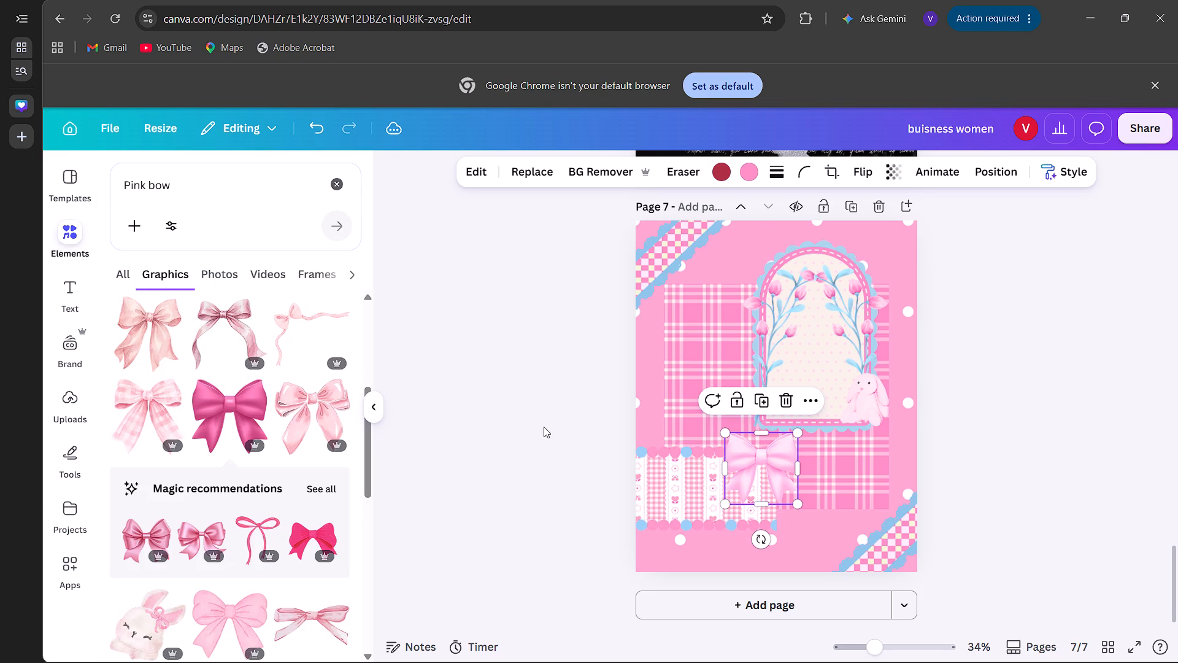
click(491, 498)
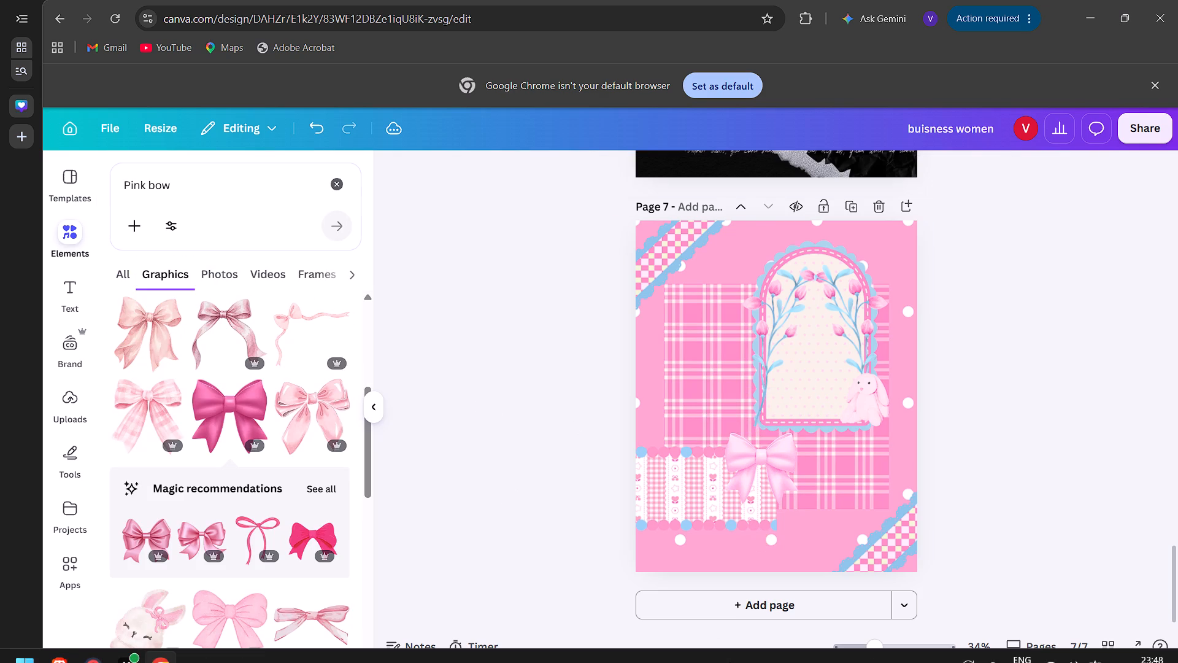
Add a blank page 8 after page 7.
click(764, 607)
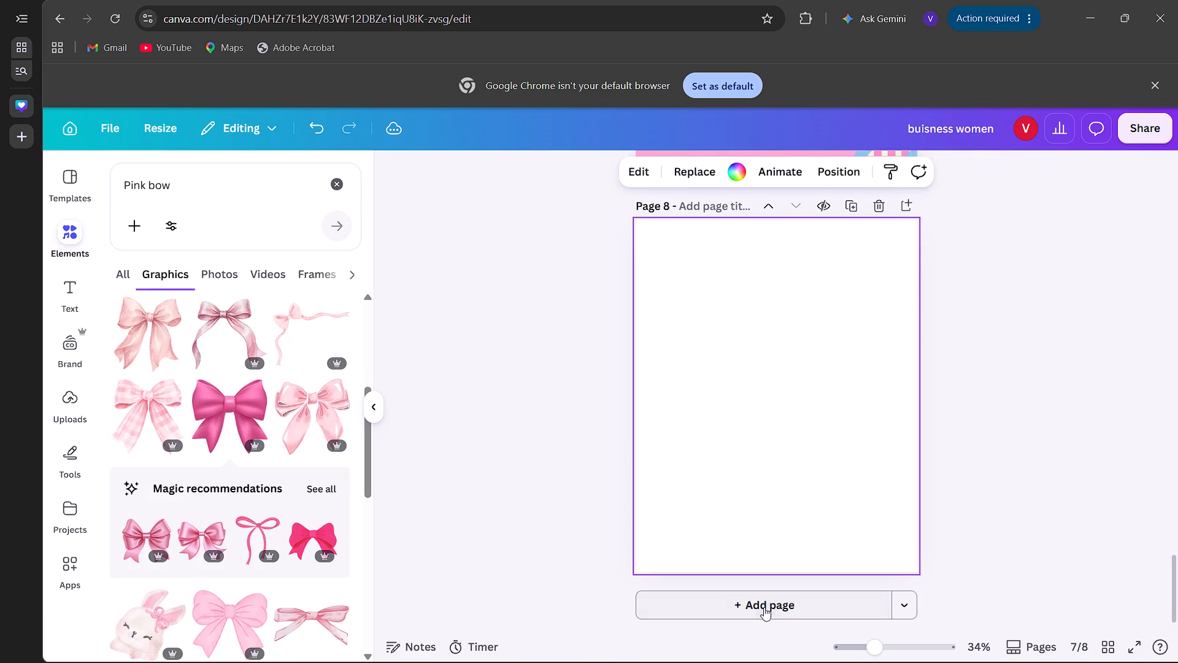
Search the graphics for "DOTS" and show all of the graphics results.
click(348, 188)
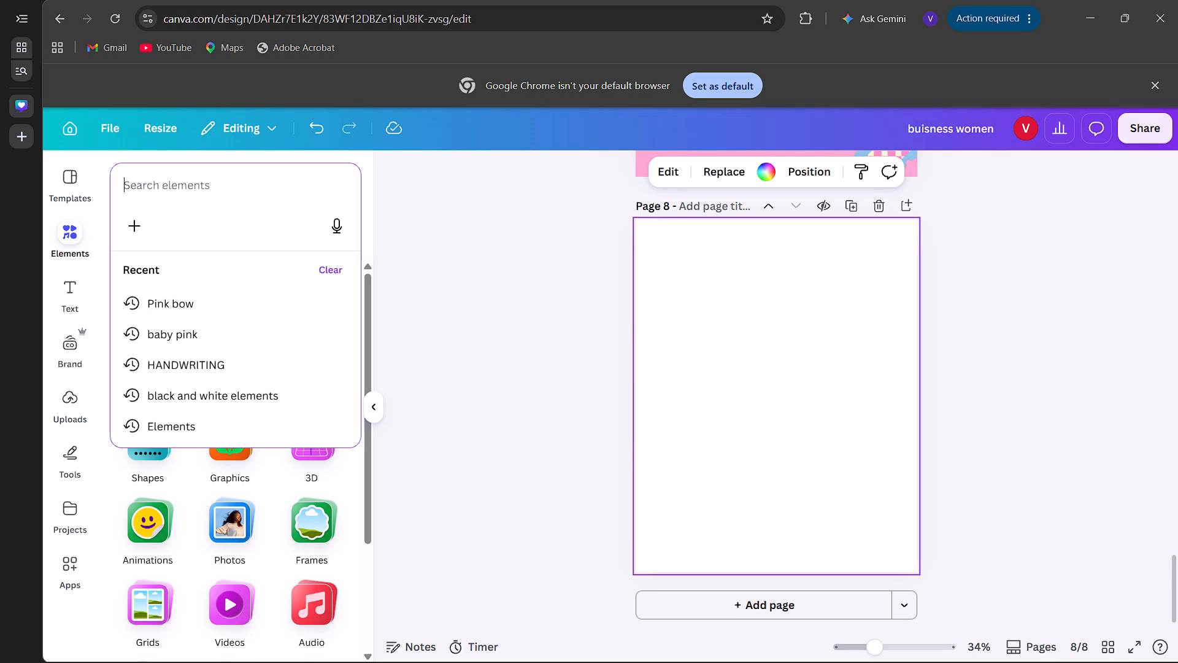
text(DOTS)
key(Return)
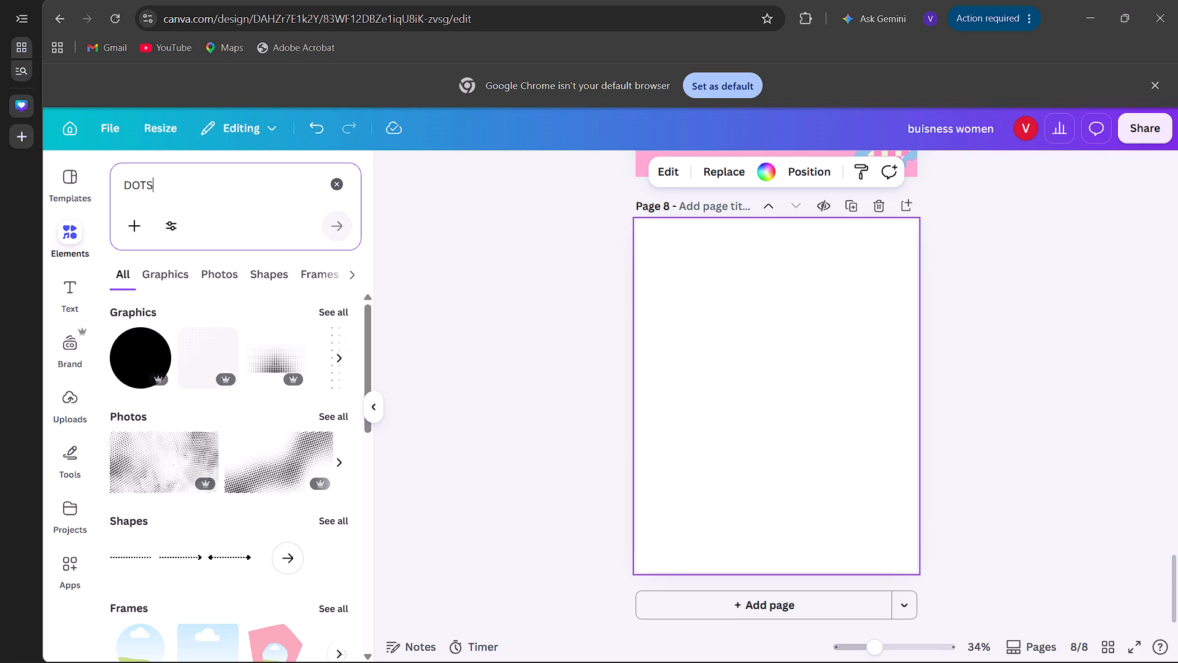
click(339, 308)
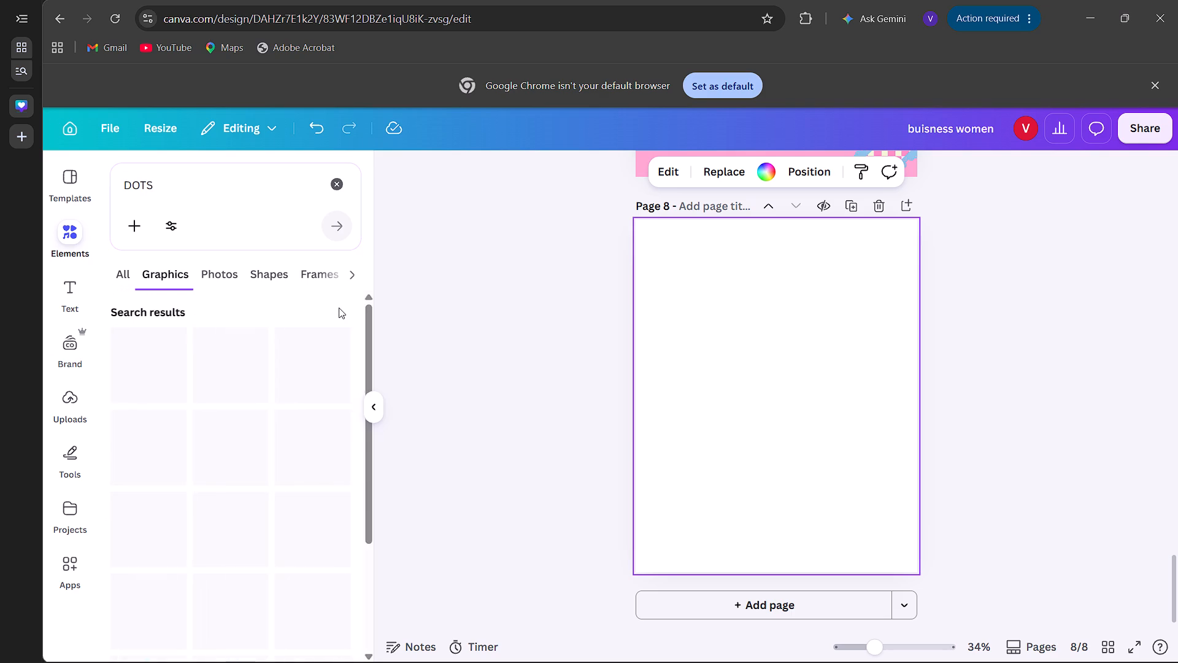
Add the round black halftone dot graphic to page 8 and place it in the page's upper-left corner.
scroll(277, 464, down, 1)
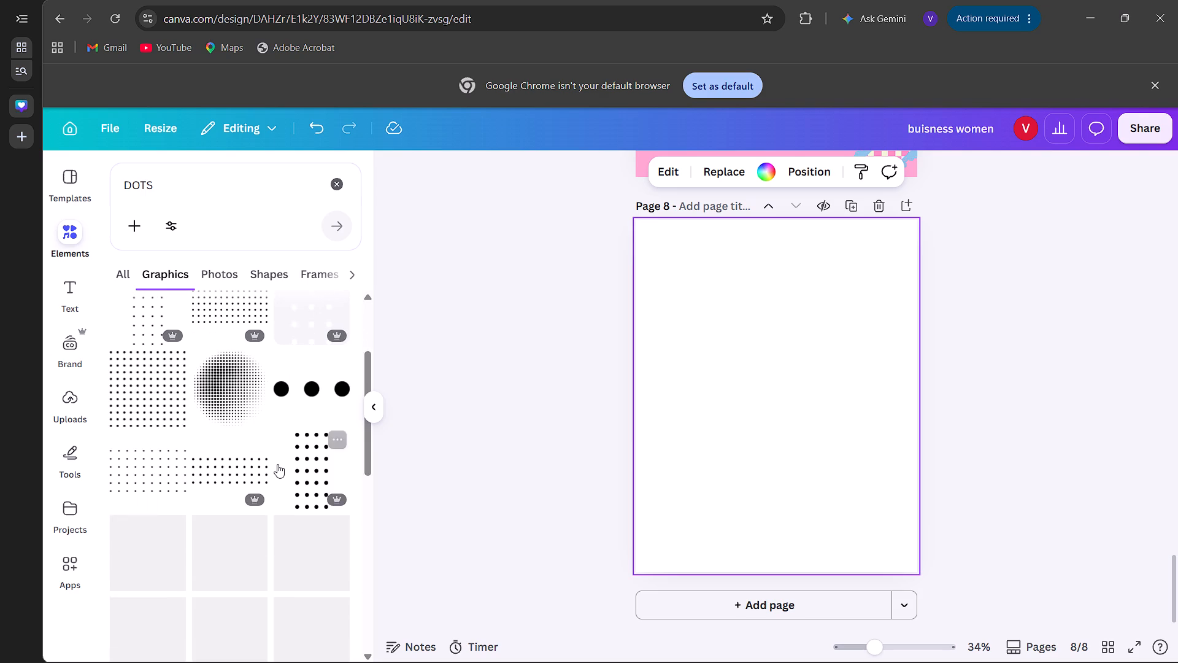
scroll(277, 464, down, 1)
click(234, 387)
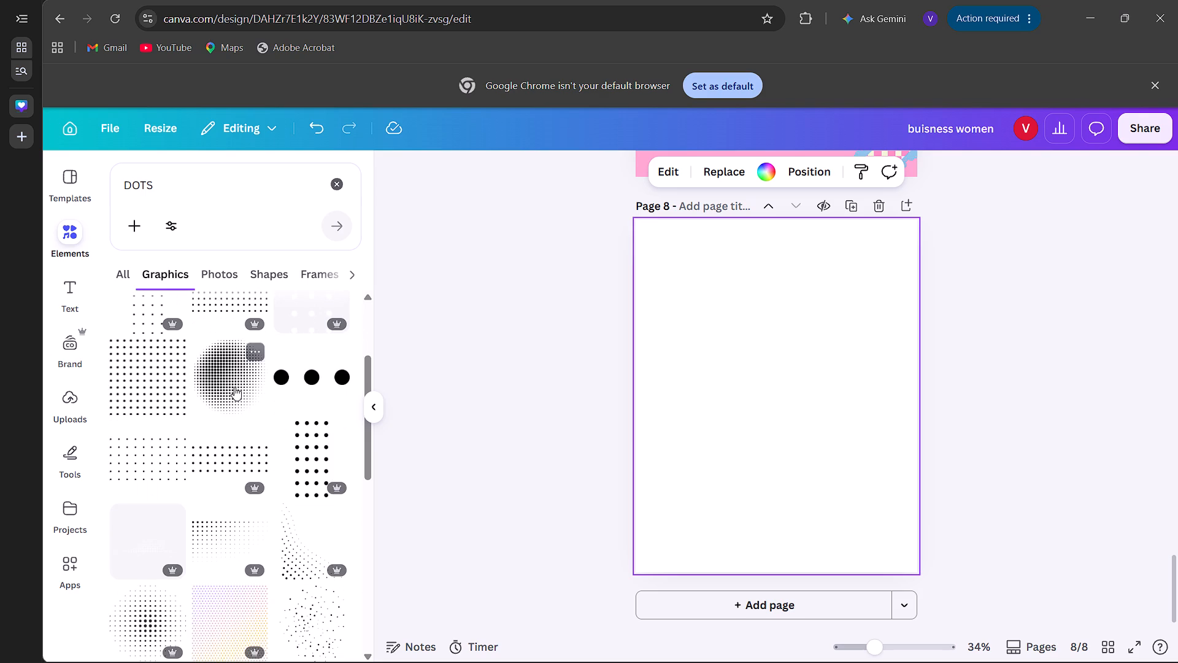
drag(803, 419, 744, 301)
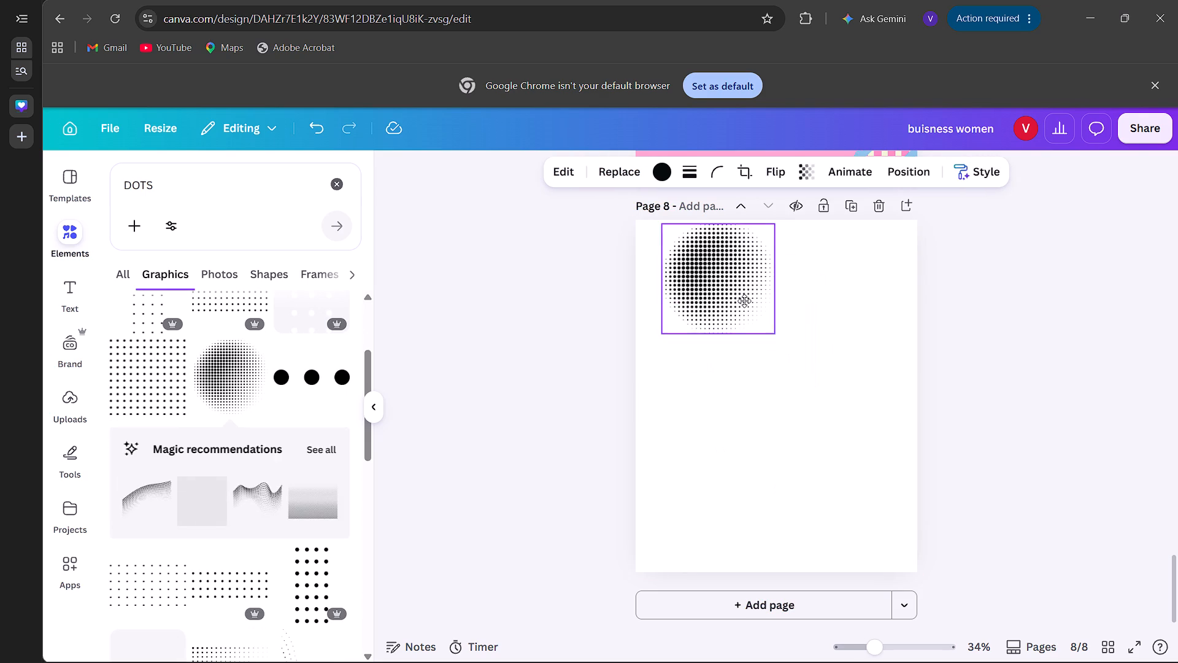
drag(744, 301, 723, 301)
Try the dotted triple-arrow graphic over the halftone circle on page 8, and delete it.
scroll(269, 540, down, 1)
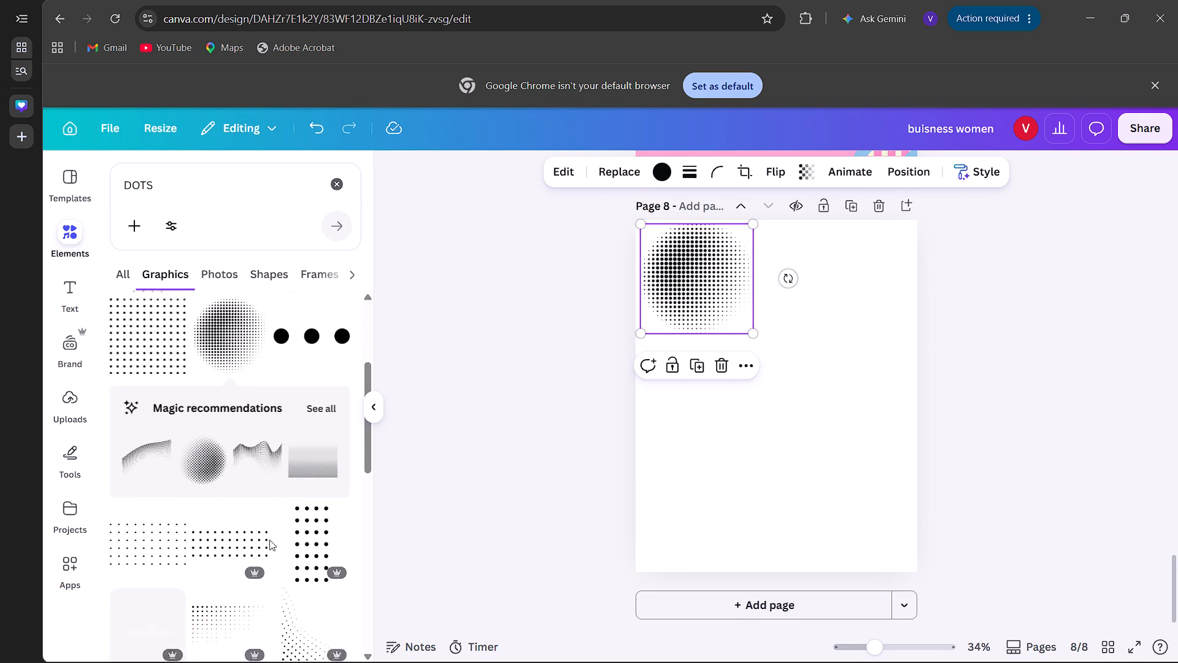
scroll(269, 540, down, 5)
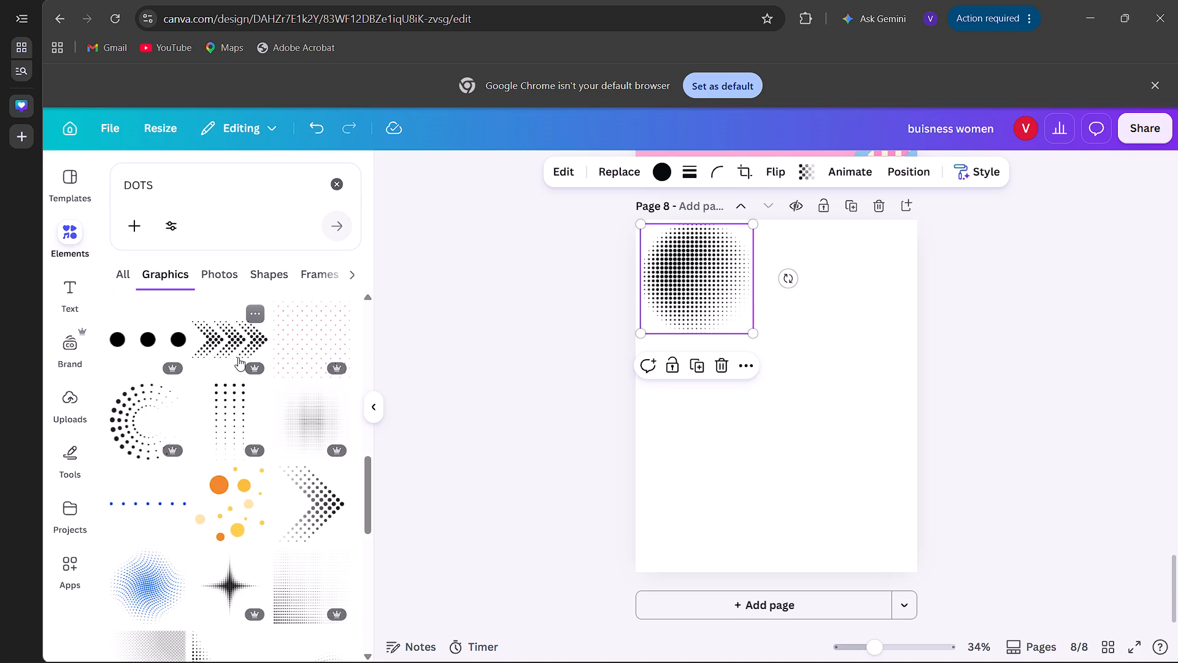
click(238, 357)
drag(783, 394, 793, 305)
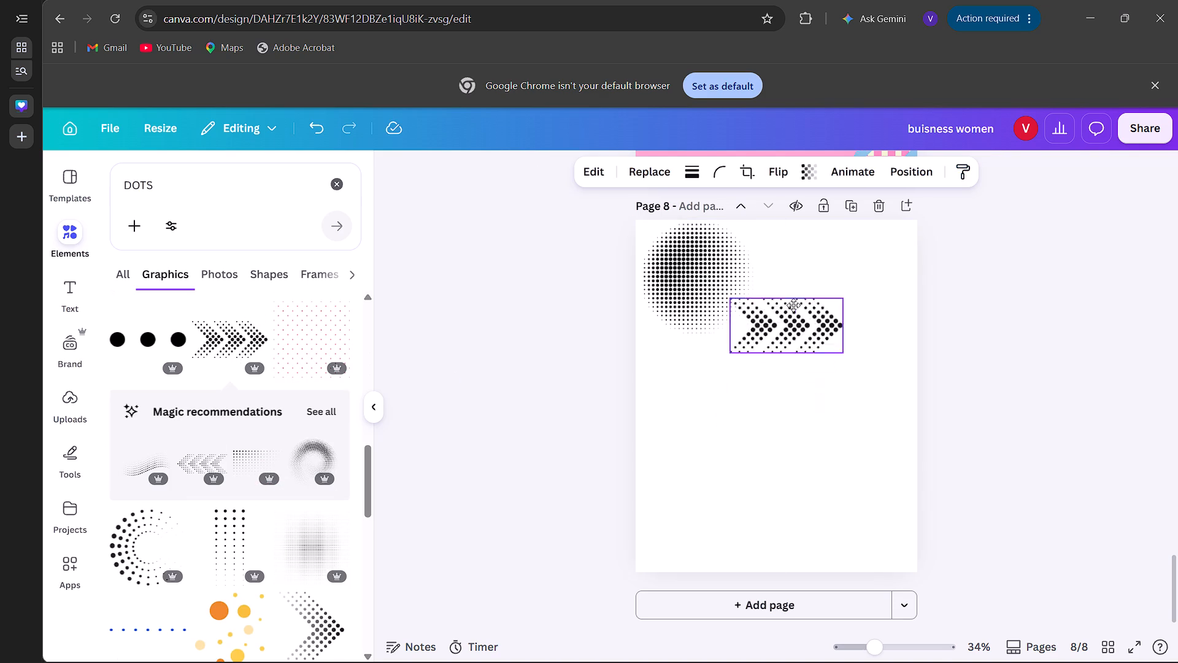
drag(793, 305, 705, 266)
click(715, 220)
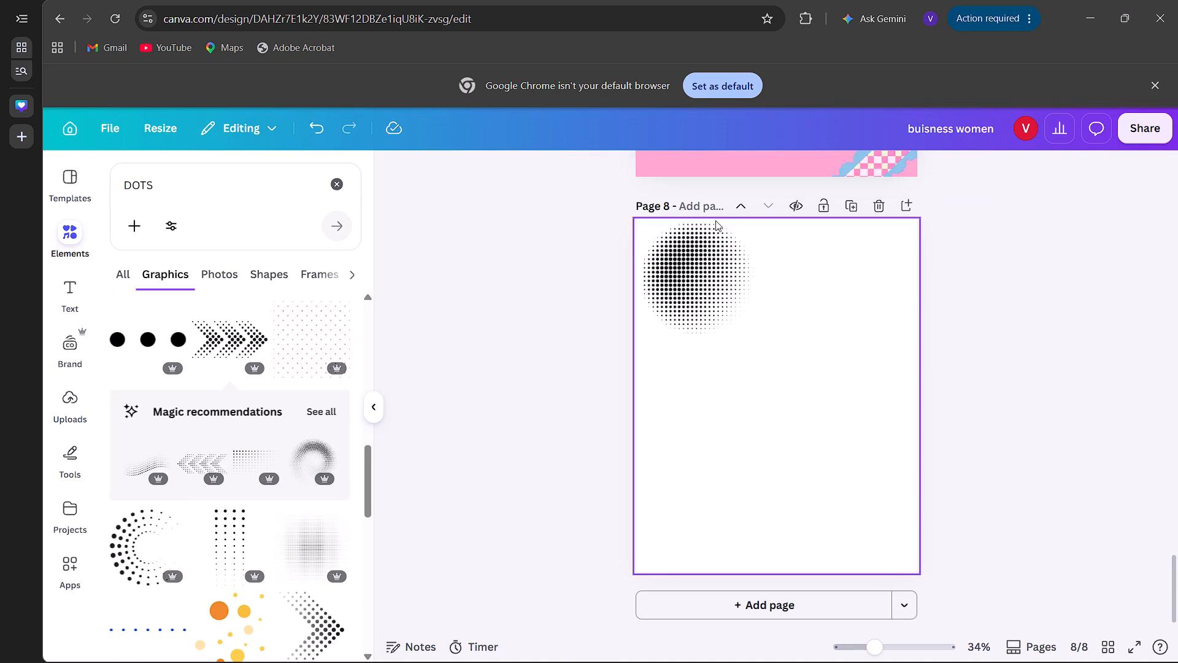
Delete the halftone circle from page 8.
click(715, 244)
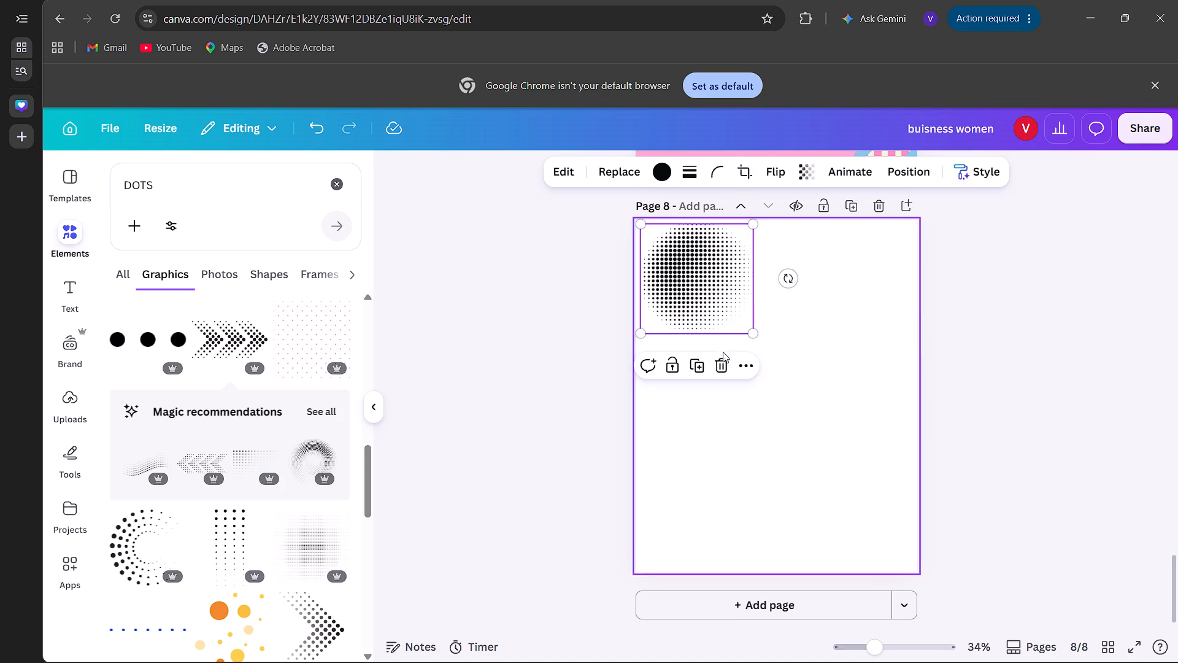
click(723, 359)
Add the scattered black halftone splatter graphic to page 8 and align it with the page's left edge, above the middle.
scroll(217, 499, down, 4)
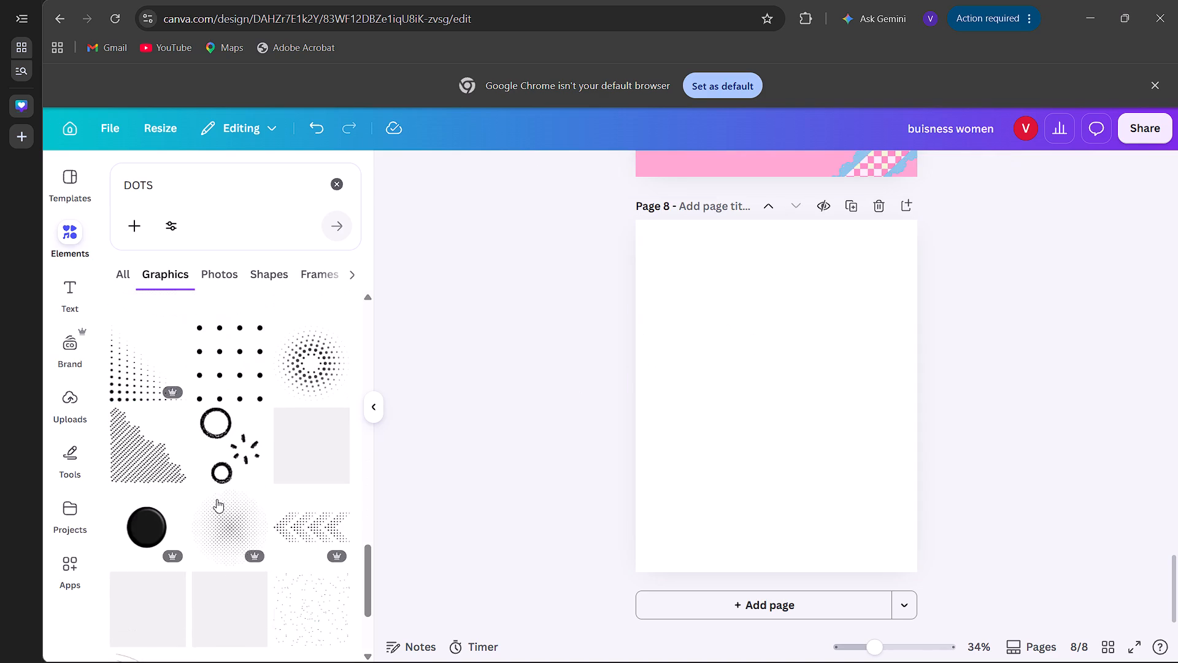
scroll(217, 499, down, 4)
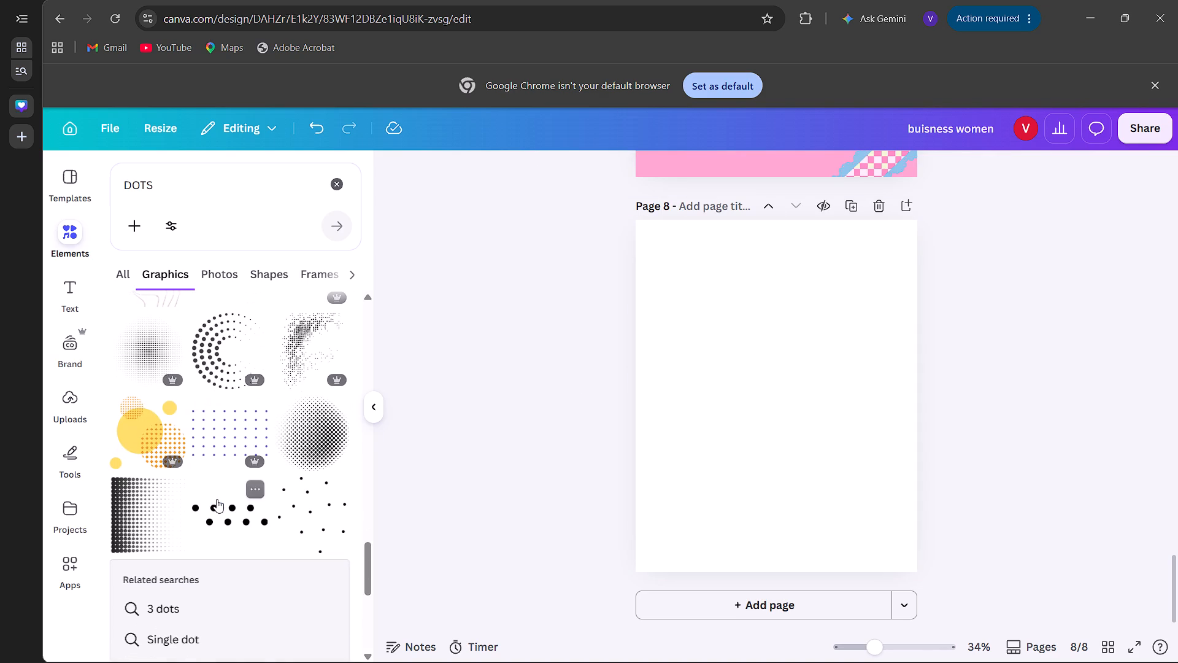
scroll(217, 499, down, 4)
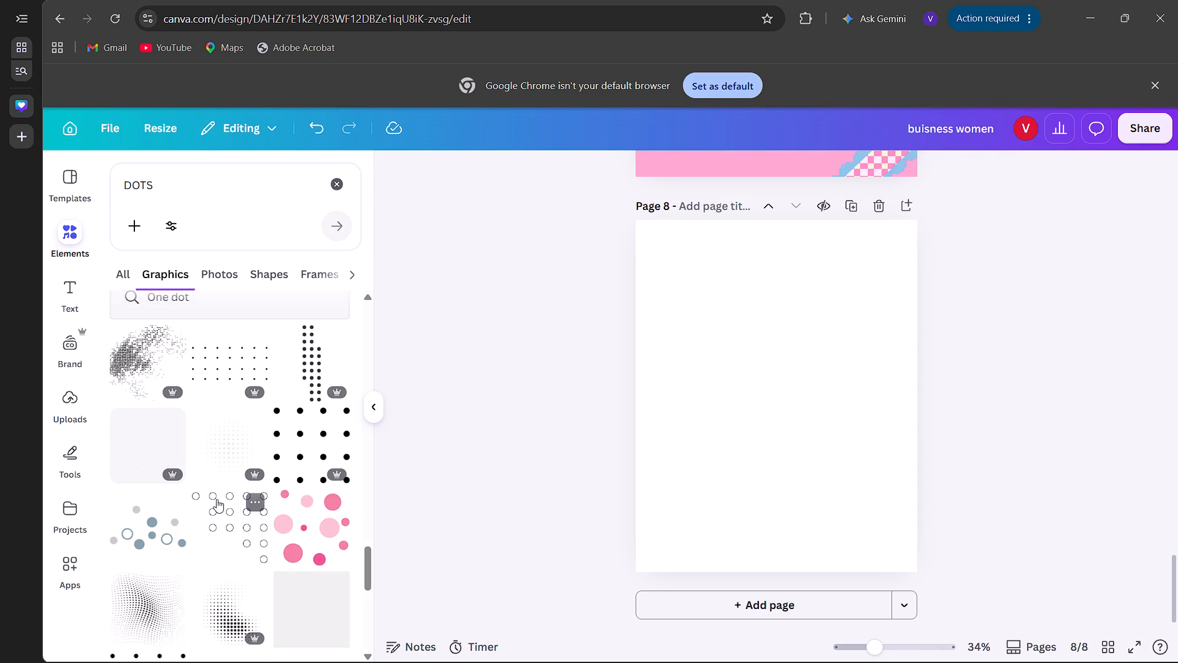
click(152, 368)
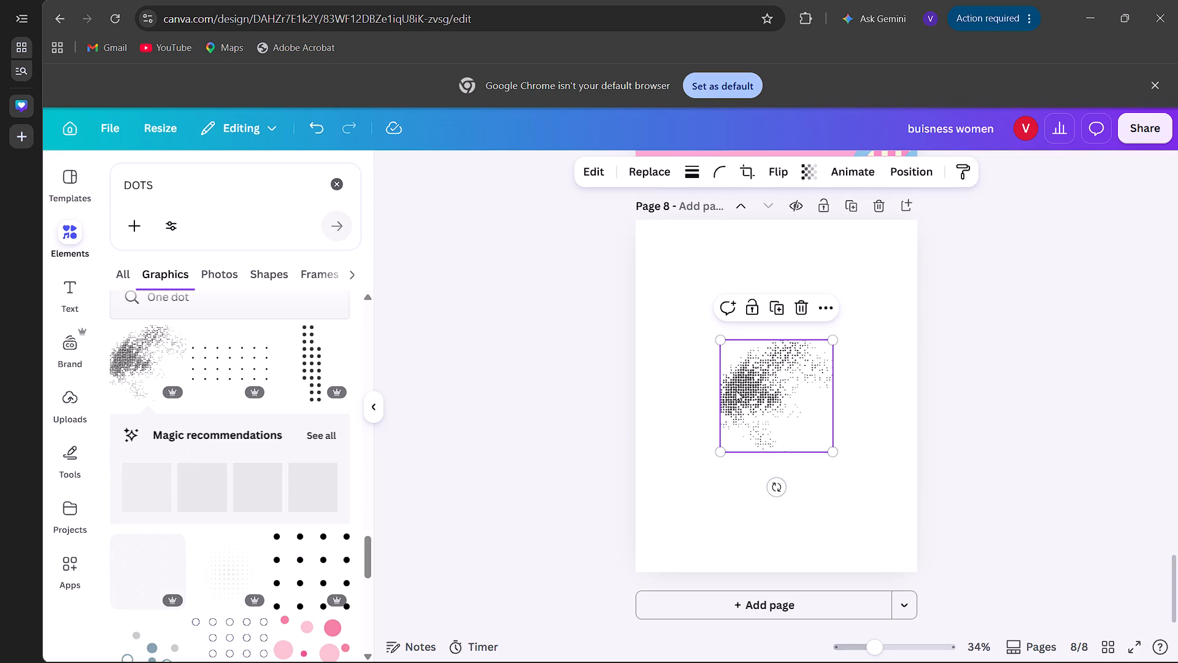
drag(771, 392, 680, 359)
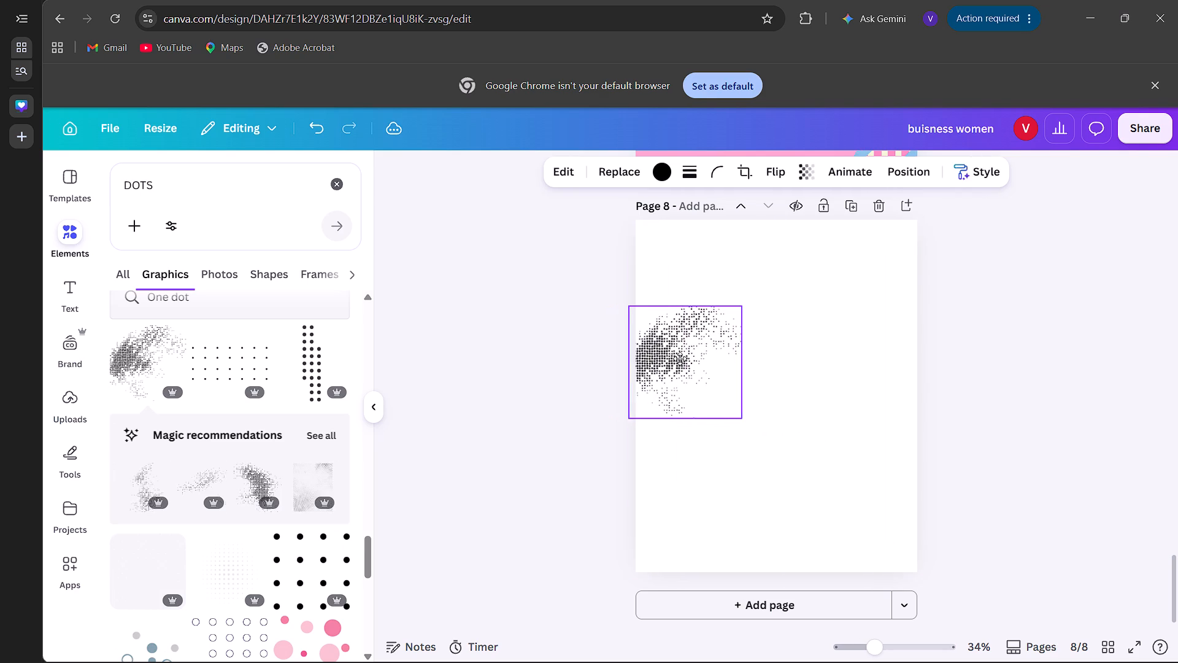
drag(680, 359, 684, 359)
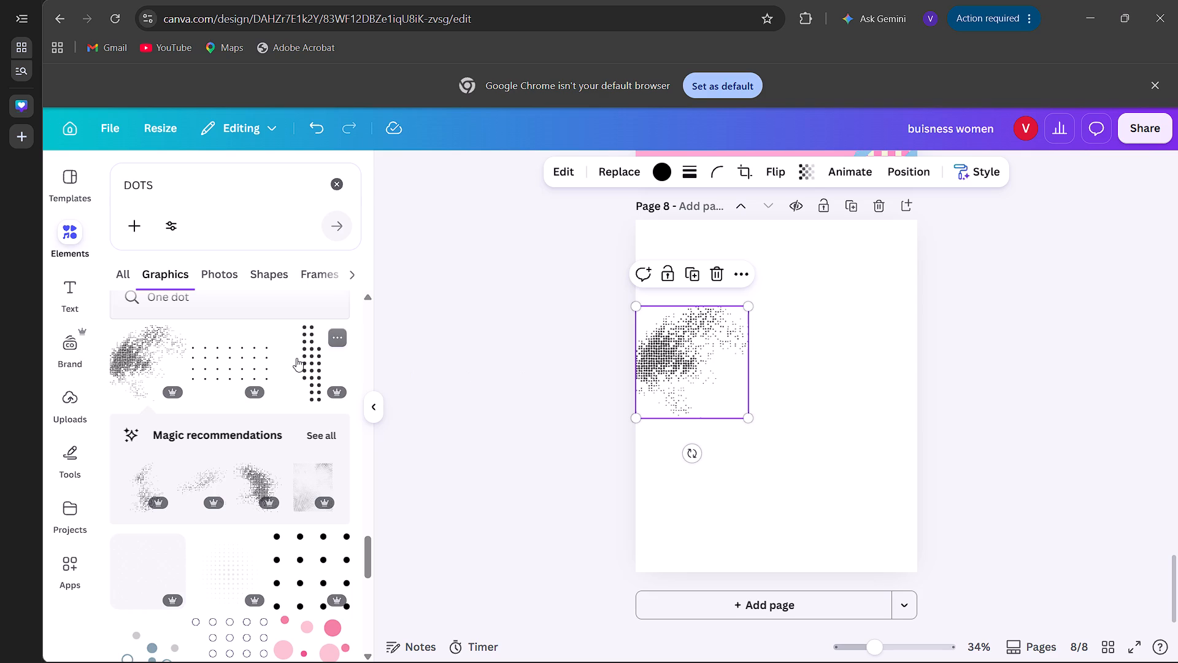
Search the graphics for "Y3K" and browse the results for a decoration that suits page 8.
scroll(296, 358, down, 2)
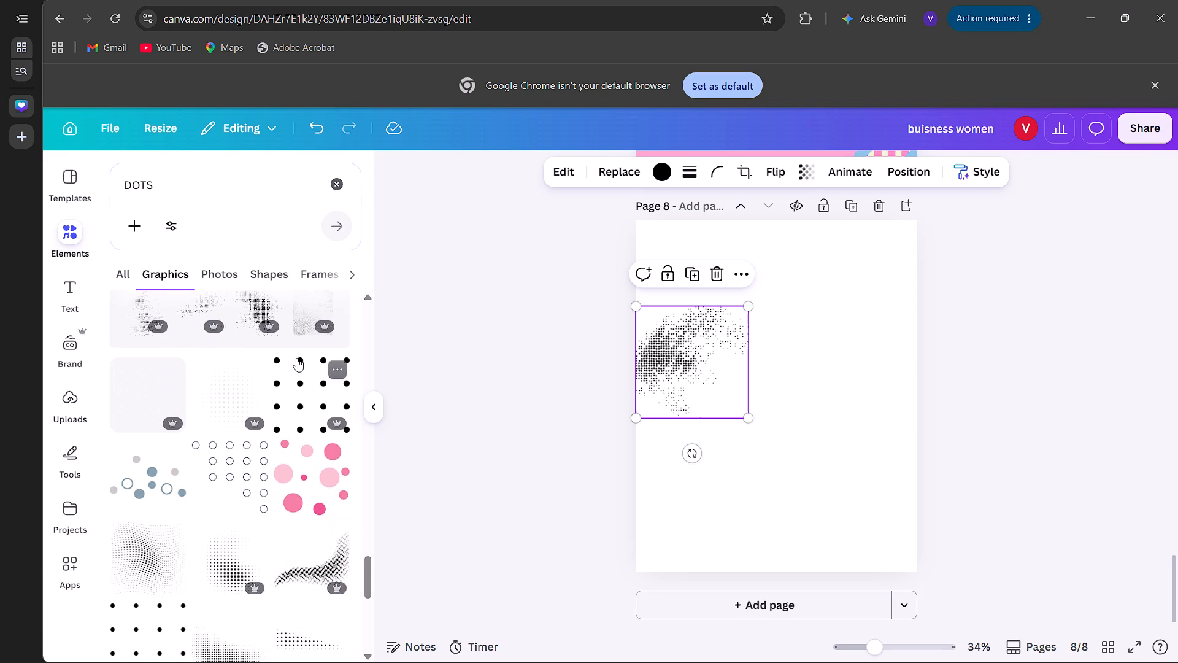
click(268, 185)
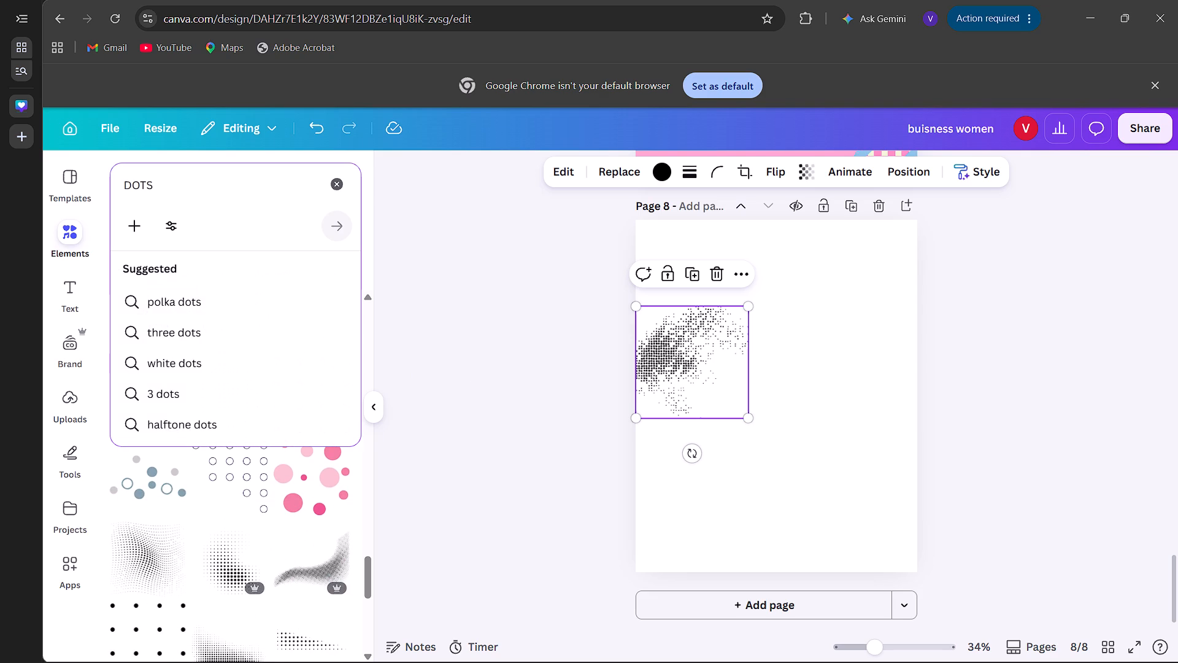
key(BackSpace)
key(BackSpace)
key(BackSpace)
key(BackSpace)
key(BackSpace)
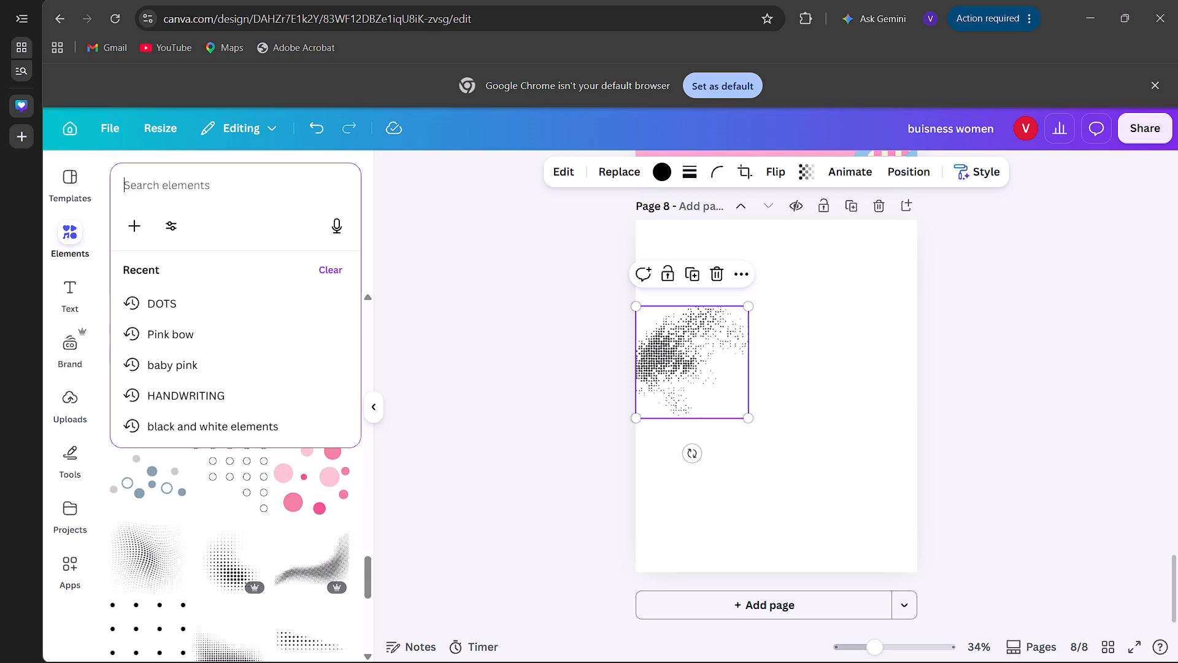
text(Y3K)
key(Return)
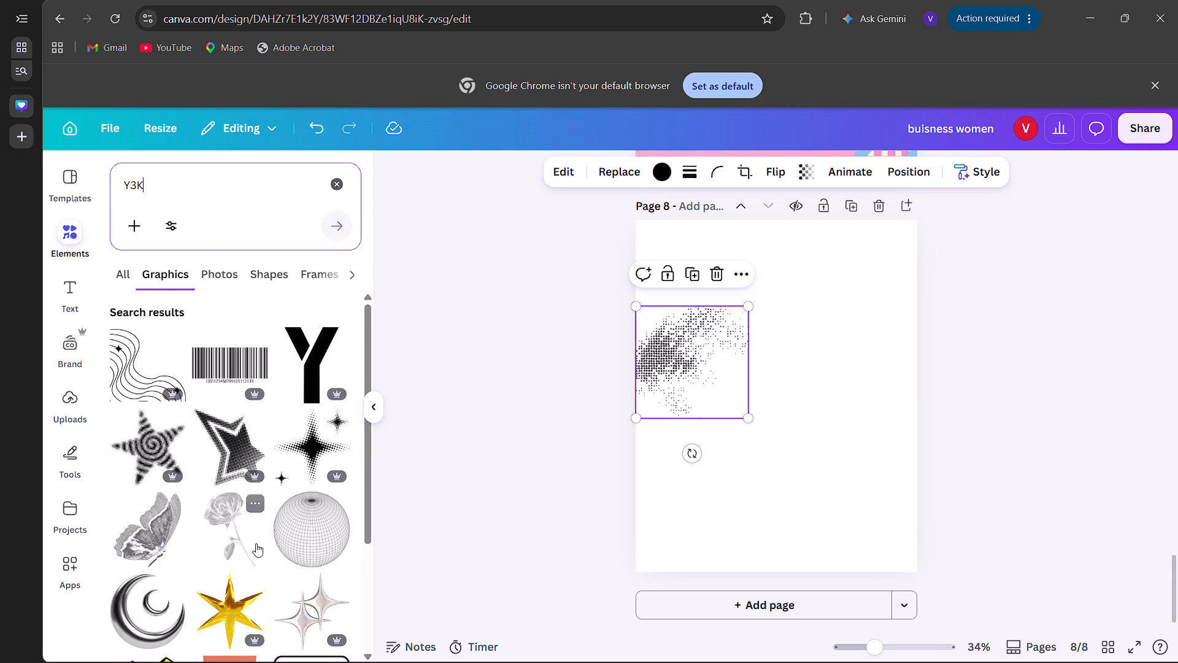
scroll(249, 551, down, 3)
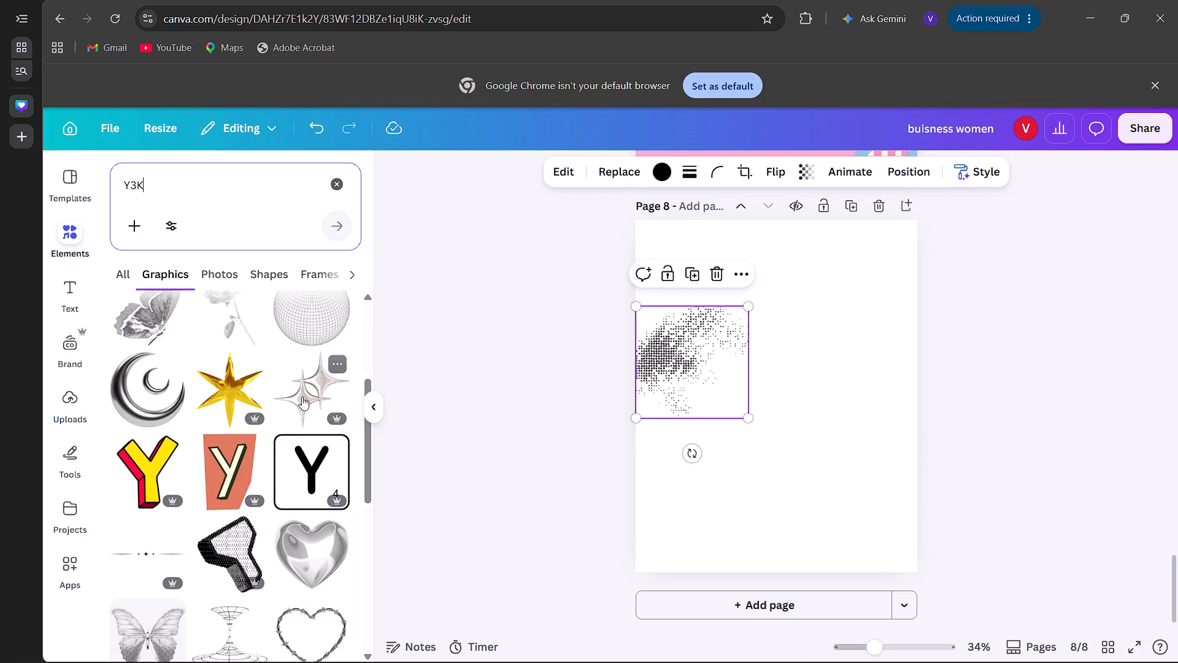
scroll(302, 397, down, 3)
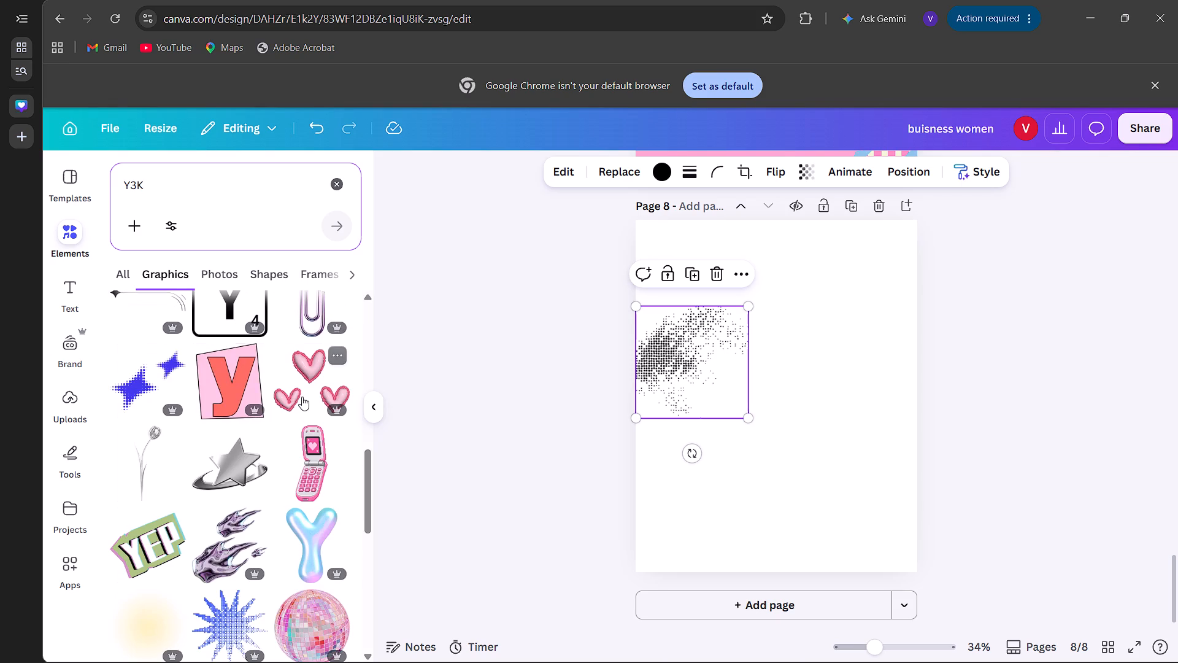
scroll(302, 397, down, 3)
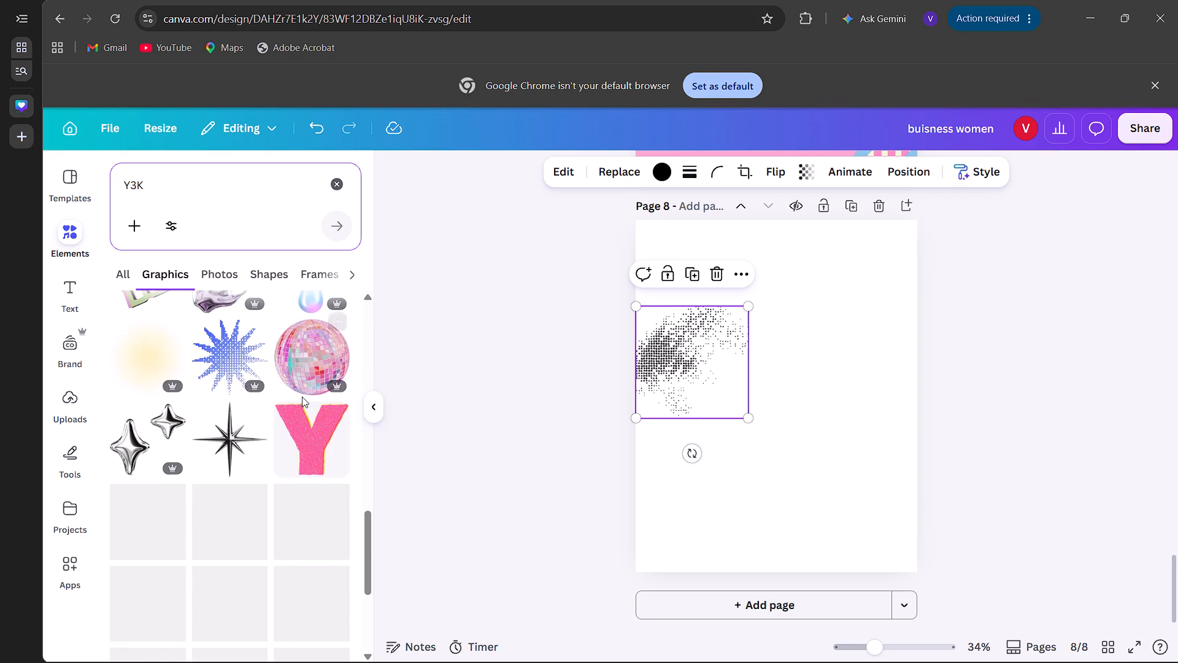
scroll(302, 397, down, 2)
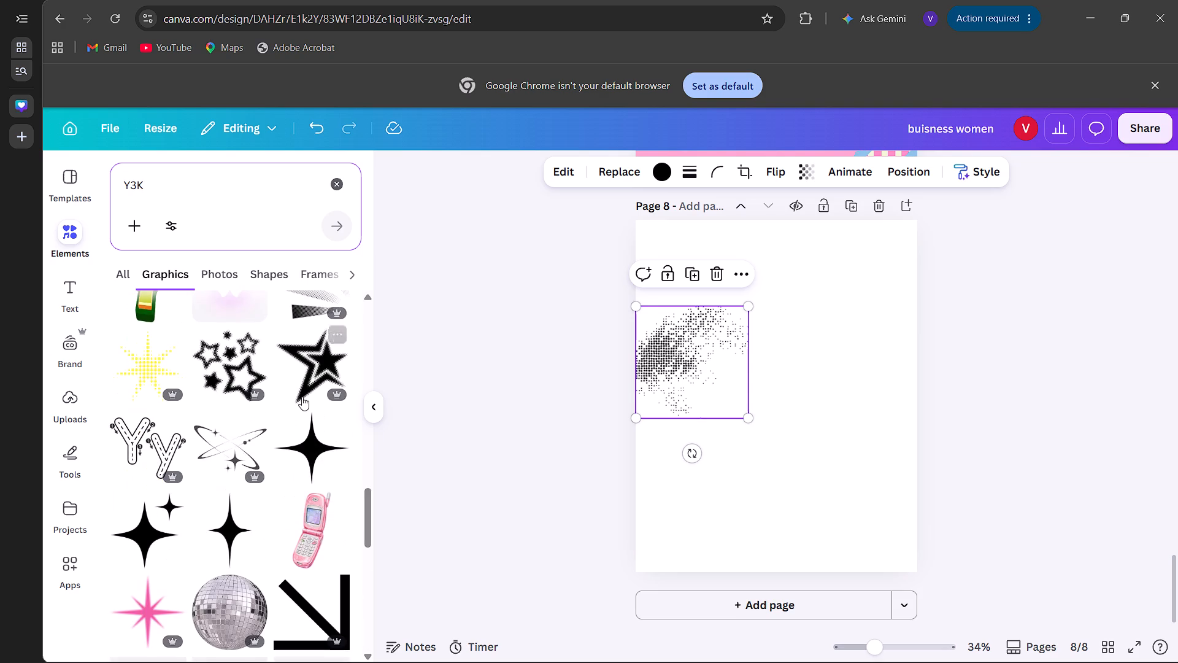
scroll(302, 397, down, 4)
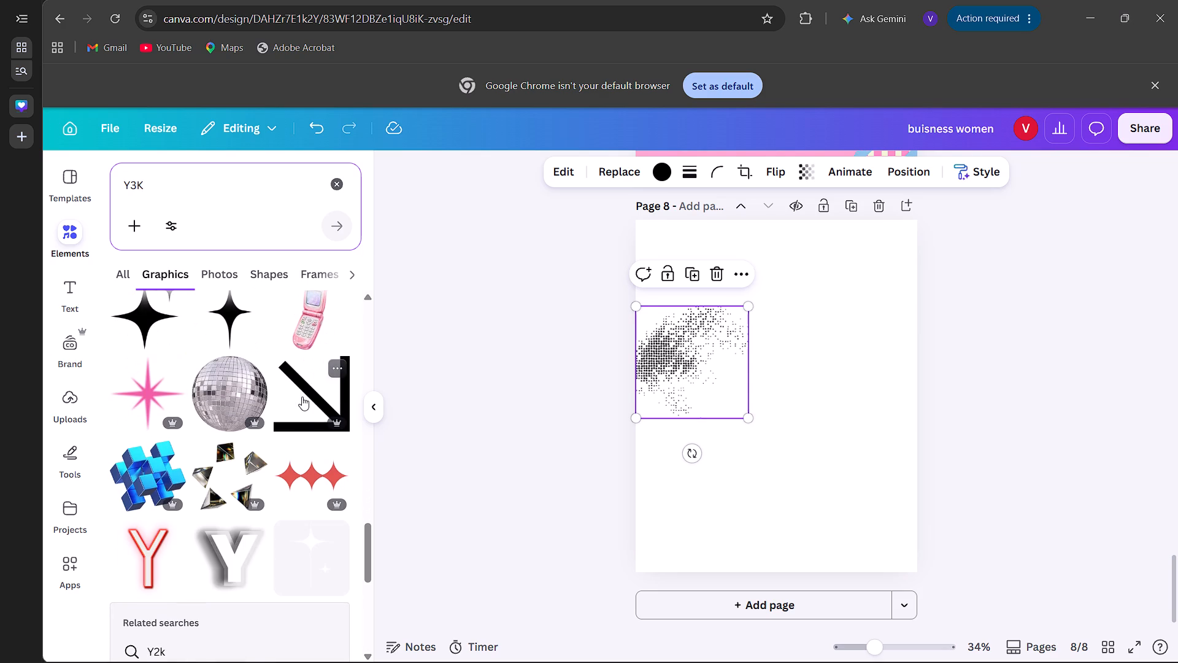
scroll(302, 397, down, 3)
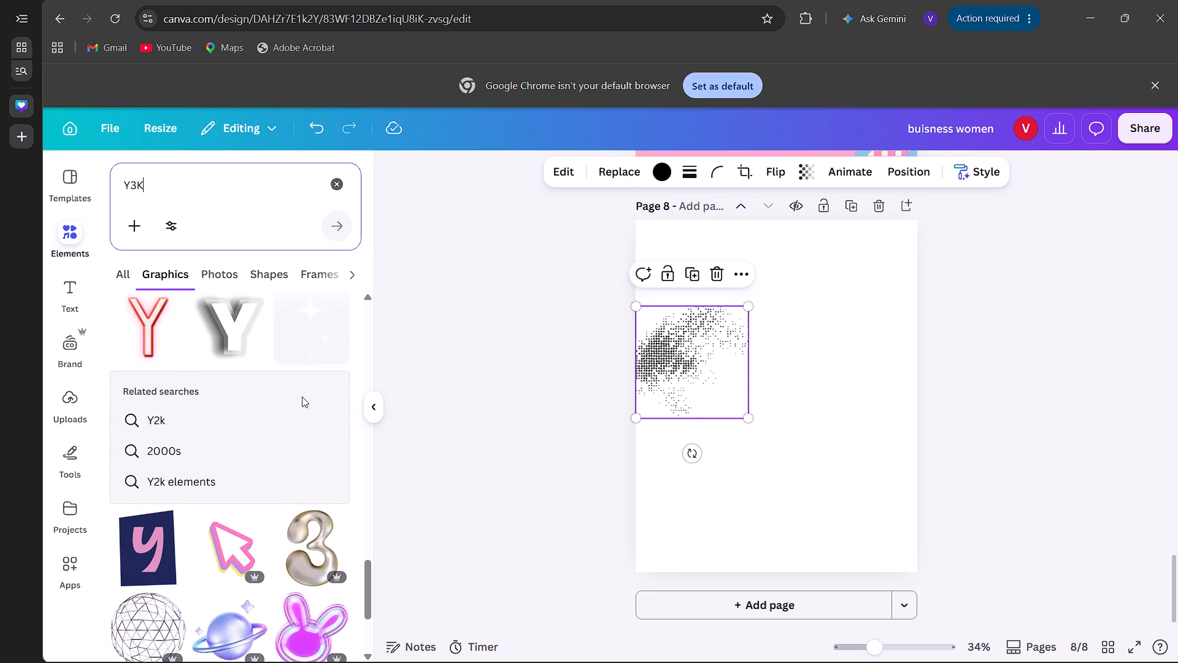
scroll(302, 397, down, 1)
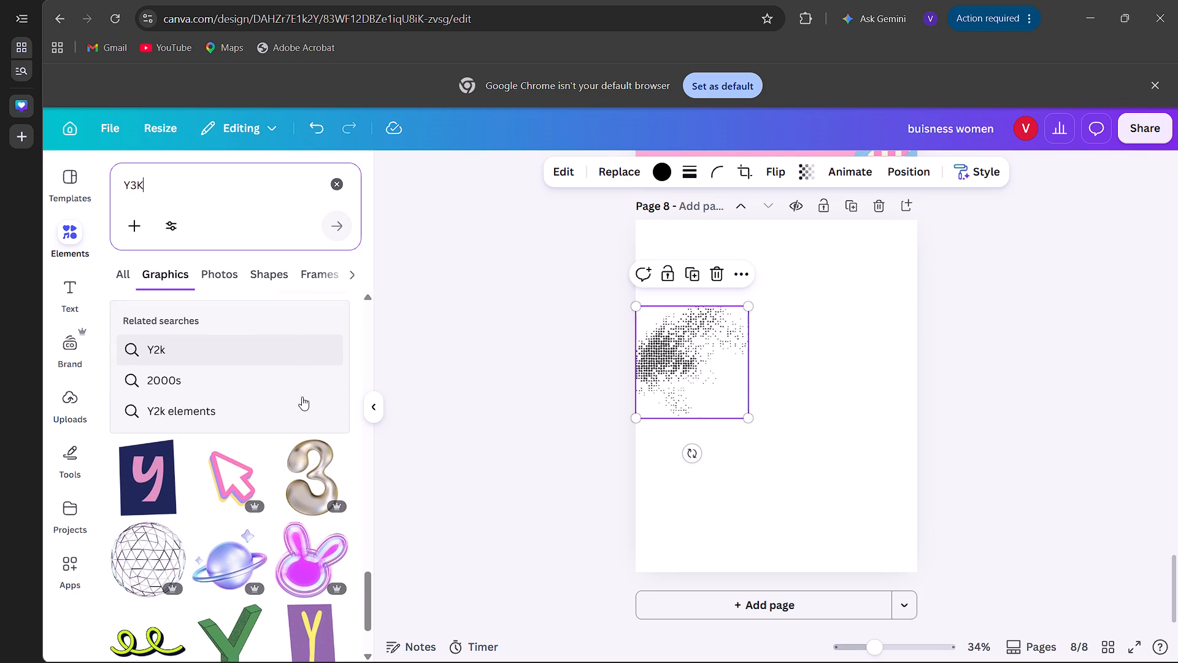
scroll(302, 397, down, 1)
Run the related search "2000s", add the black dotted sphere graphic, and place it overlapping the splatter's upper-right part on page 8.
click(306, 368)
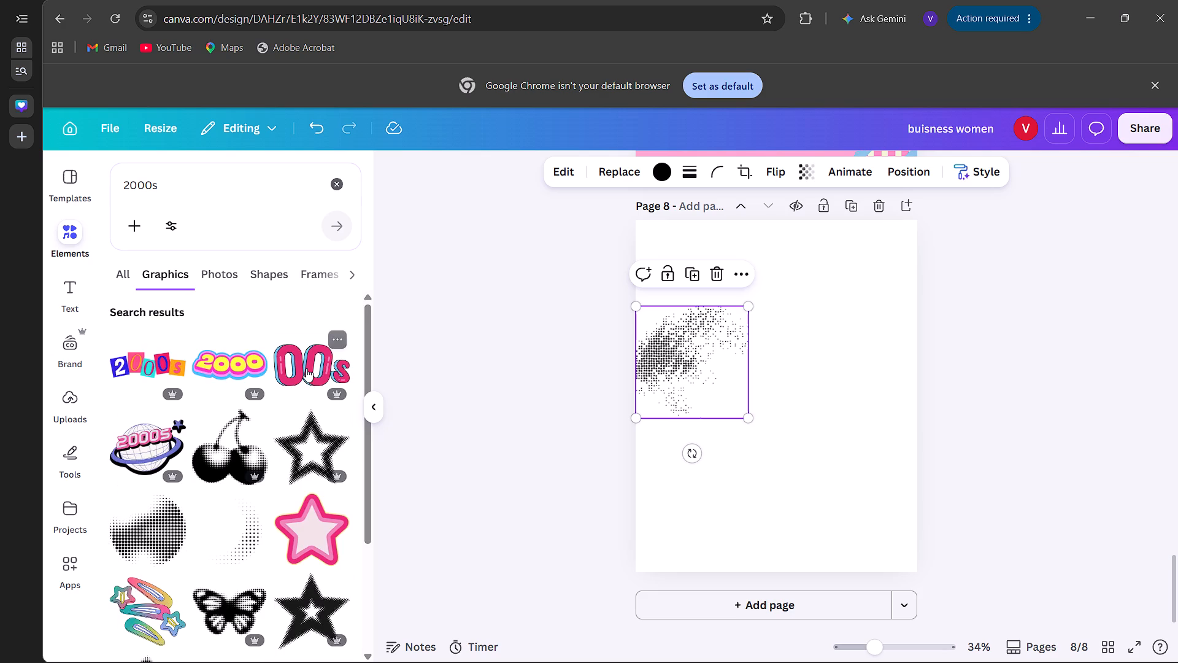
scroll(306, 368, down, 1)
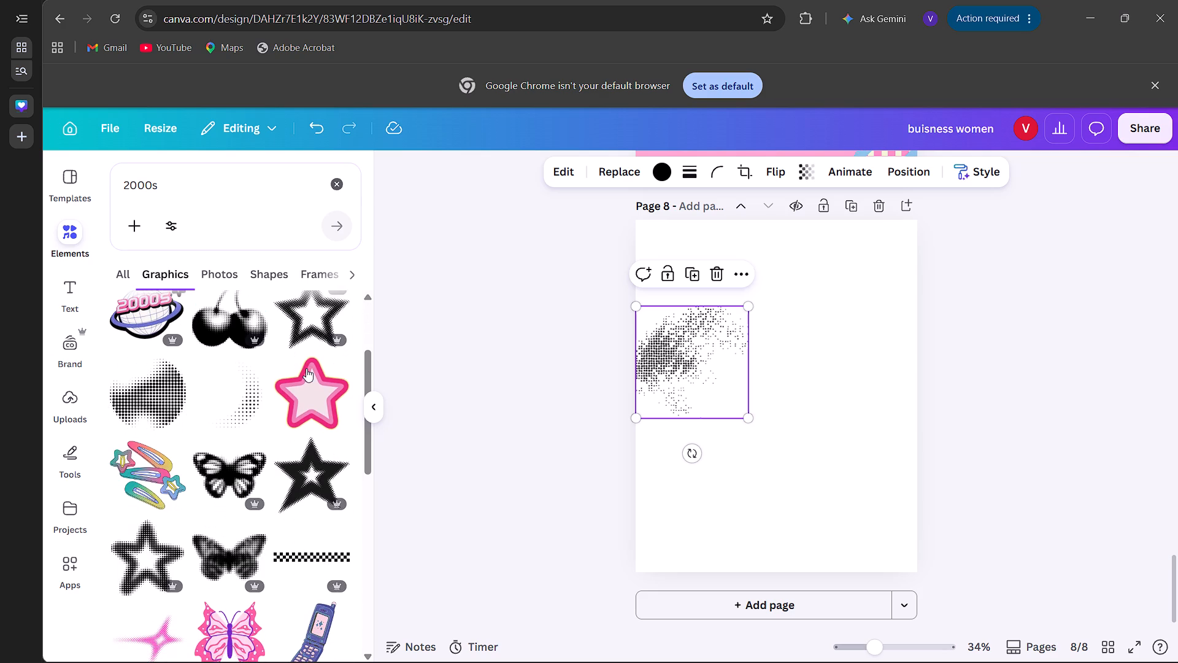
scroll(306, 368, down, 3)
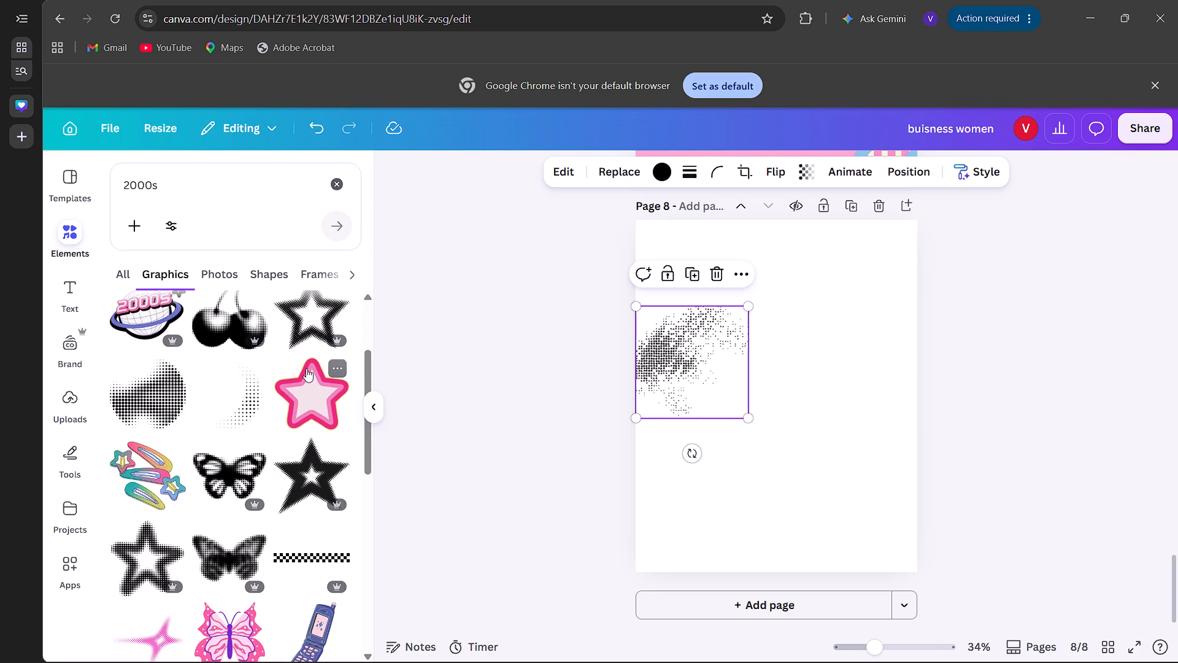
scroll(306, 368, down, 5)
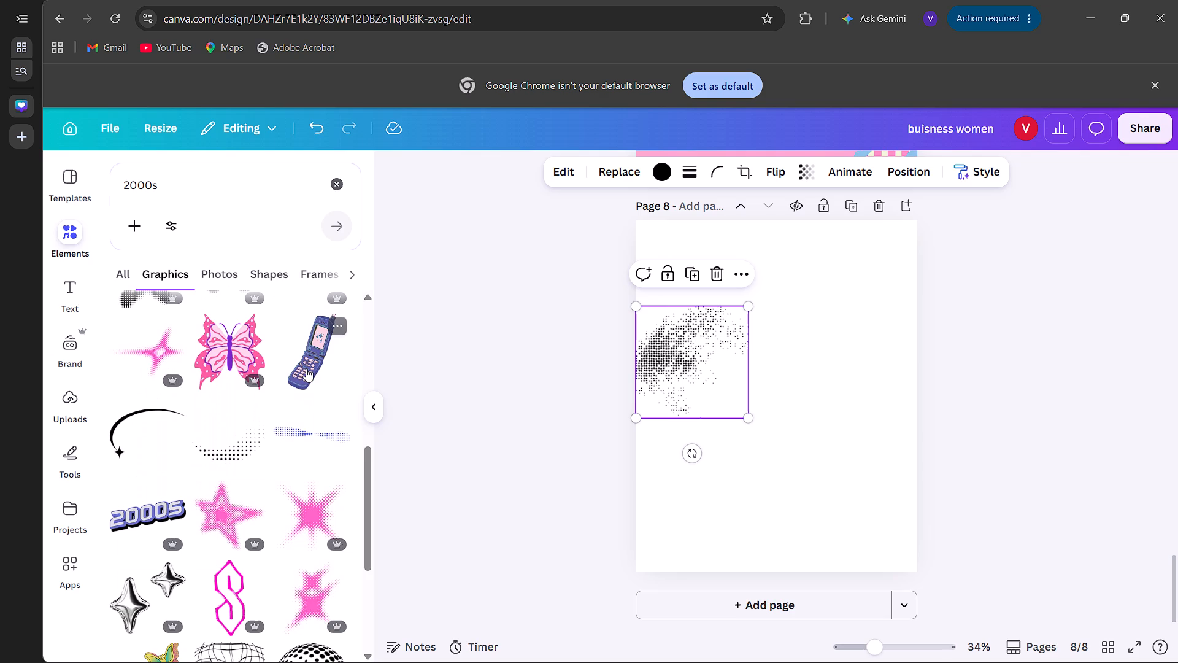
scroll(306, 368, down, 4)
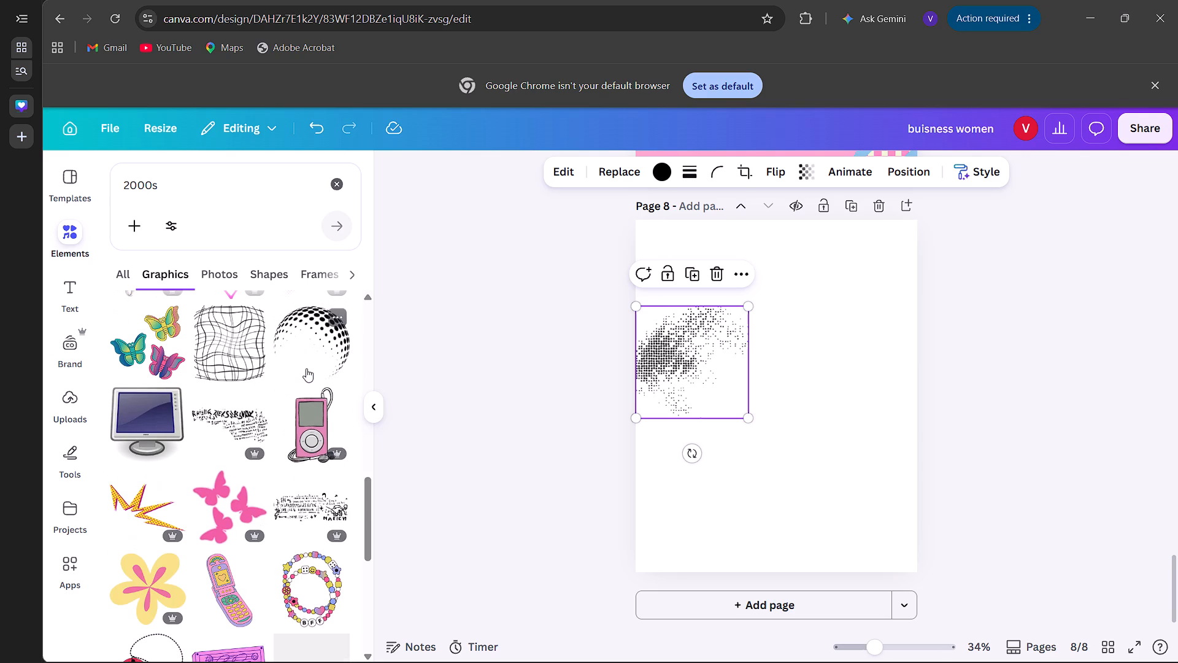
click(306, 368)
drag(791, 386, 727, 303)
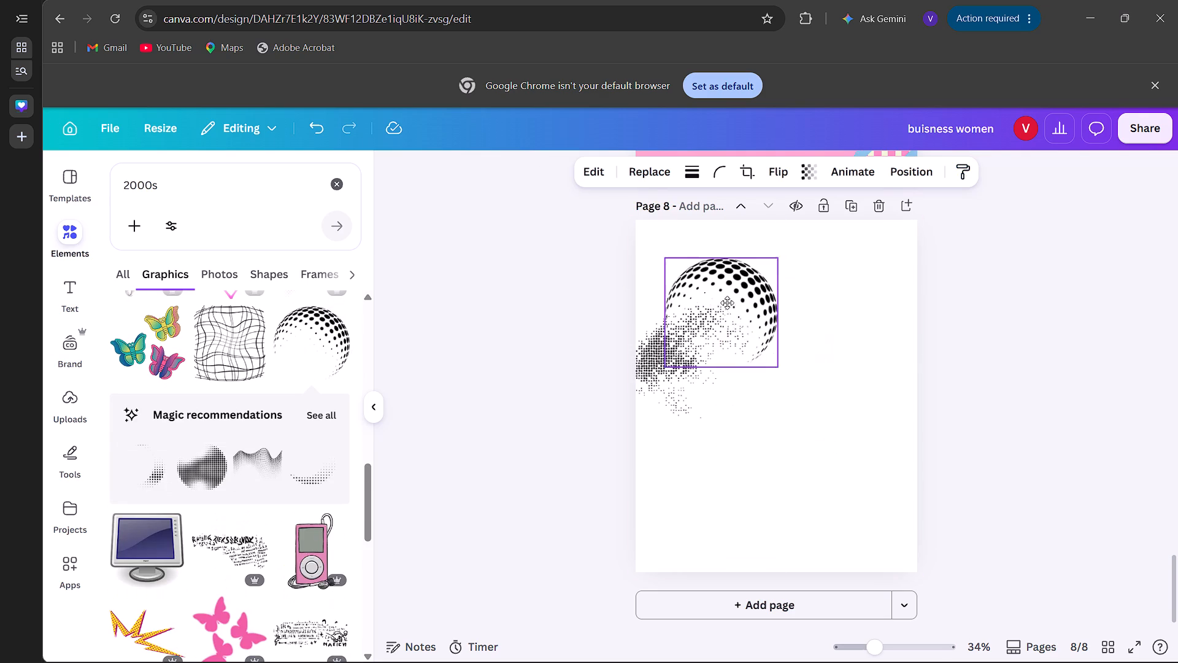
drag(727, 303, 736, 314)
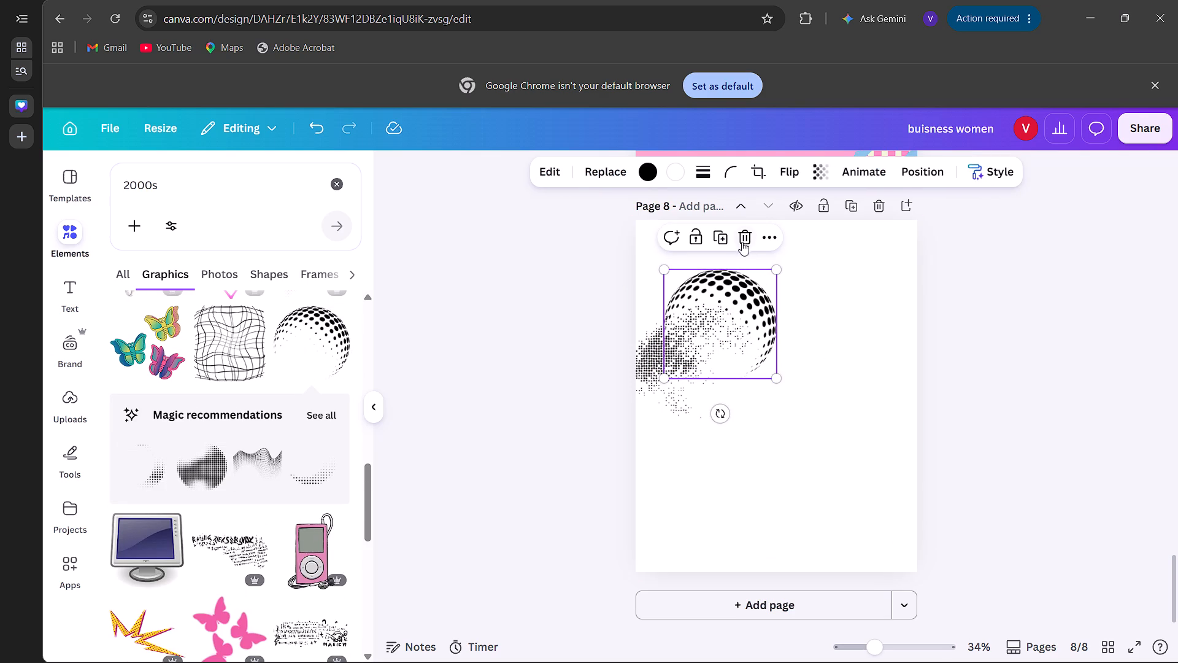
Delete the black dotted sphere graphic from page 8.
click(742, 241)
Add the black scribbled lettering graphic with the wide, slanted text lines to page 8, overlapping the halftone splatter's upper-right part.
scroll(260, 476, down, 1)
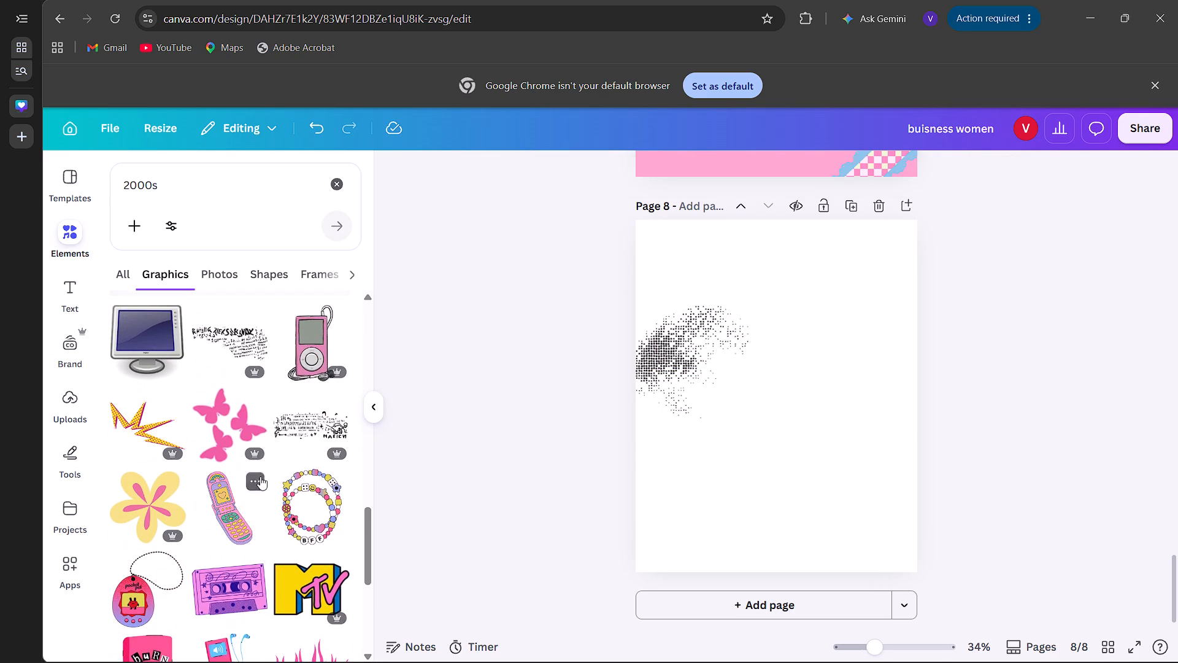
click(245, 319)
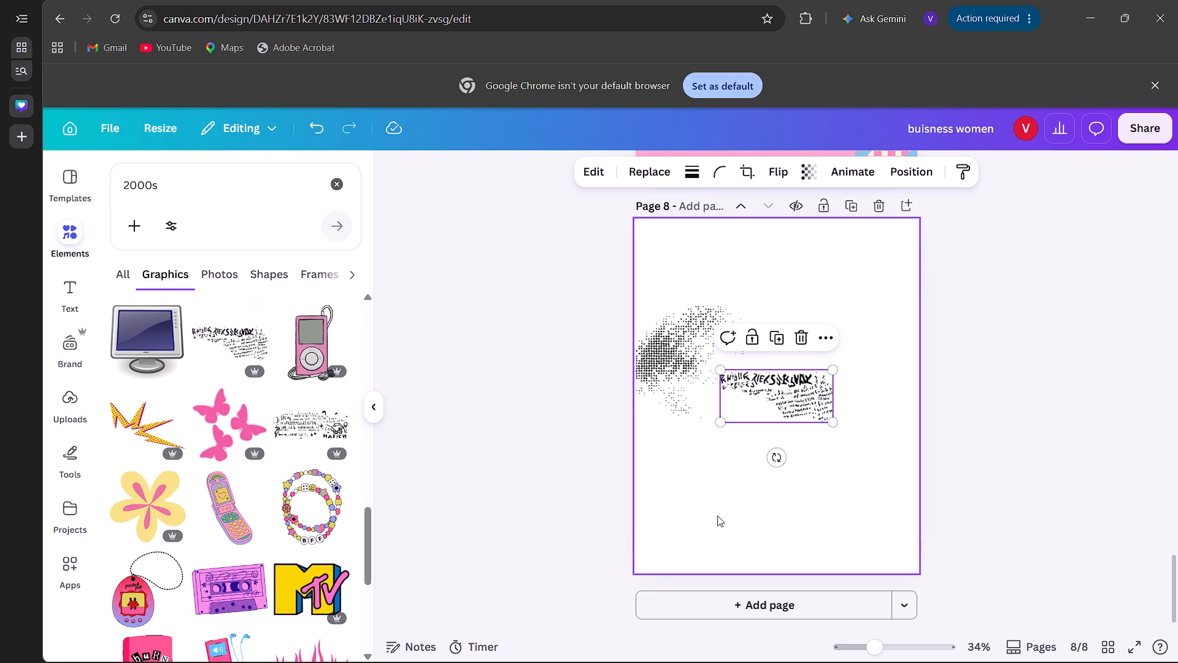
drag(745, 394, 717, 309)
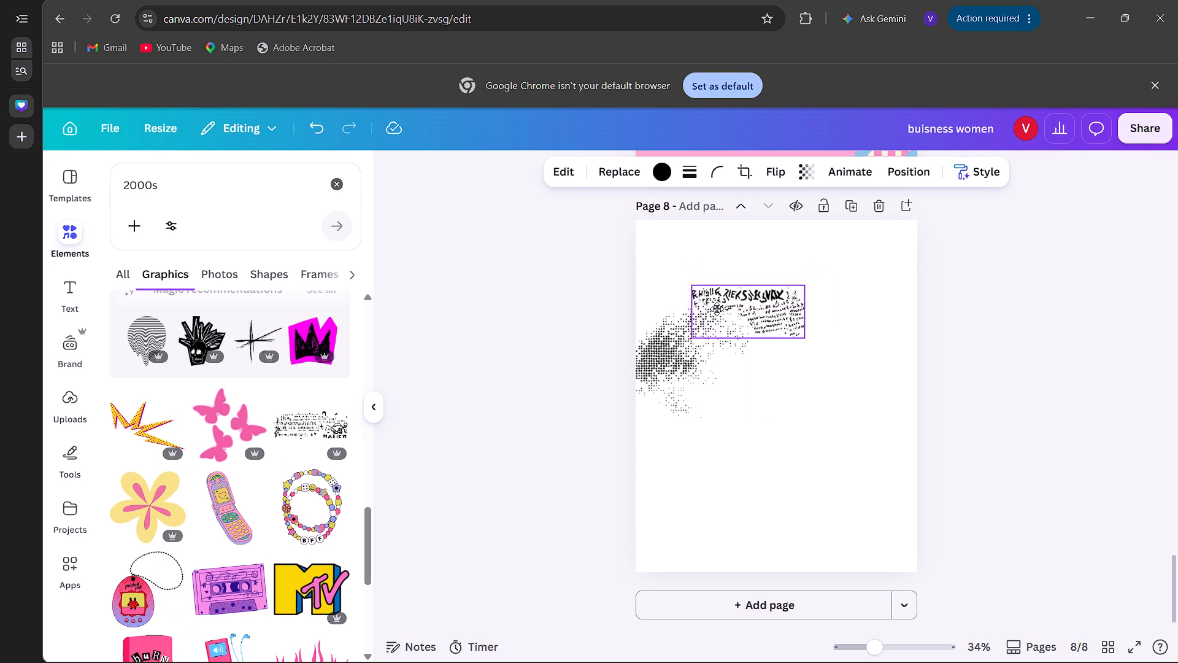
drag(717, 309, 711, 312)
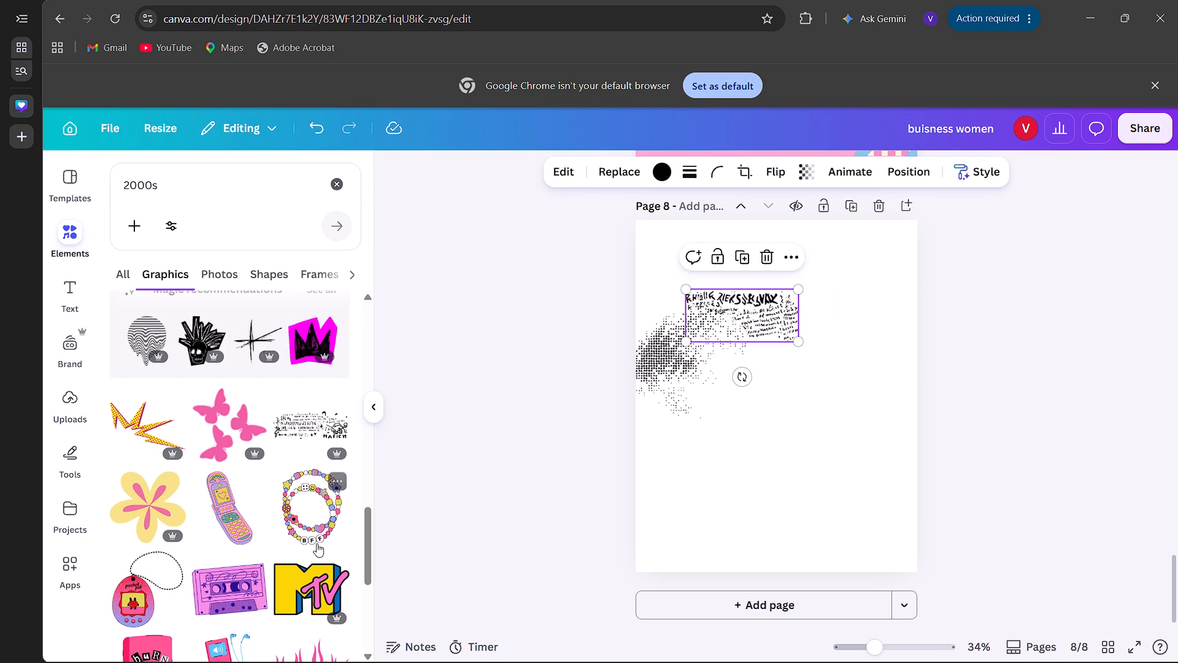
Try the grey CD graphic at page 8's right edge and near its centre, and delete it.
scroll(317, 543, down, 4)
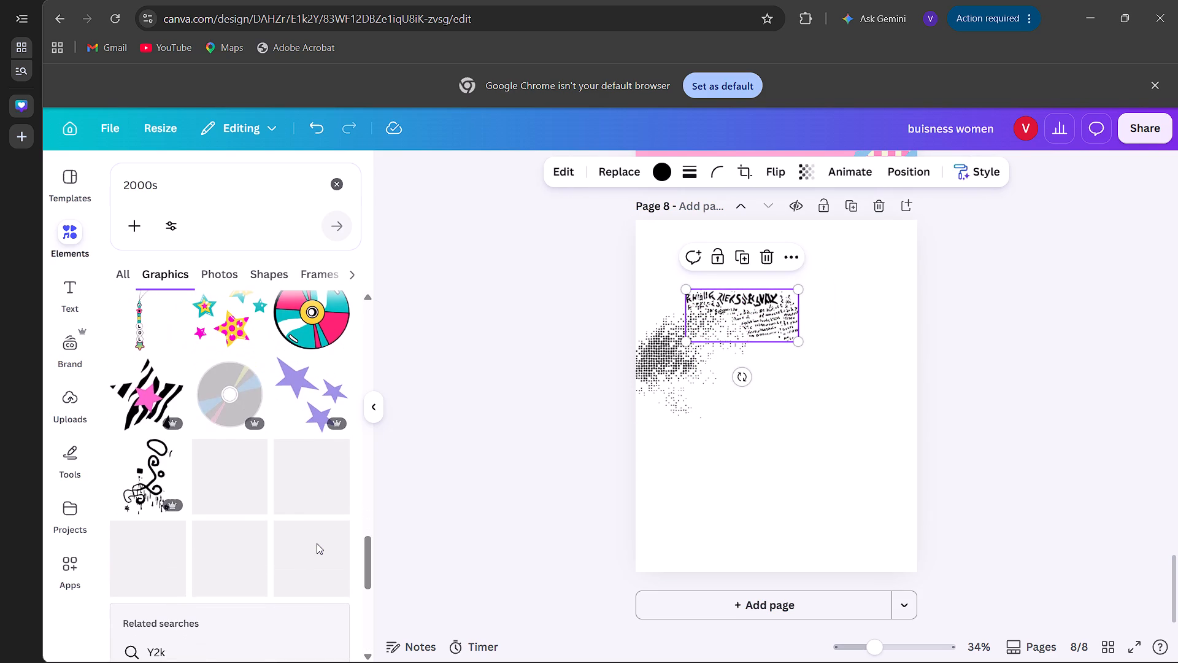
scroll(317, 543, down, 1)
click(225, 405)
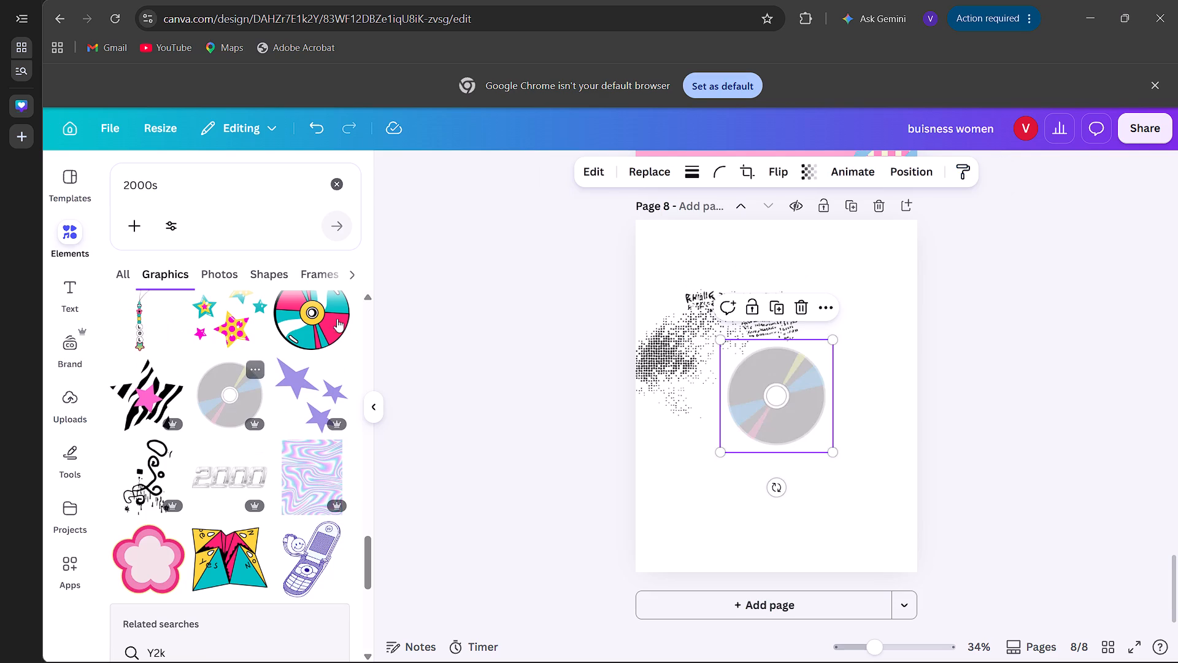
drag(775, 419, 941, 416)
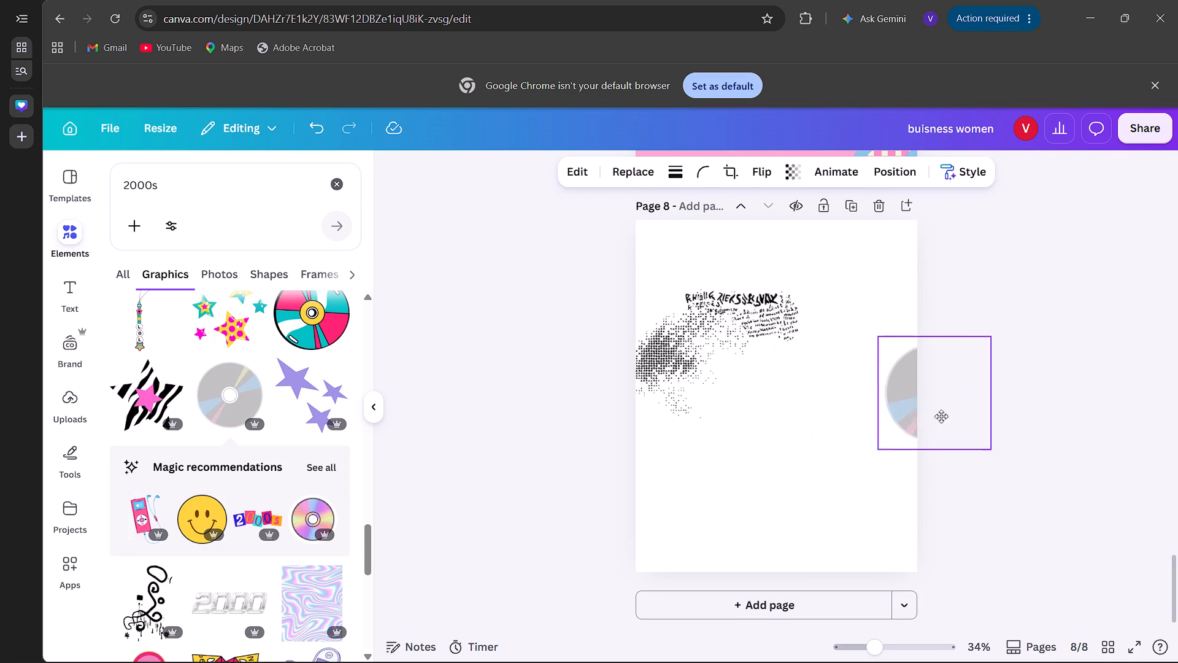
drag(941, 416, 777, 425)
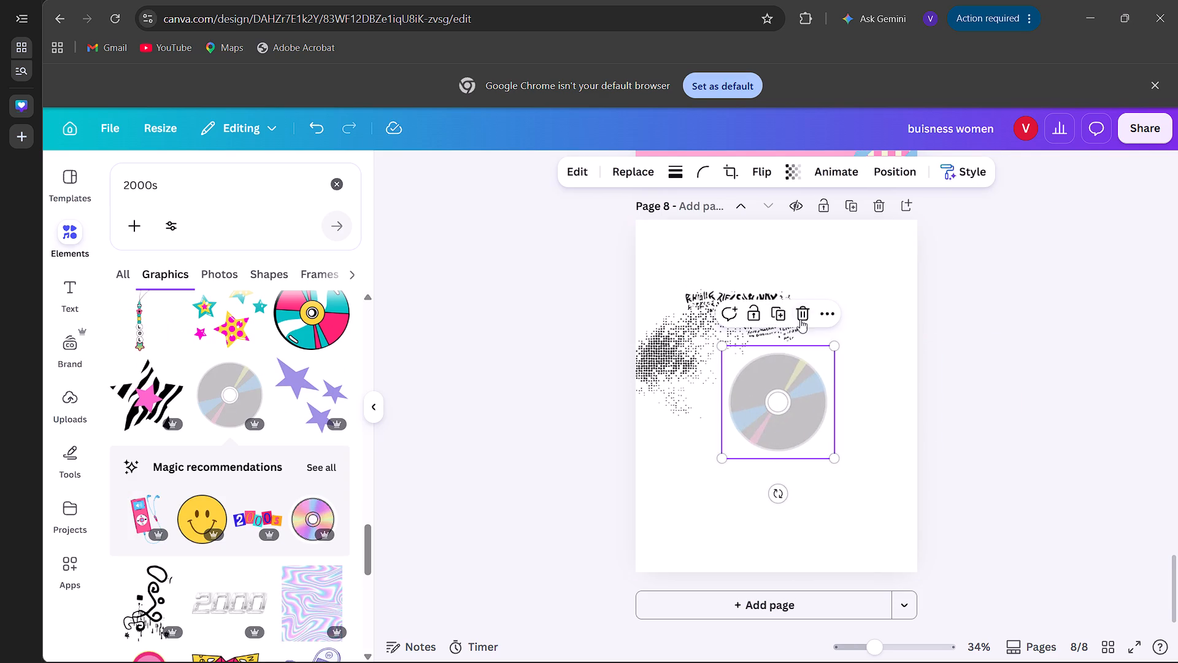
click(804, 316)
Browse the full set of Magic recommendations for the CD graphic for a decoration that suits page 8.
click(321, 463)
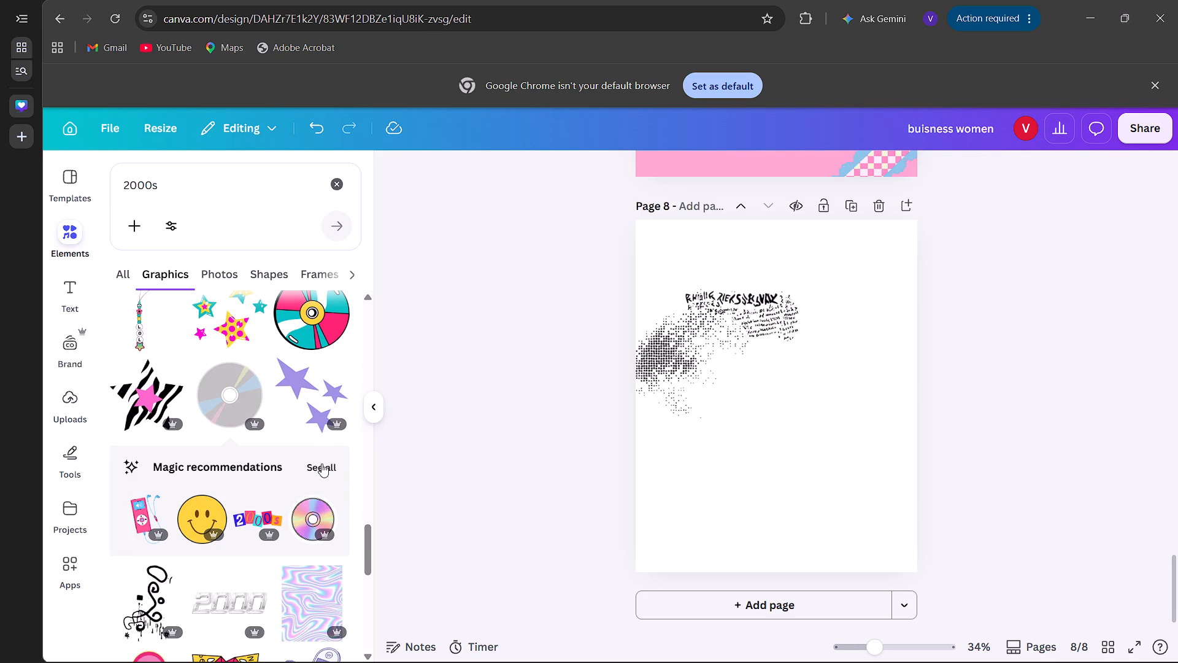
scroll(321, 463, down, 1)
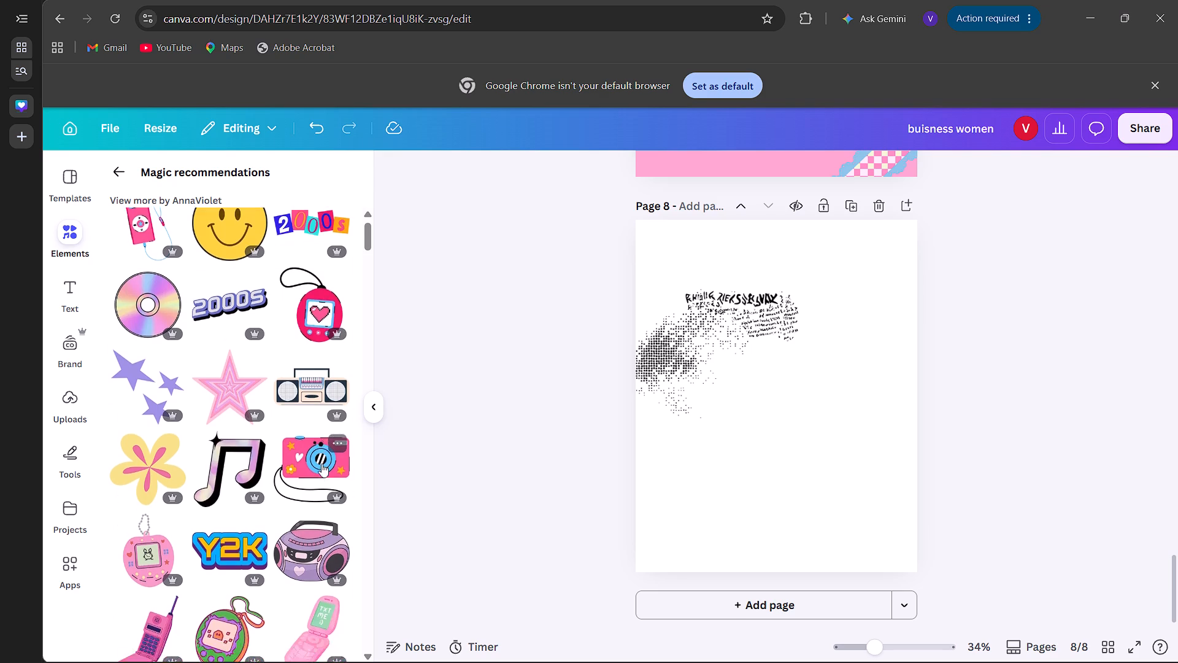
scroll(321, 463, down, 5)
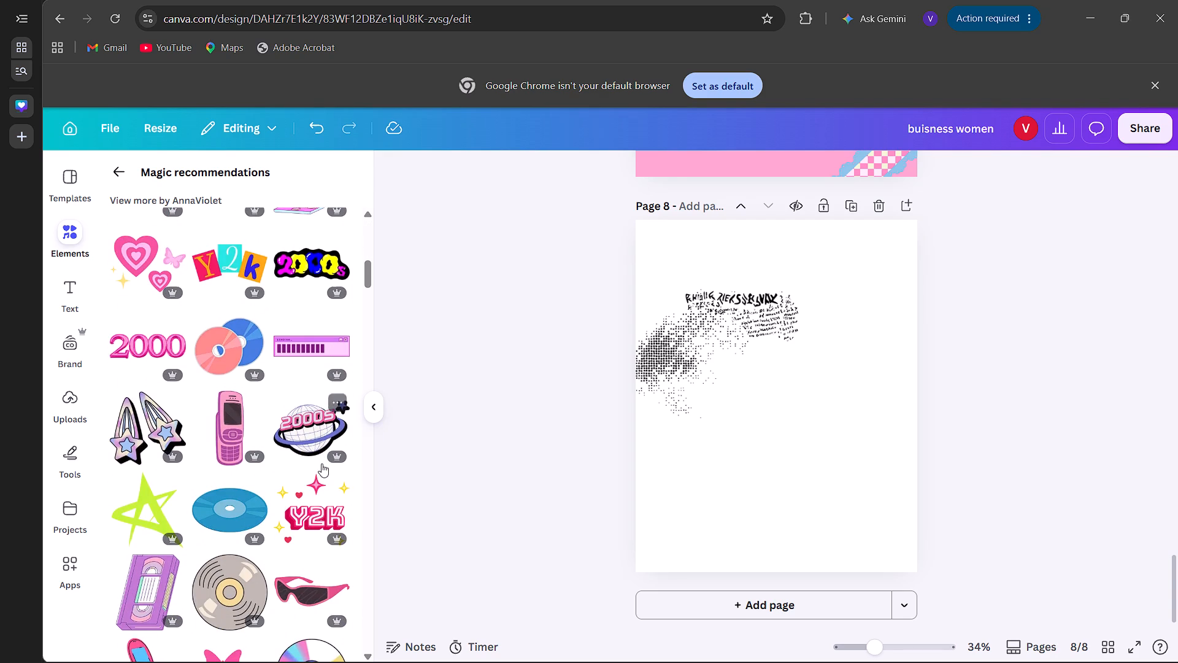
scroll(321, 463, down, 7)
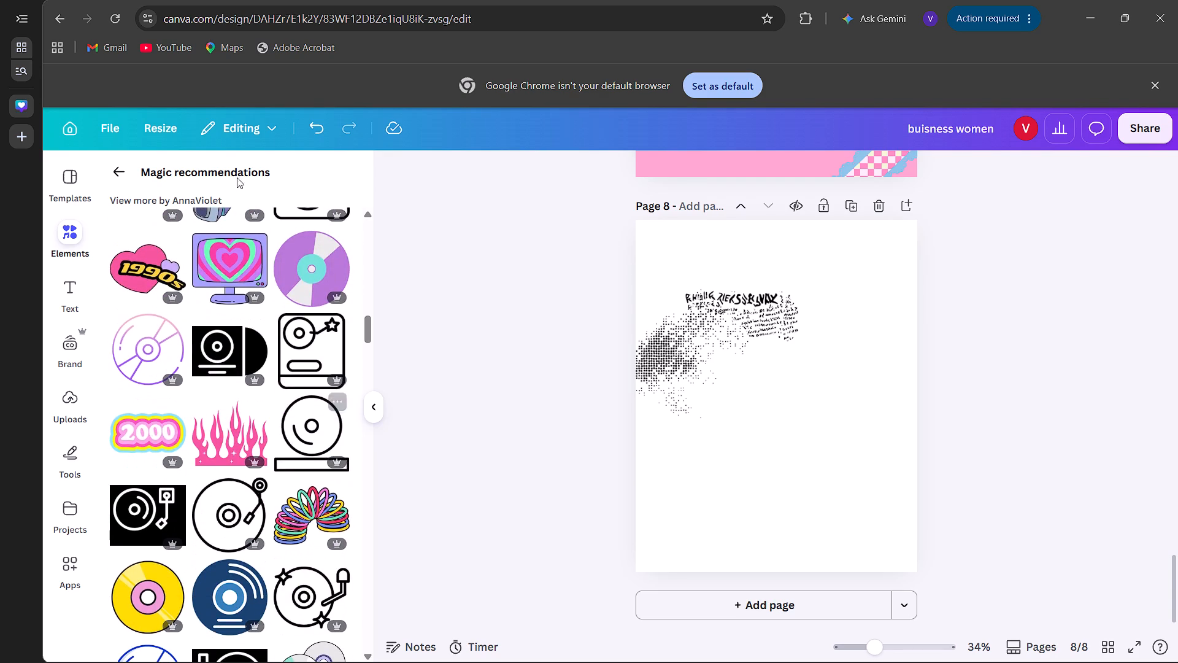
click(128, 164)
Add the pastel holographic swirl pattern from the 2000s results to page 8, extending past the page's lower-left edge.
scroll(236, 394, down, 1)
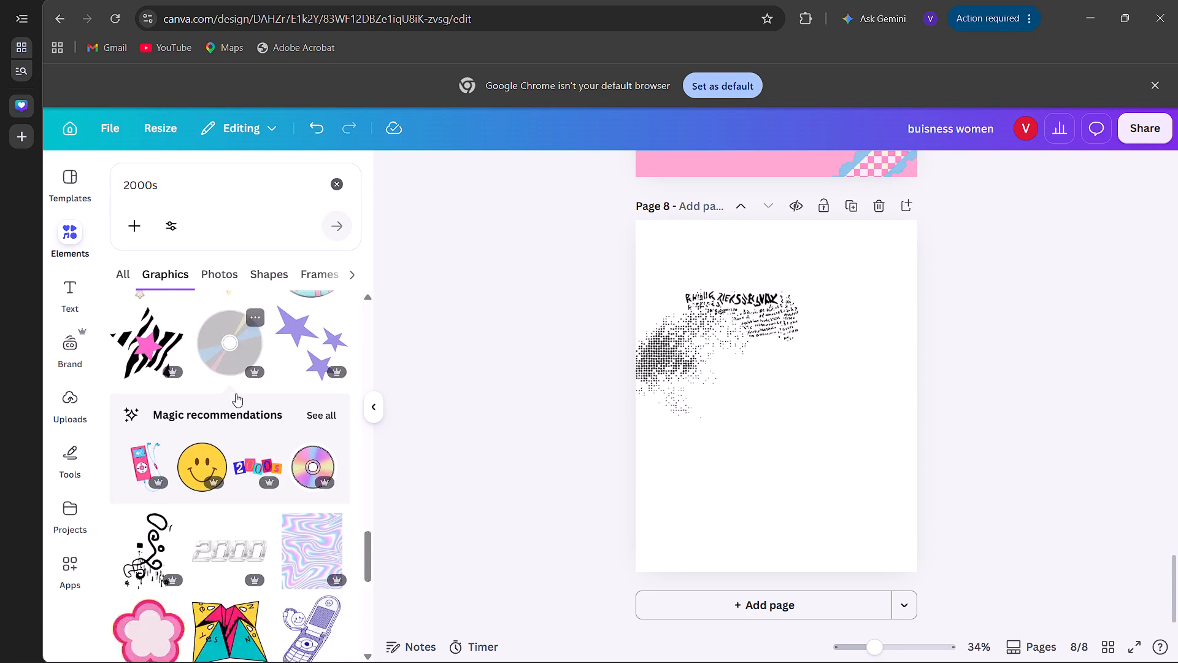
scroll(236, 394, down, 1)
click(294, 415)
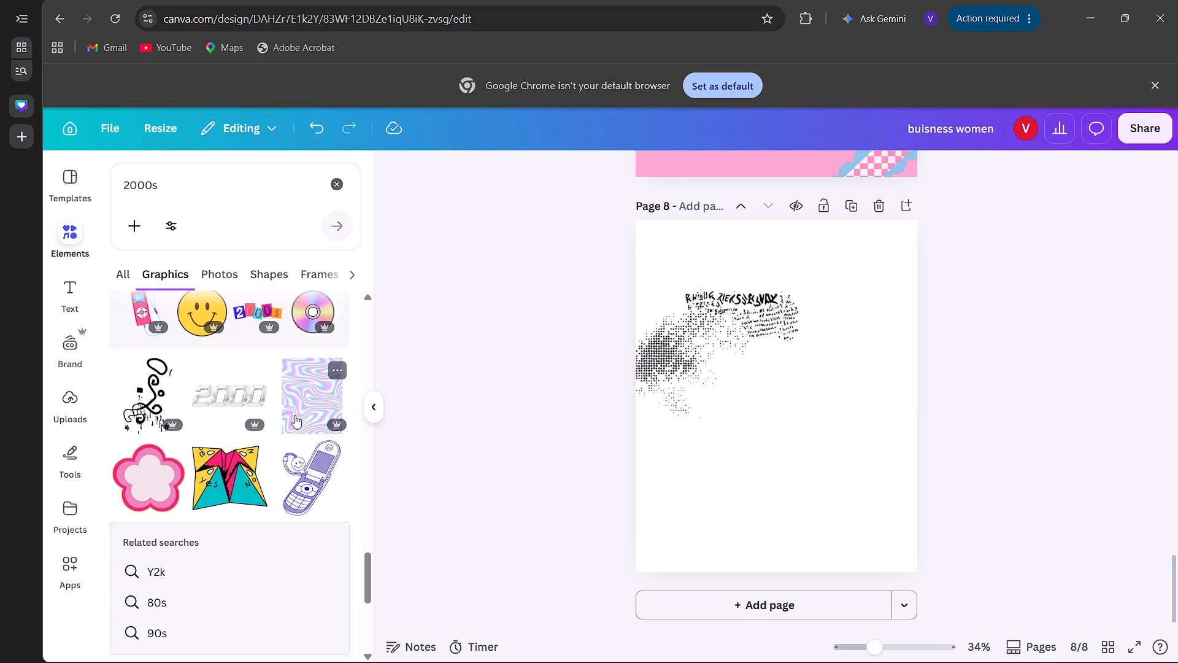
drag(795, 414, 723, 457)
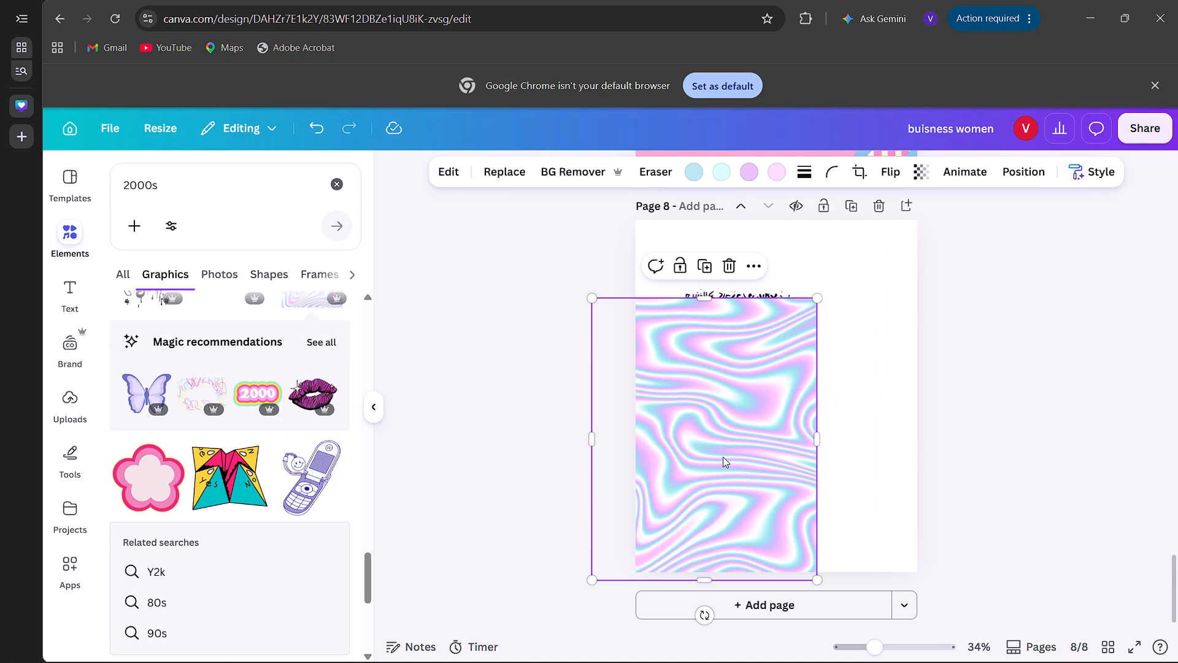
key(space)
Add the black handwritten text block graphic to page 8 and place it right of the page centre, over the swirl pattern's edge.
scroll(723, 457, down, 3)
scroll(295, 554, down, 3)
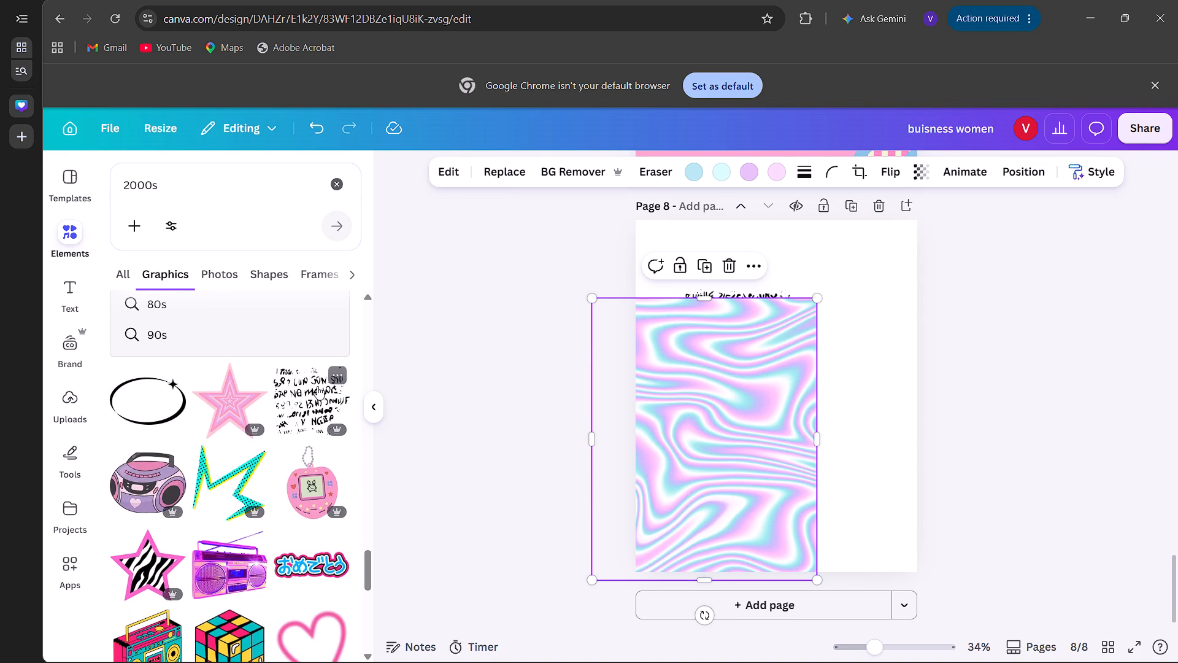
click(317, 386)
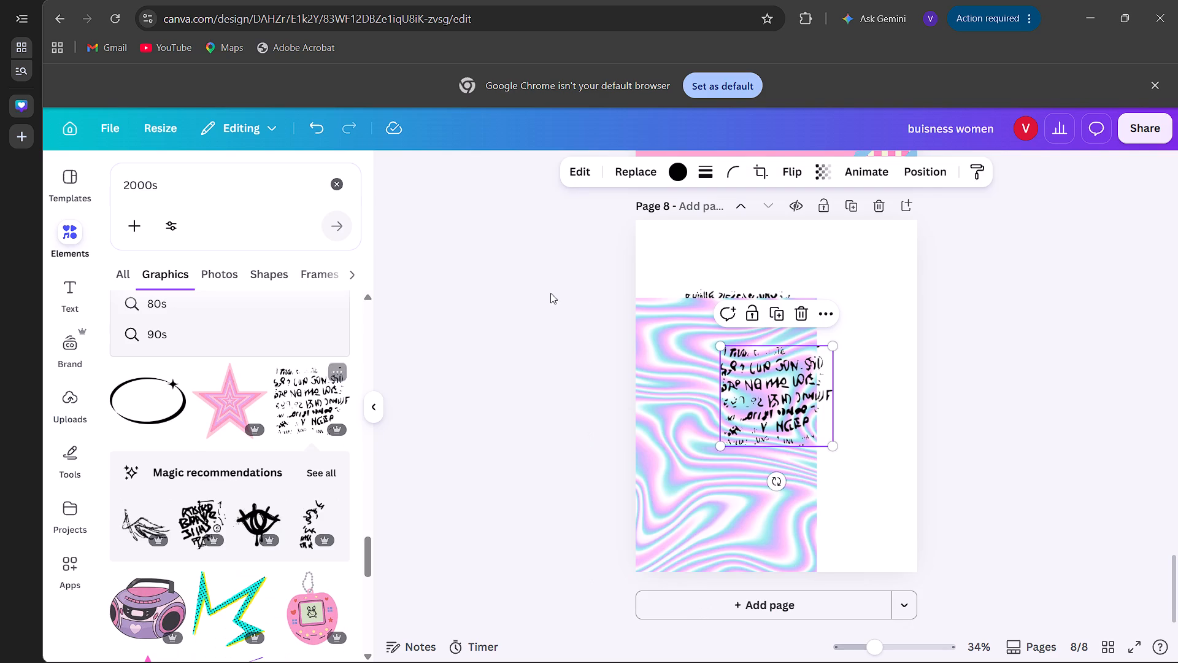
drag(782, 434, 824, 416)
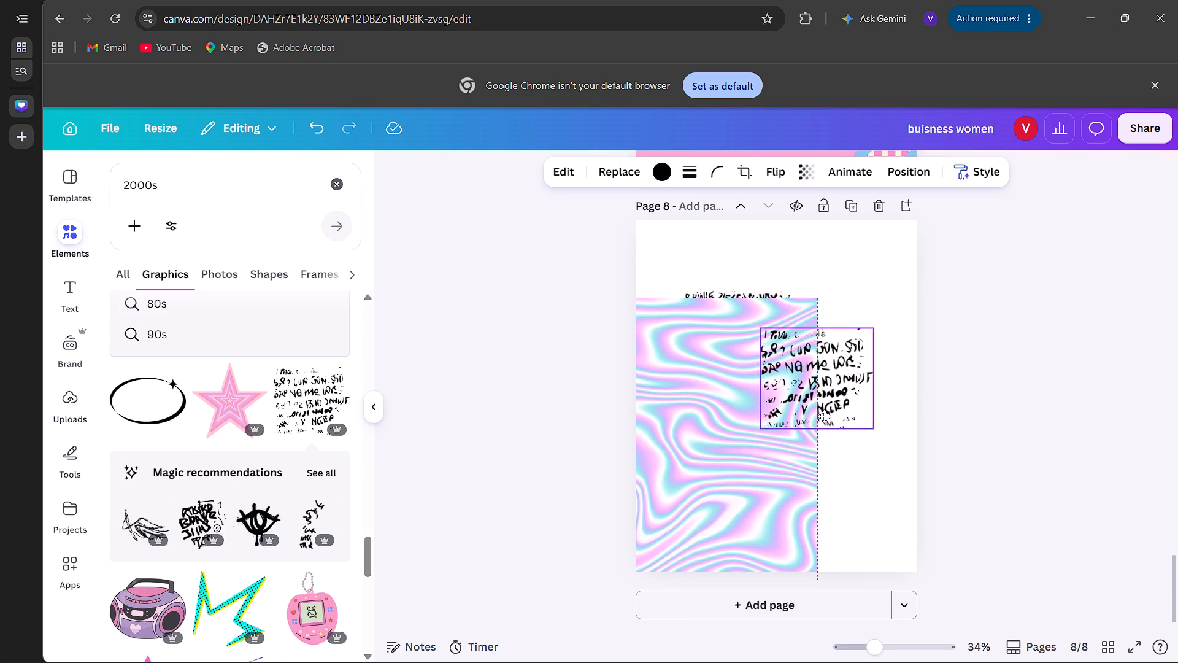
drag(824, 416, 822, 424)
Reposition the holographic swirl pattern so it is centred horizontally and vertically on page 8.
drag(712, 453, 712, 485)
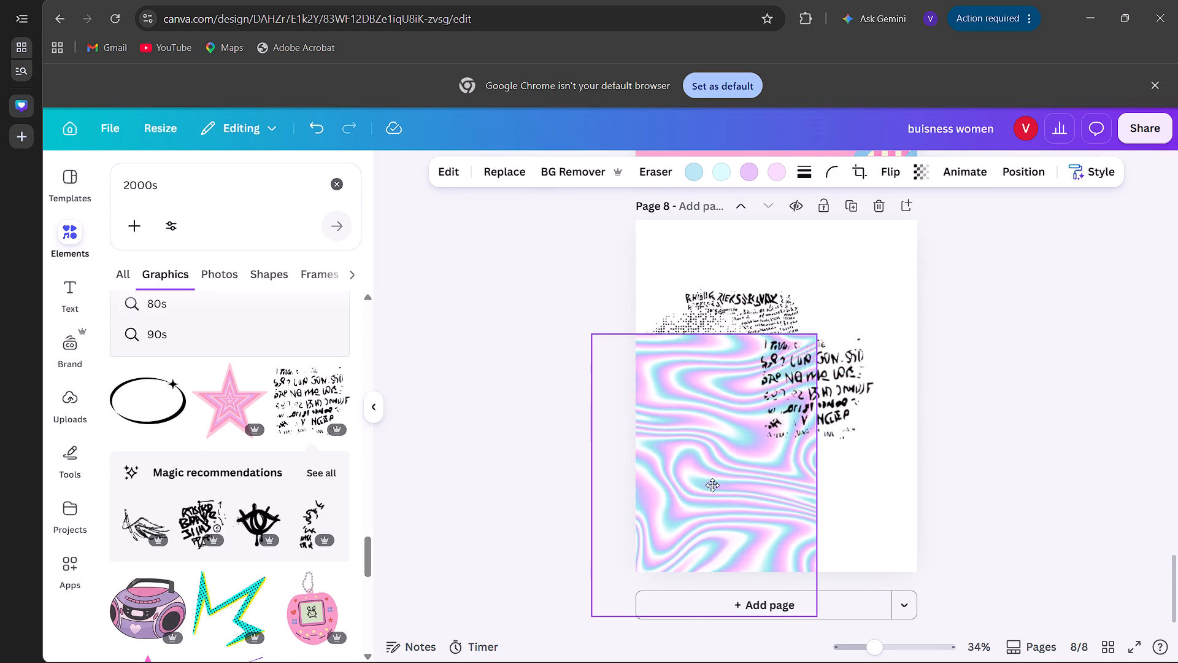
drag(712, 485, 868, 463)
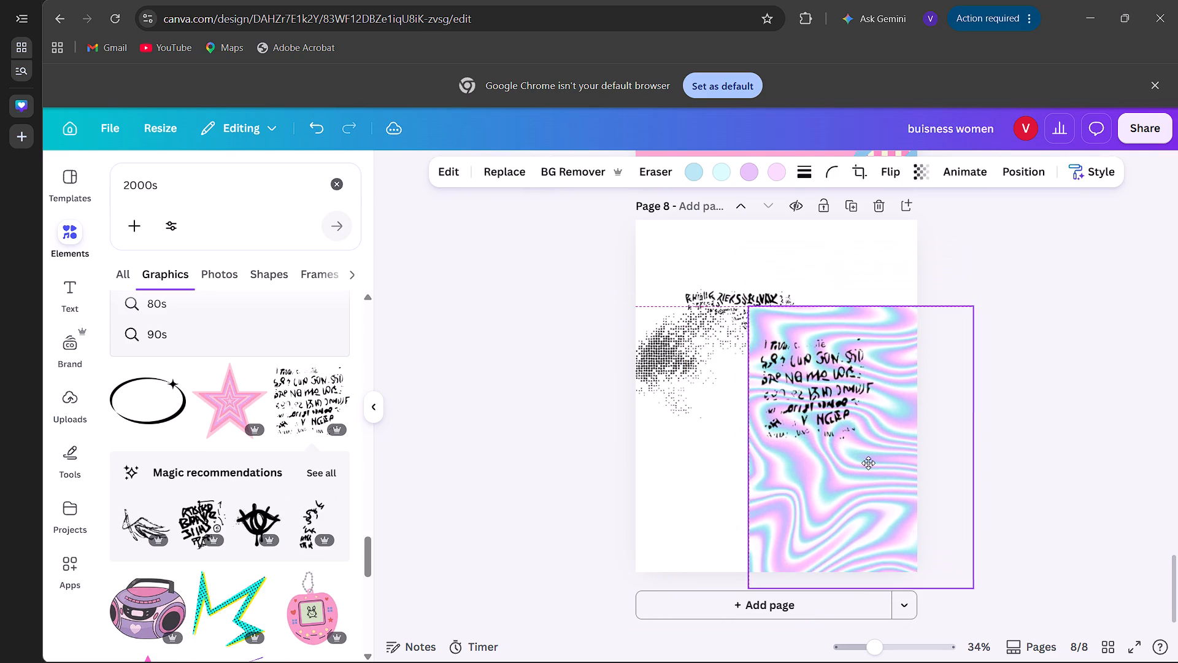
drag(868, 463, 862, 527)
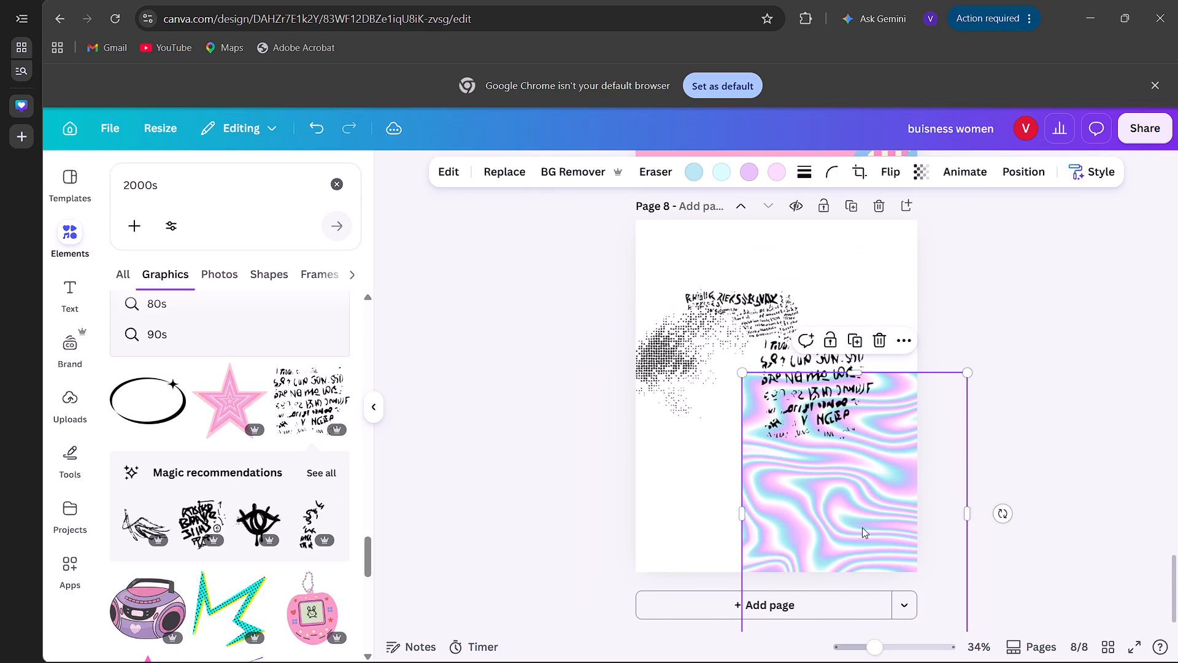
drag(806, 485, 733, 356)
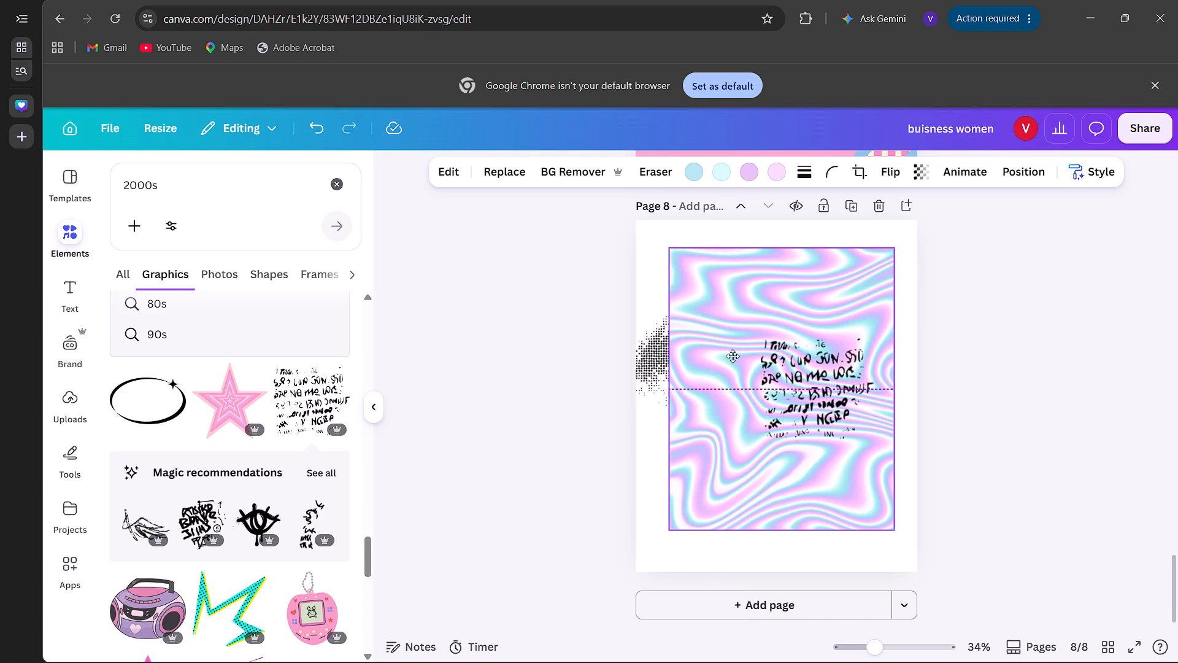
drag(733, 356, 723, 369)
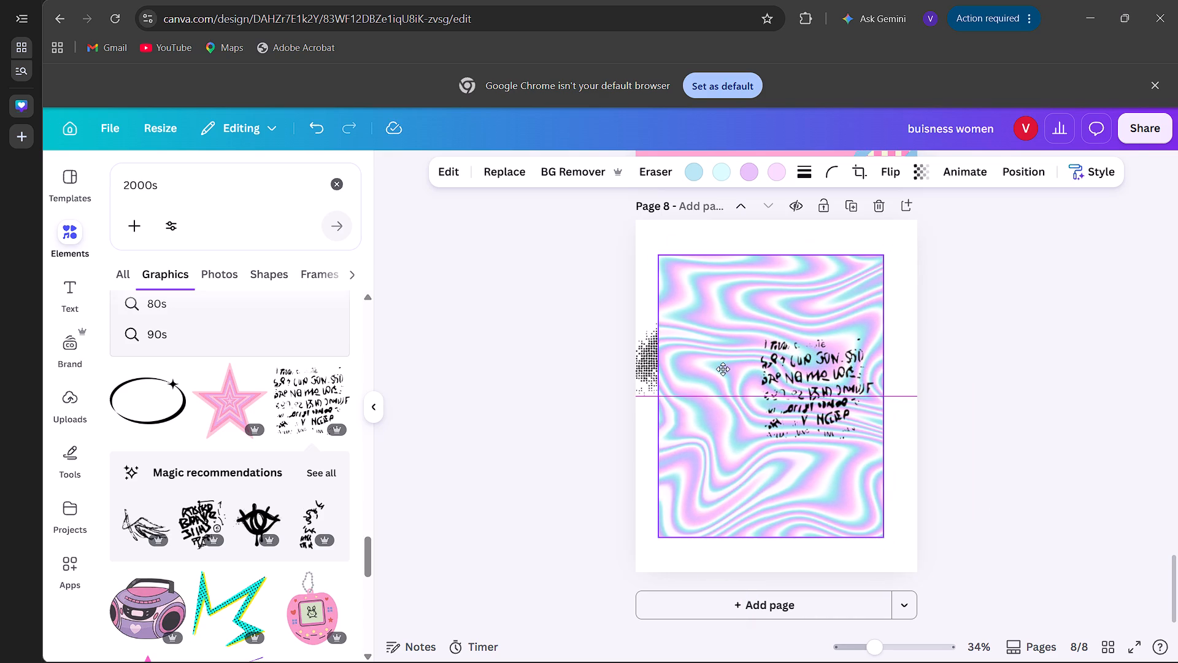
drag(723, 369, 726, 370)
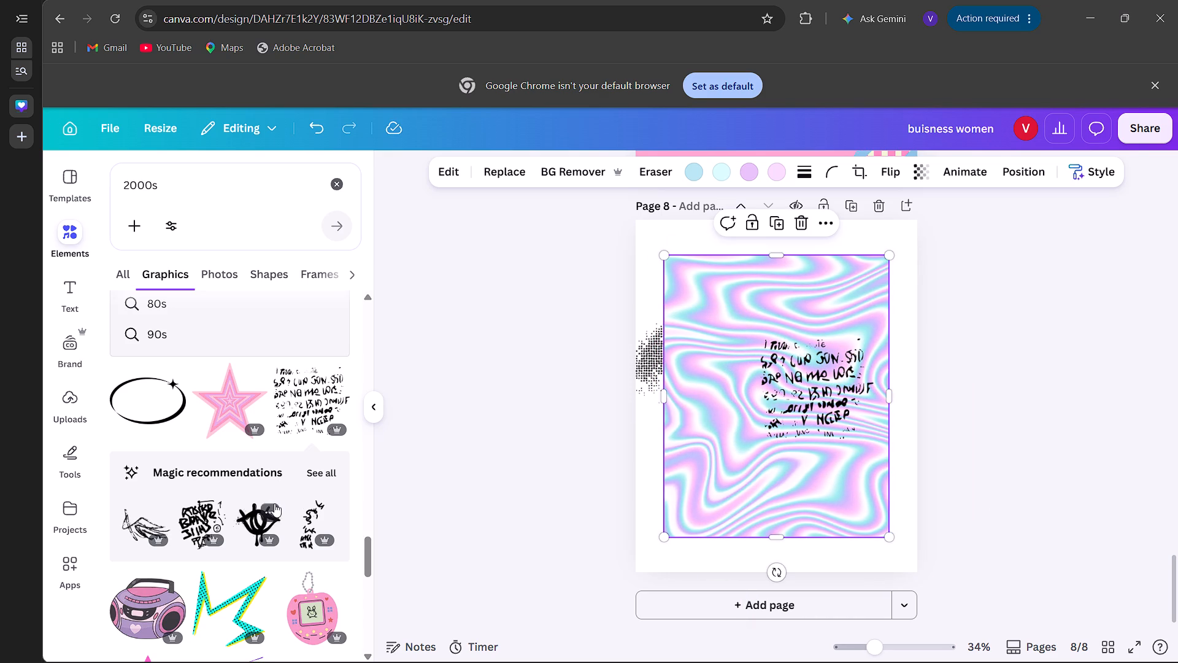
Add the turquoise and yellow dotted zigzag graphic, shrink it to about half size, and place it in page 8's top-right corner.
scroll(251, 553, down, 1)
click(205, 468)
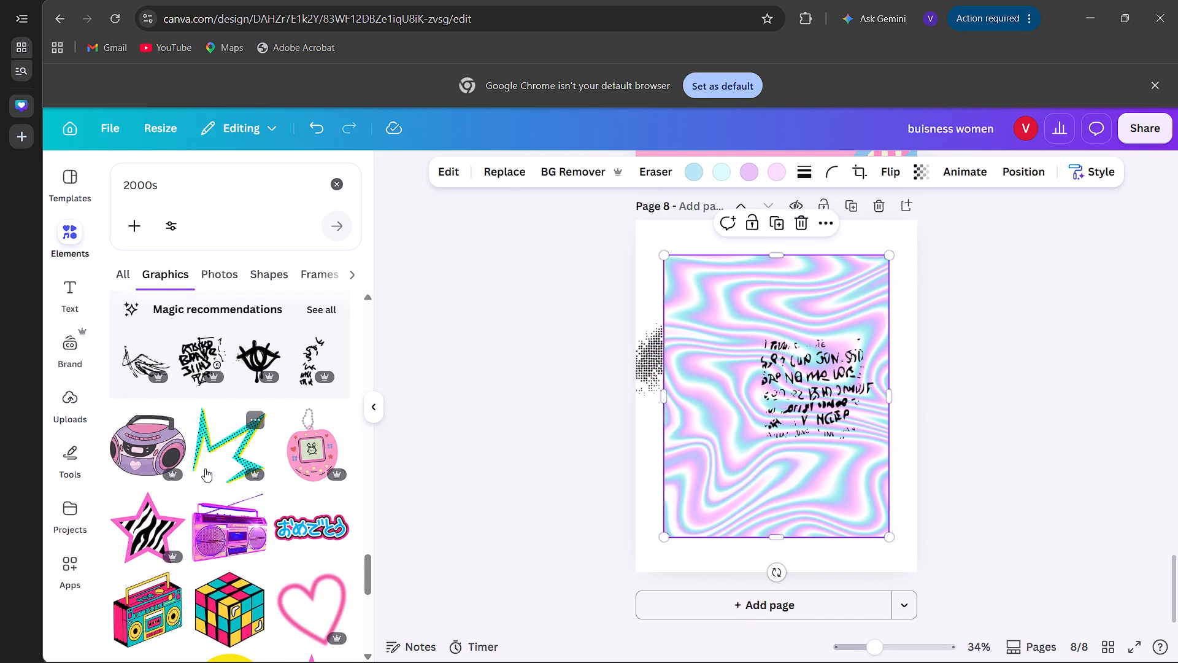
drag(665, 512, 724, 350)
drag(801, 354, 807, 299)
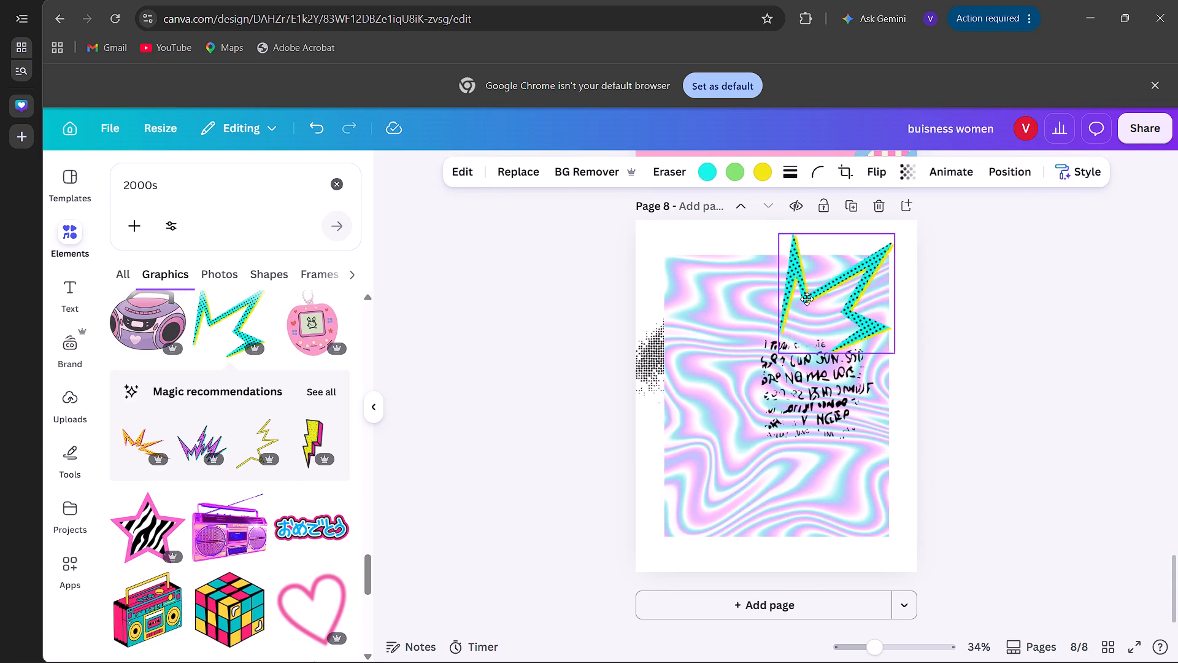
drag(807, 299, 830, 286)
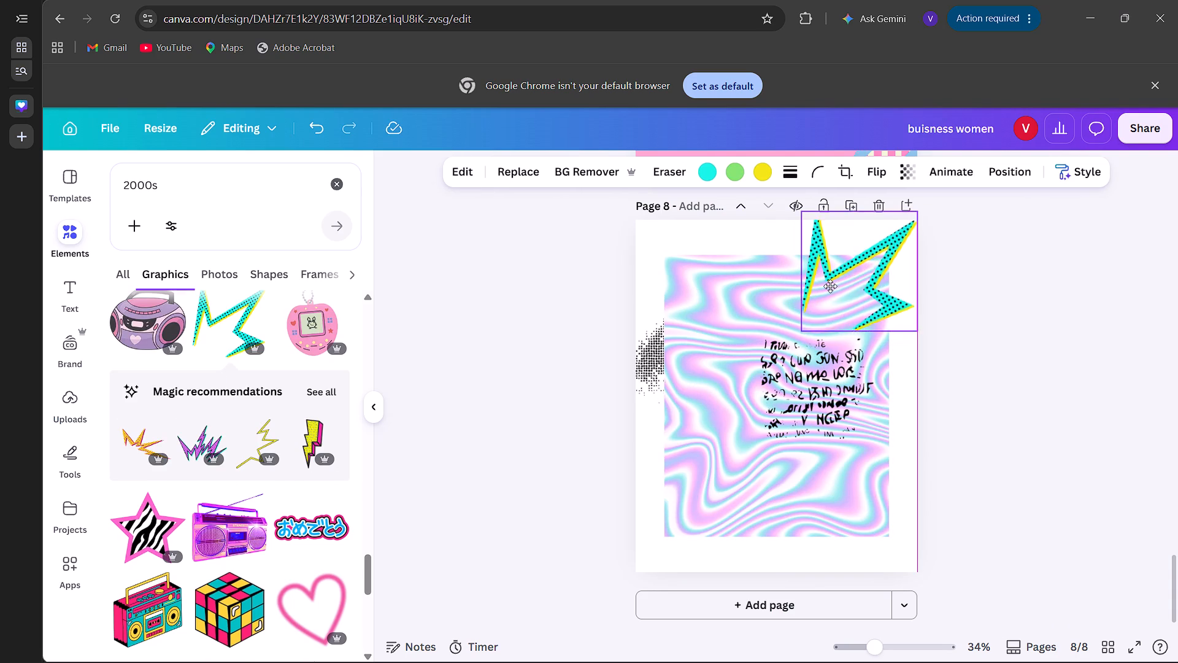
drag(830, 286, 827, 289)
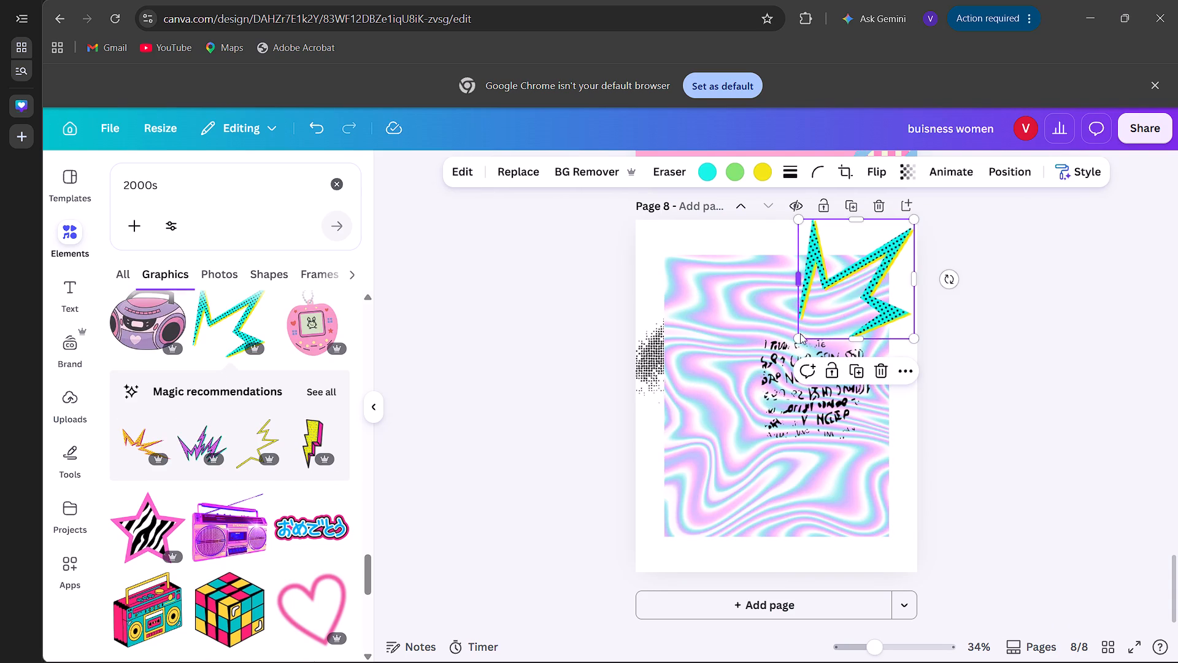
drag(798, 343, 858, 285)
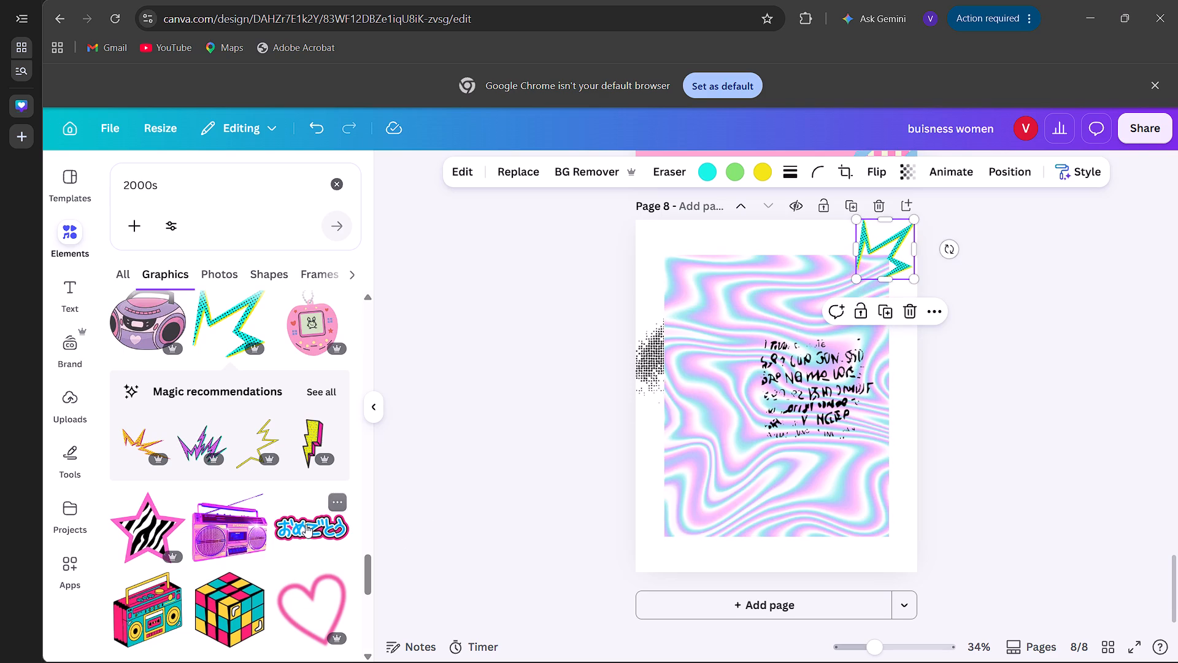
Add the blue and pink おめでとう sticker to page 8, overlapping the swirl pattern's left edge near its top.
click(306, 522)
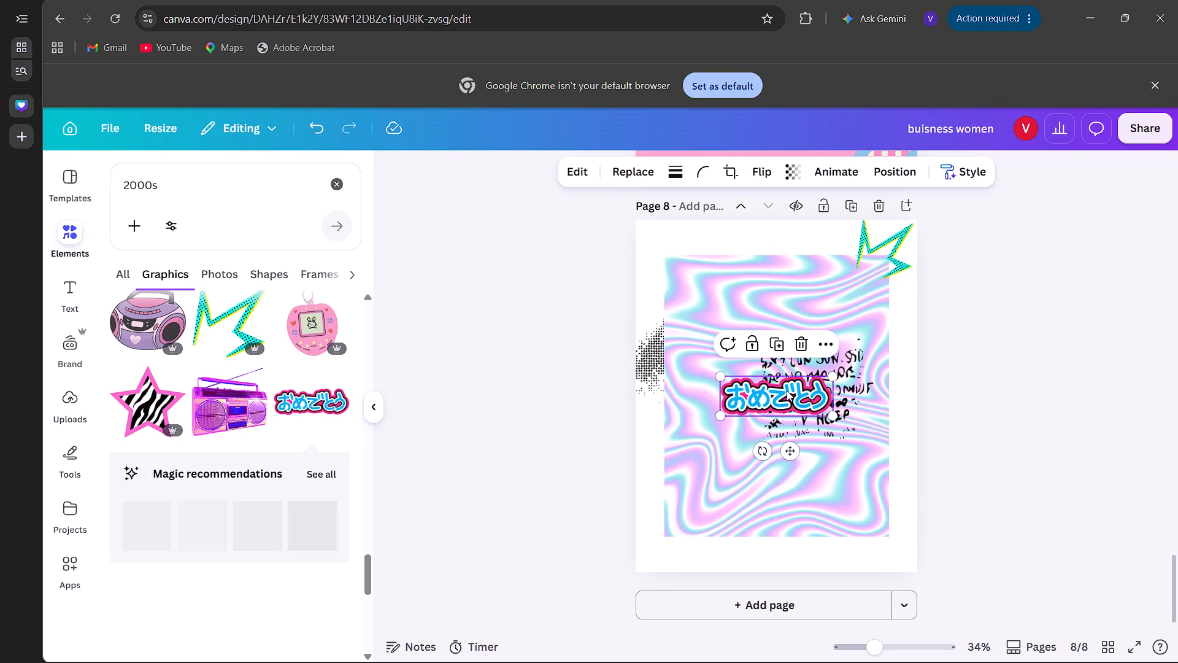
drag(787, 390, 712, 293)
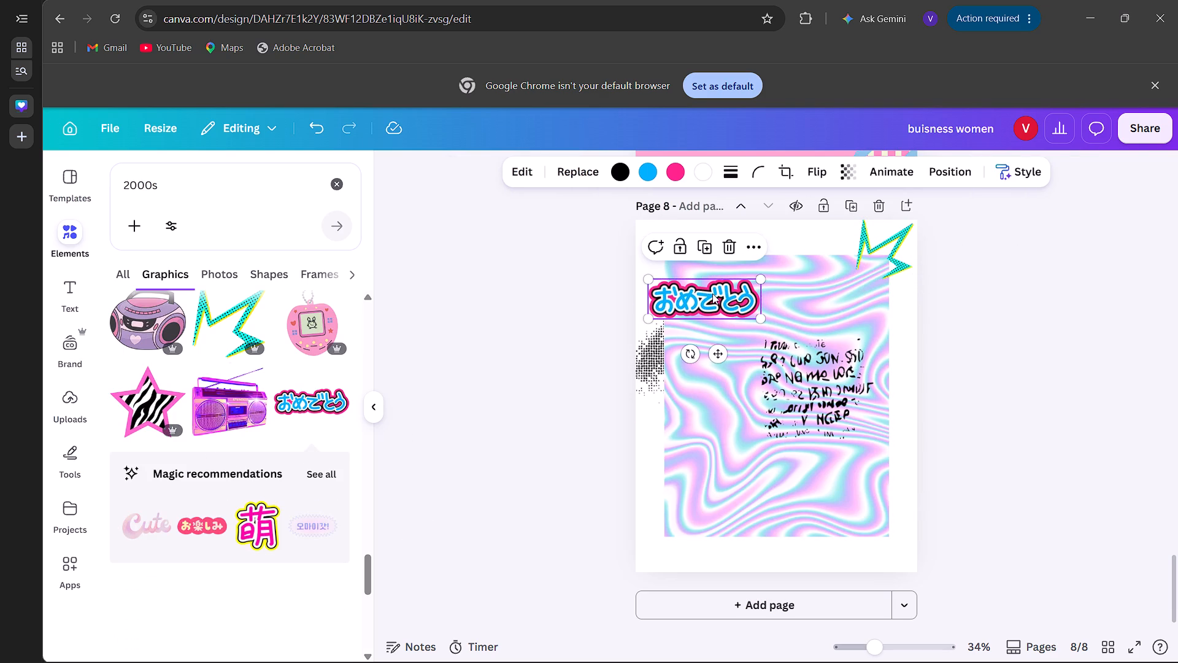
Send the holographic swirl pattern to the back of page 8, behind the halftone and handwriting graphics.
click(785, 295)
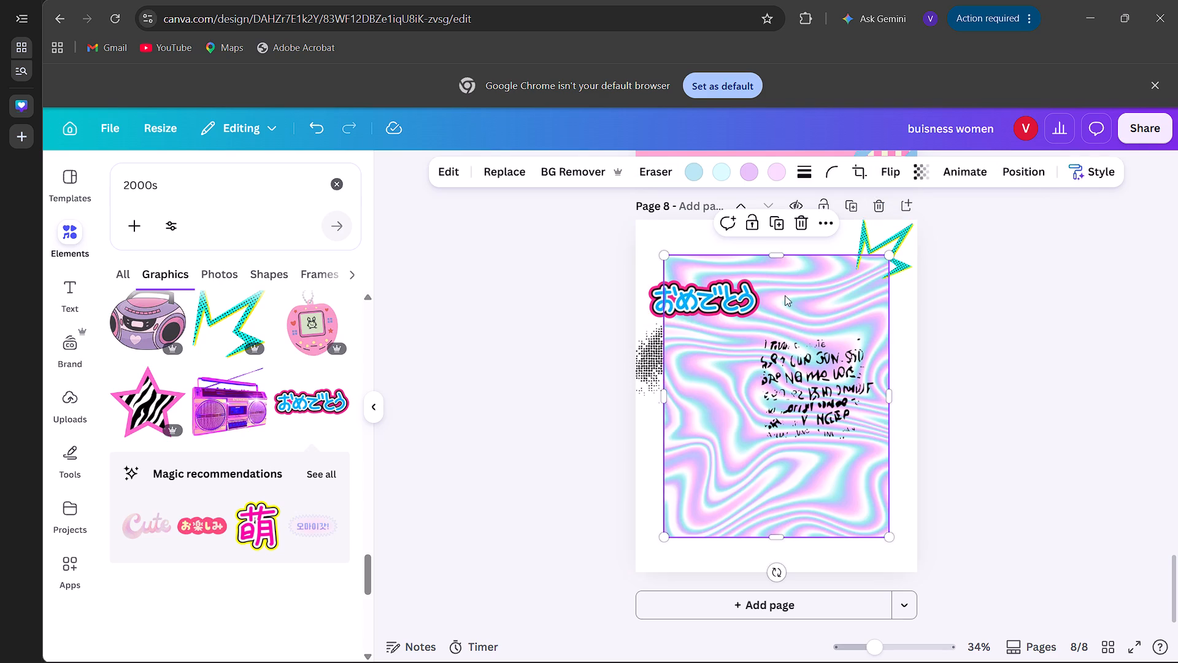
click(1003, 165)
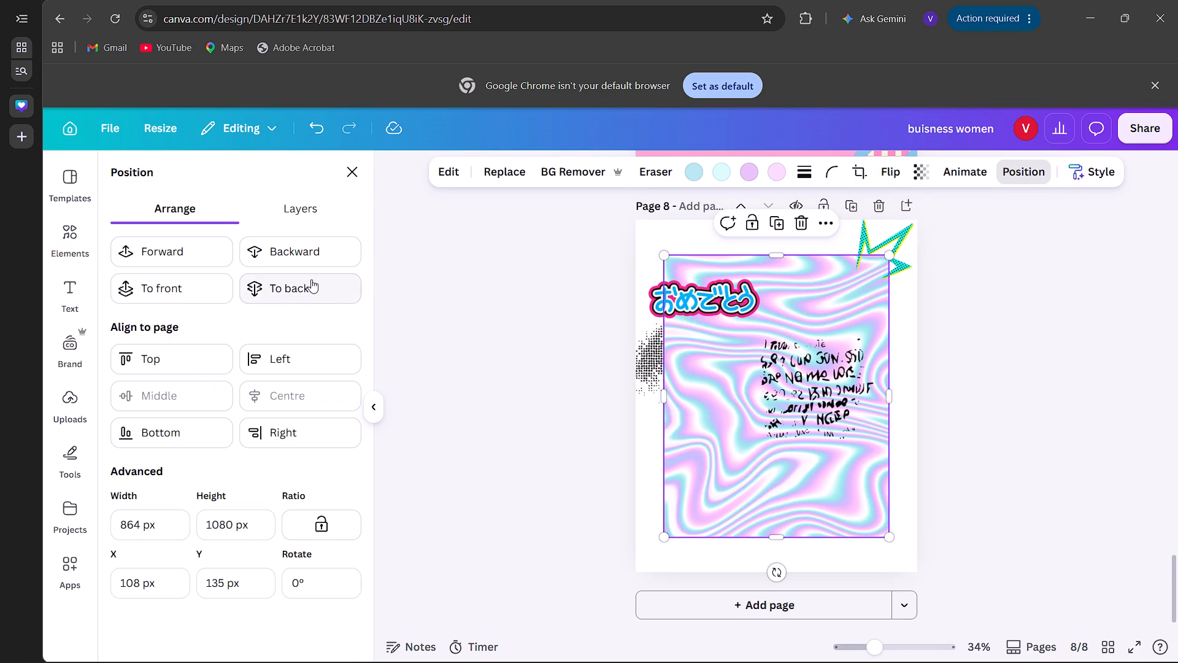
click(307, 285)
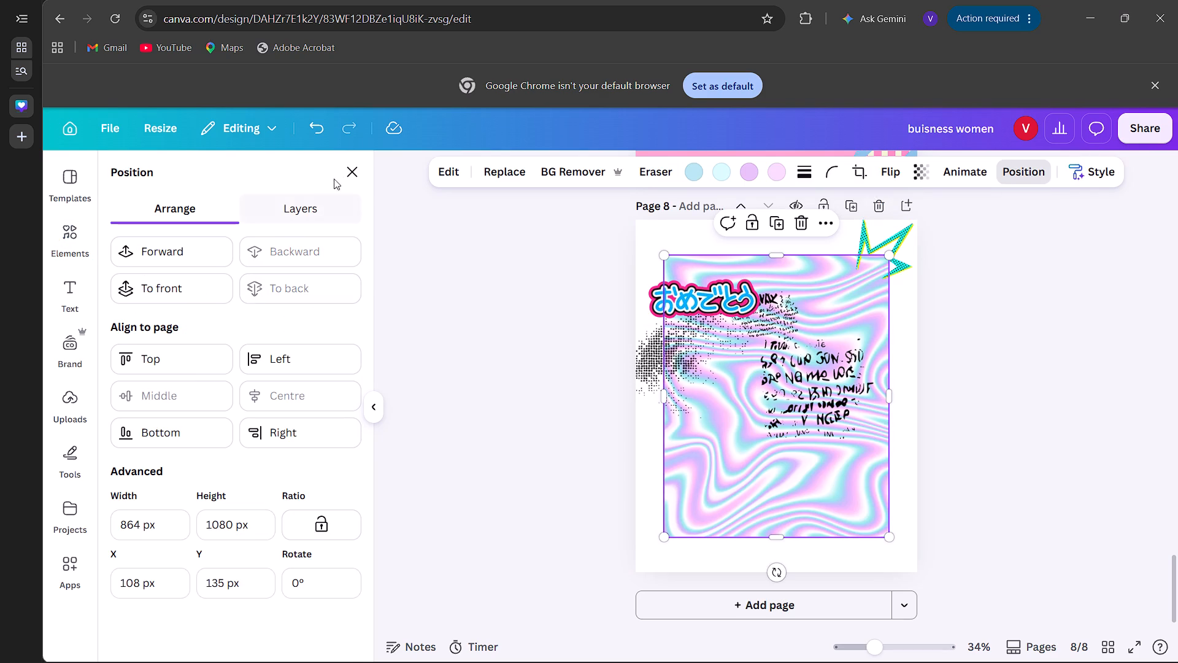
click(342, 171)
Add the pink neon heart outline, shrink it to about a third, and place it over the swirl pattern's right edge above mid-height.
scroll(261, 457, down, 1)
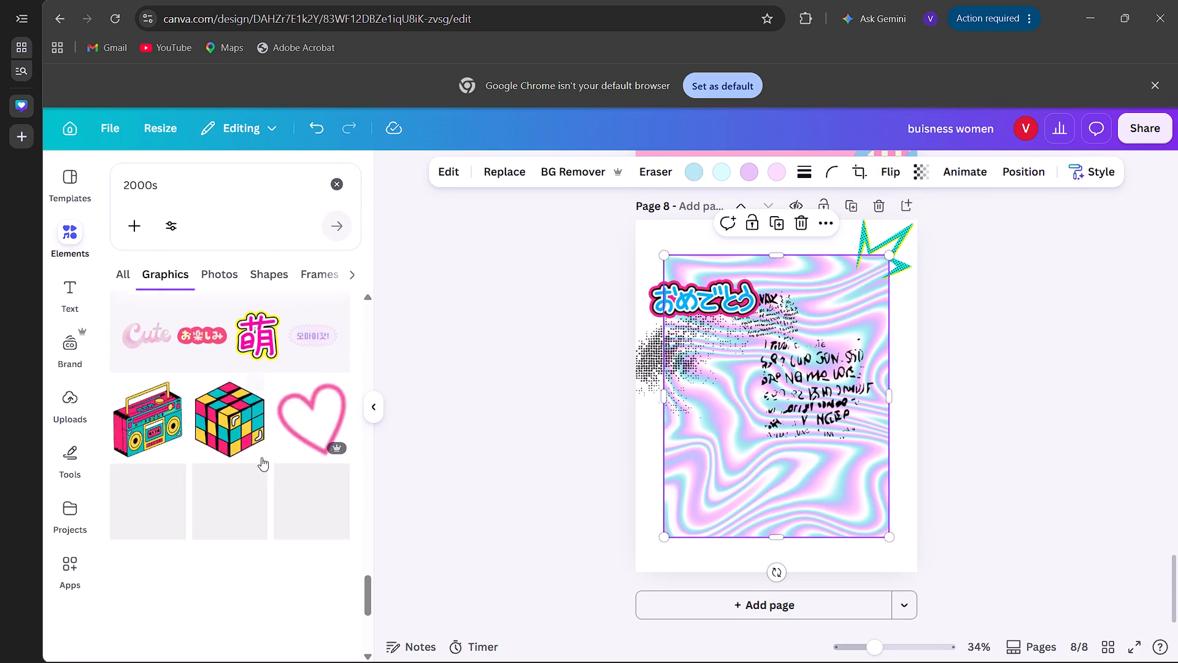
scroll(261, 457, down, 2)
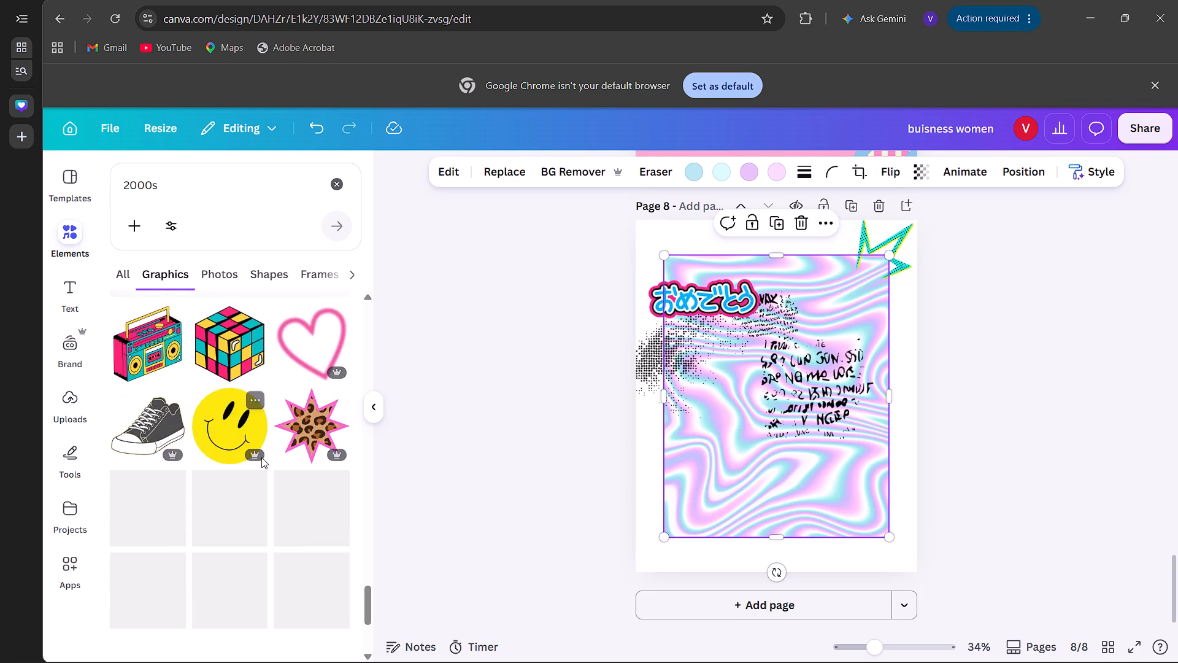
click(307, 377)
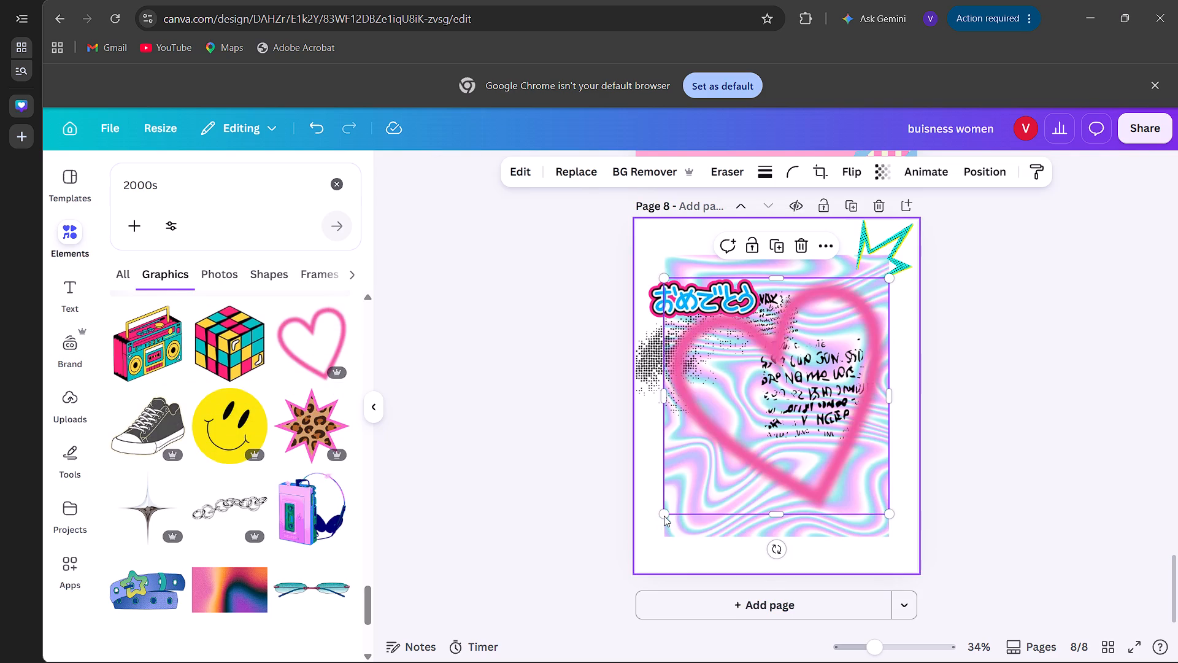
drag(664, 515, 795, 350)
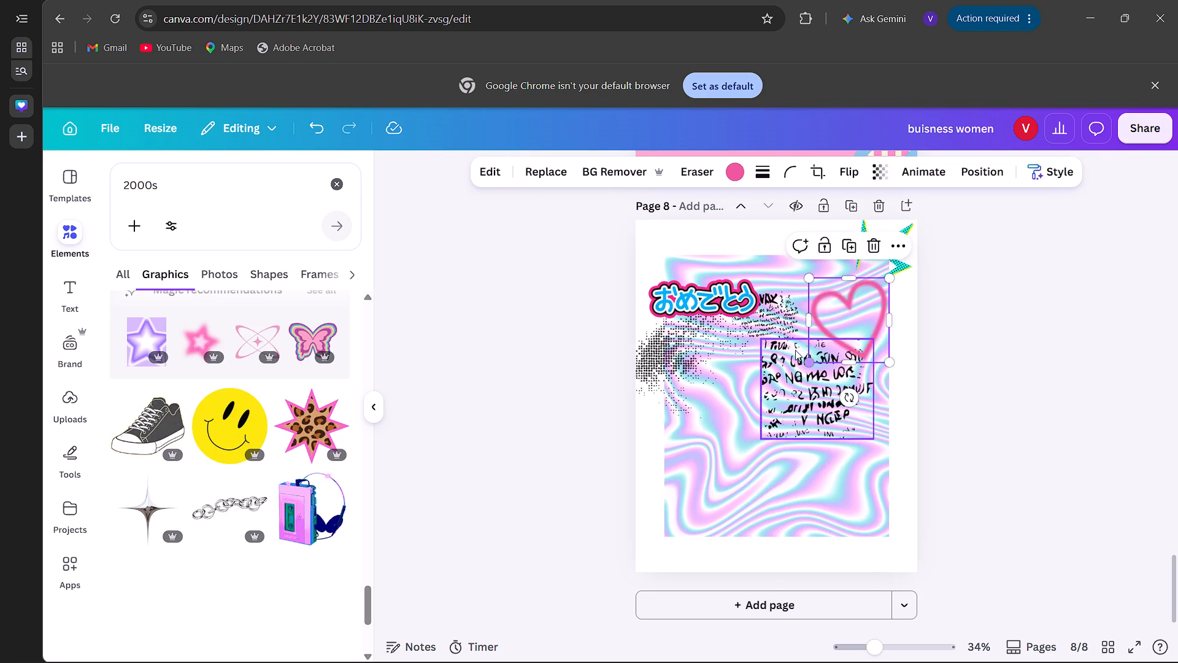
drag(846, 301, 861, 349)
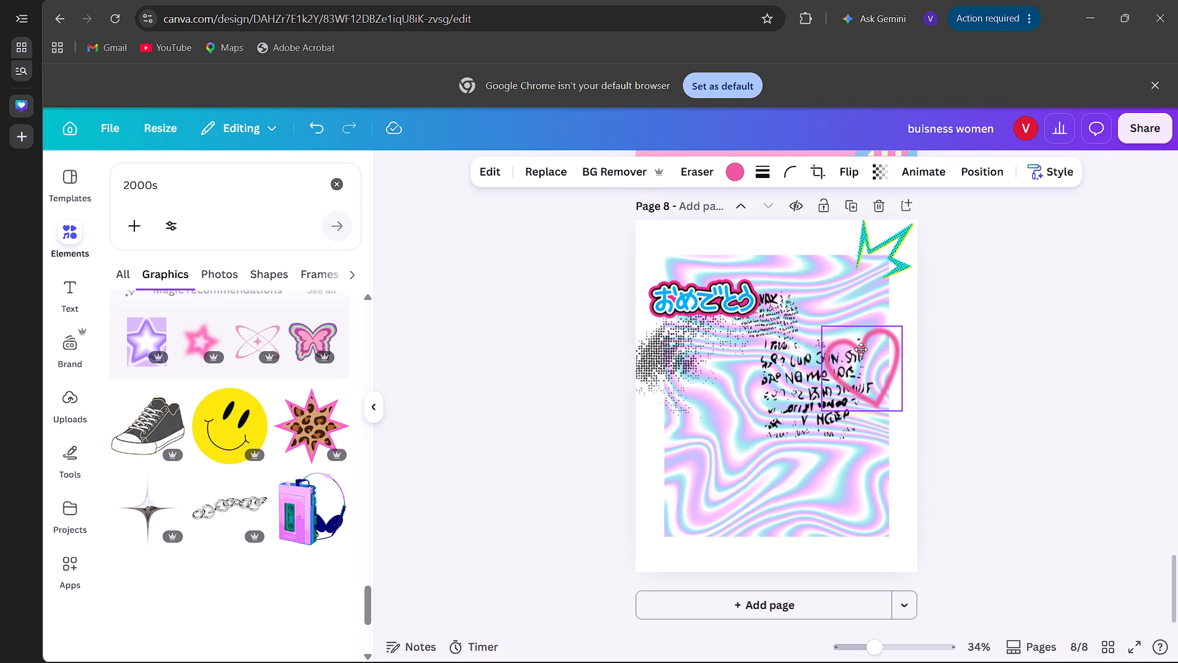
drag(861, 349, 862, 349)
Add the silver chain graphic and place it across the middle of page 8, running off the page's left edge.
scroll(198, 473, down, 1)
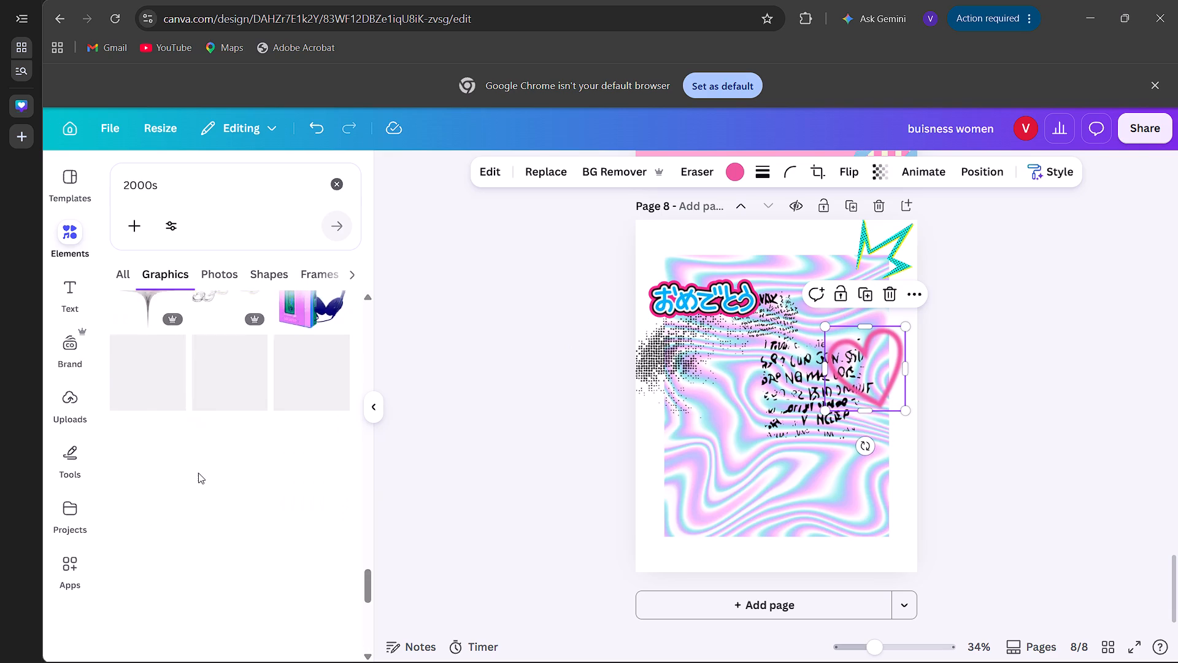
scroll(198, 473, down, 2)
click(232, 379)
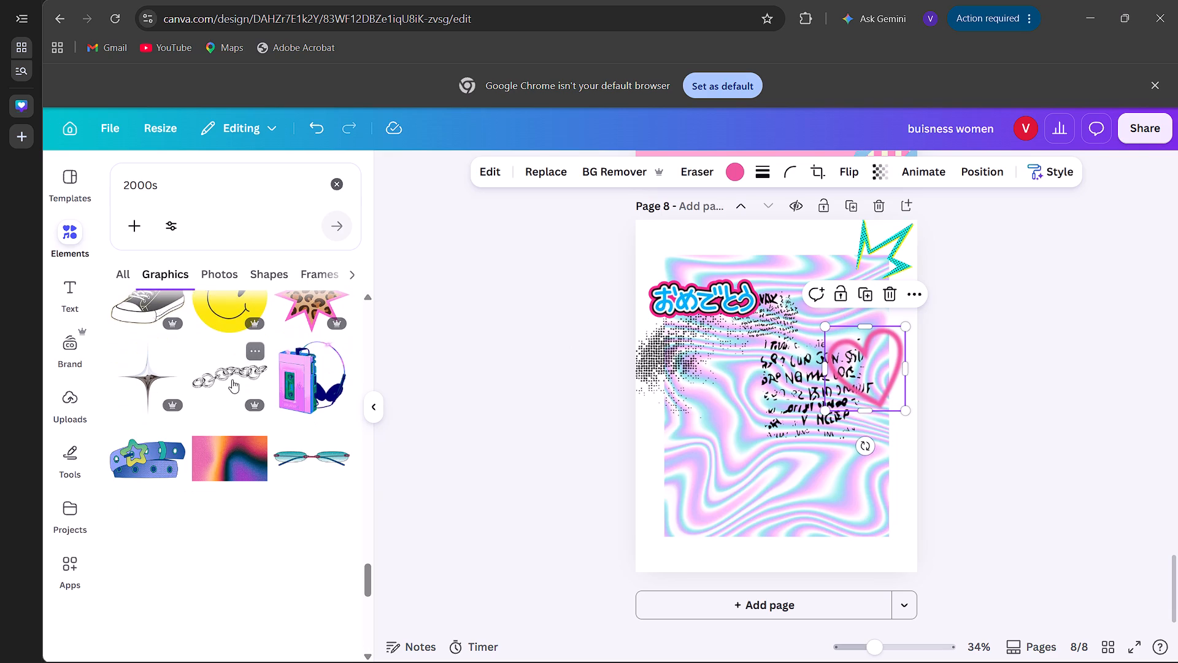
drag(755, 401, 707, 428)
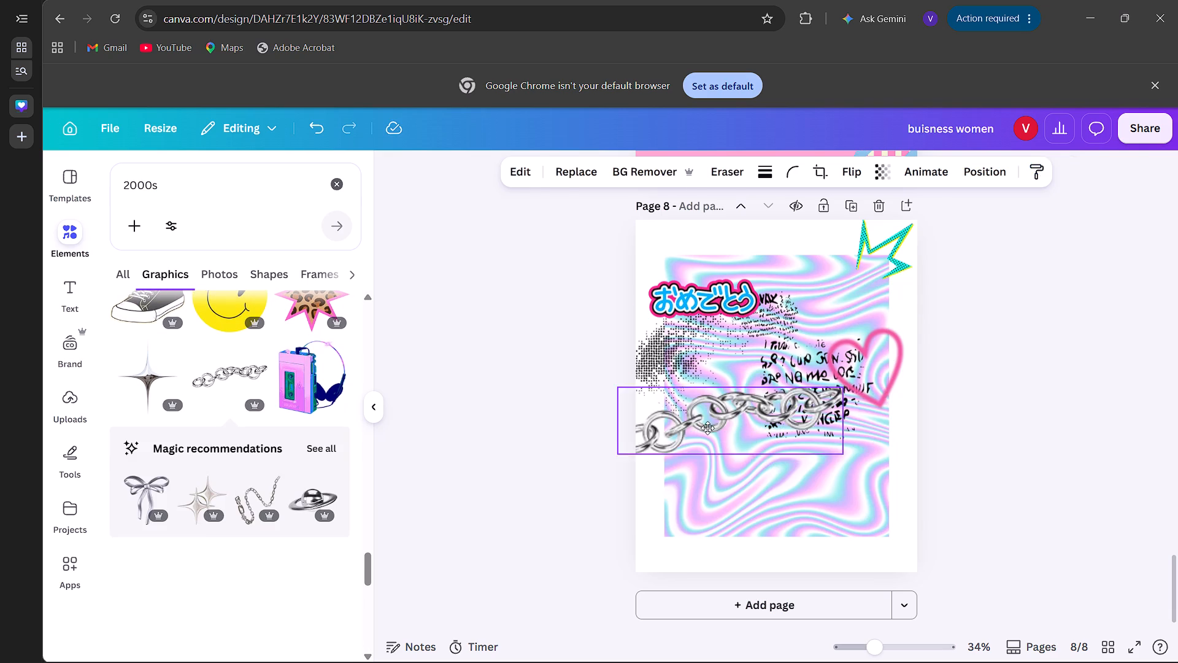
drag(707, 428, 684, 419)
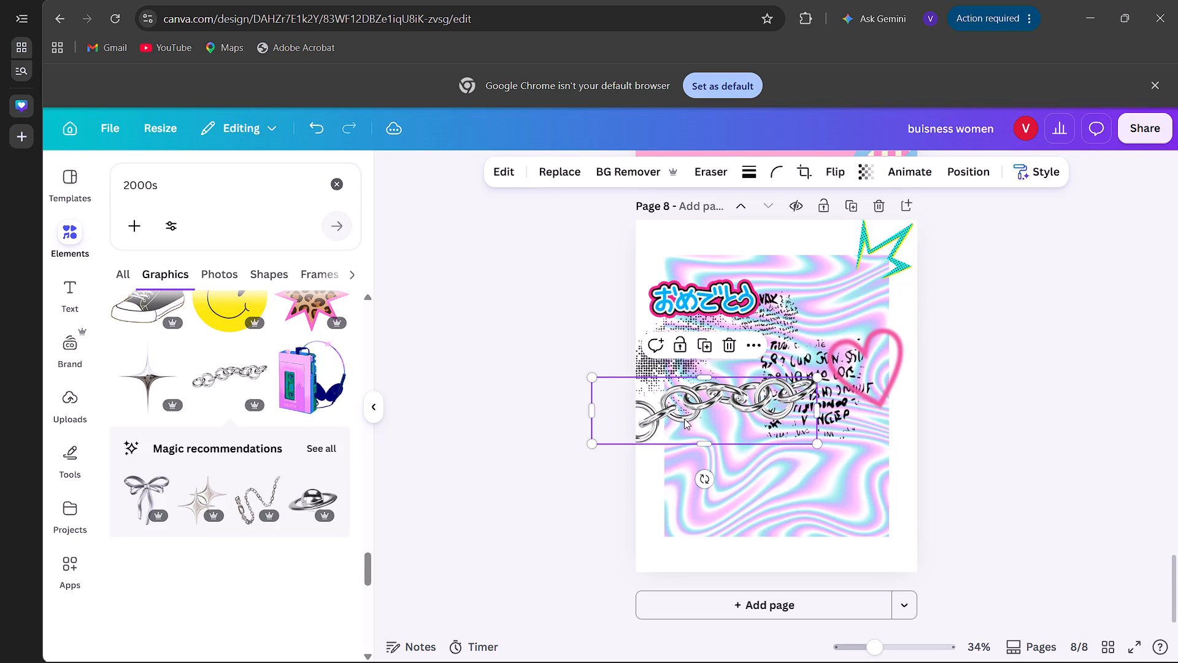
Delete the おめでとう sticker and the turquoise and yellow zigzag graphic from page 8.
click(721, 290)
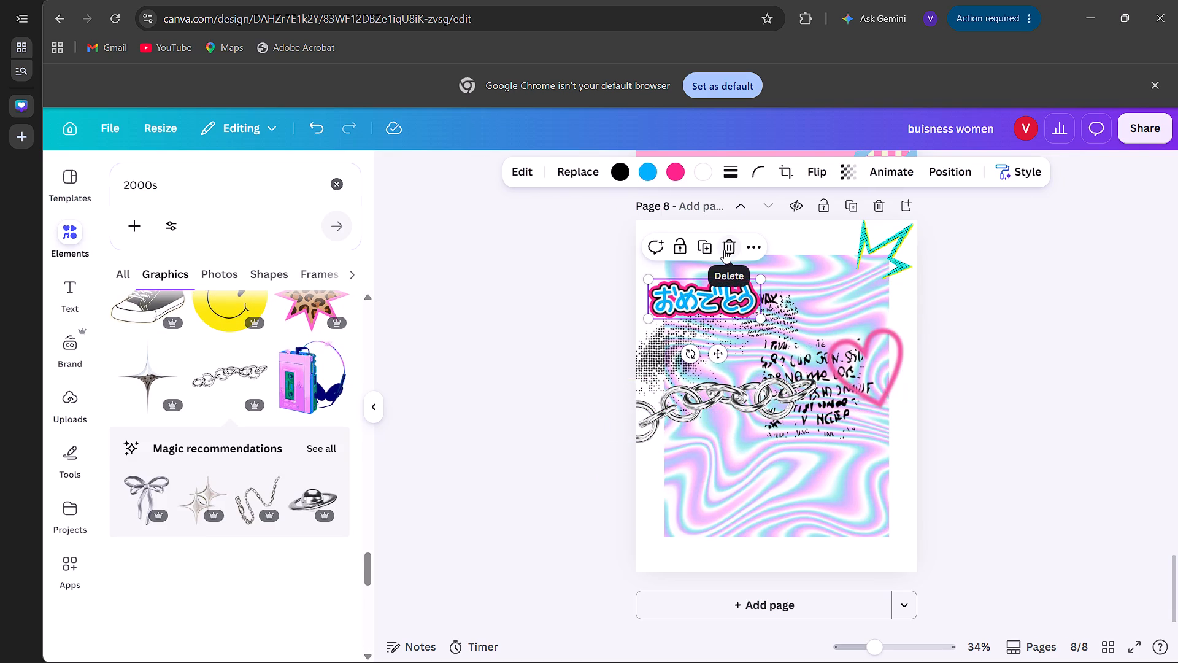
click(724, 250)
click(893, 232)
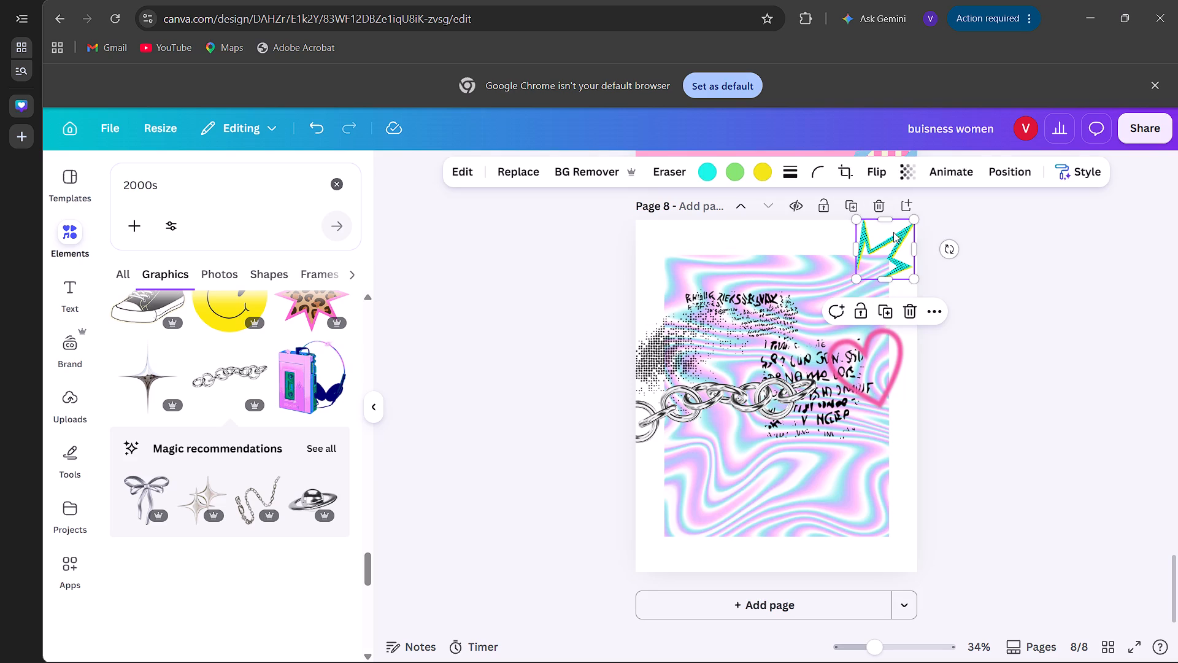
click(913, 309)
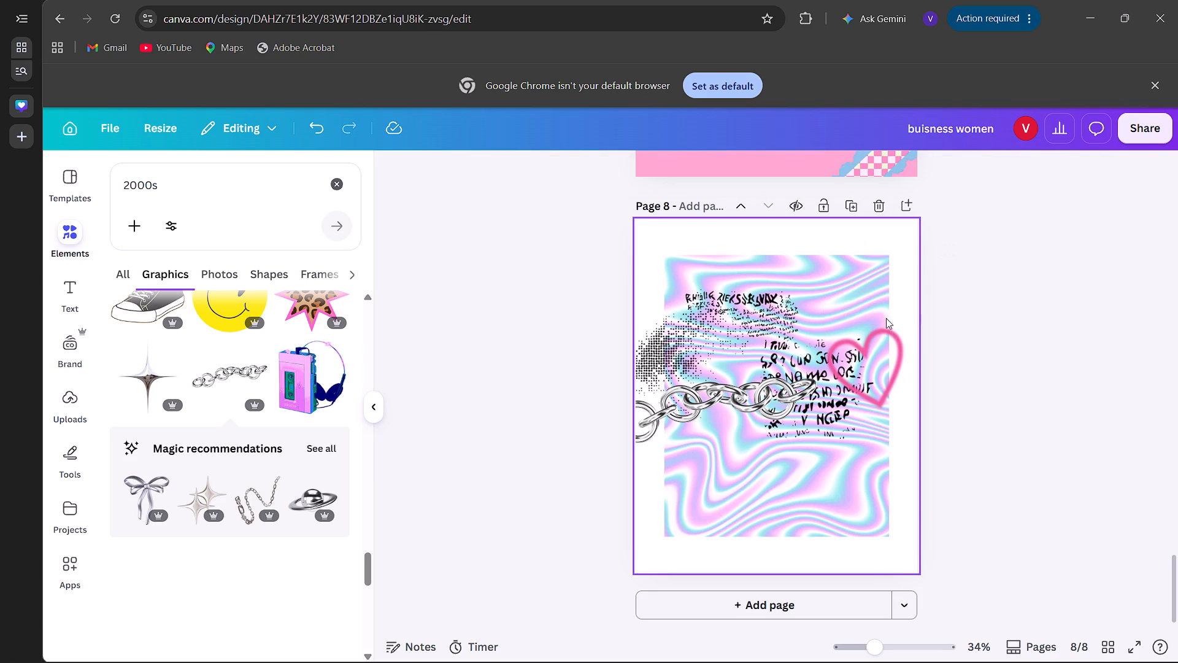
Add the pink starburst sparkle, shrink it to under half size, and place it over the chain at page 8's left edge, vertically centred.
scroll(292, 390, down, 1)
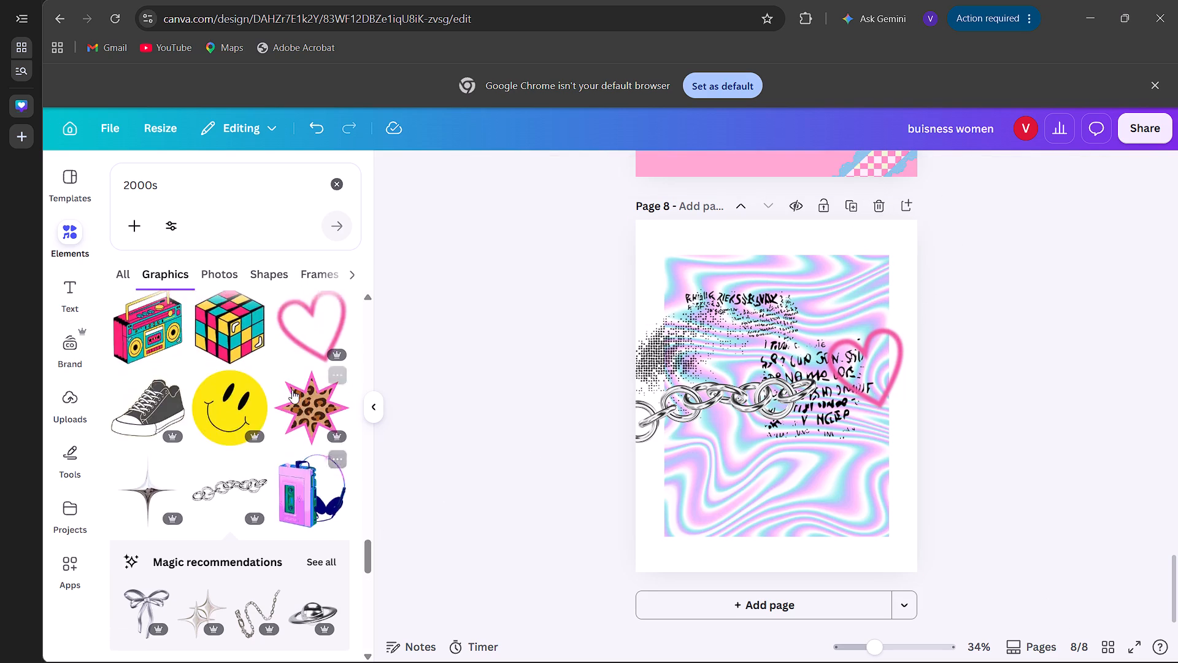
scroll(292, 390, down, 1)
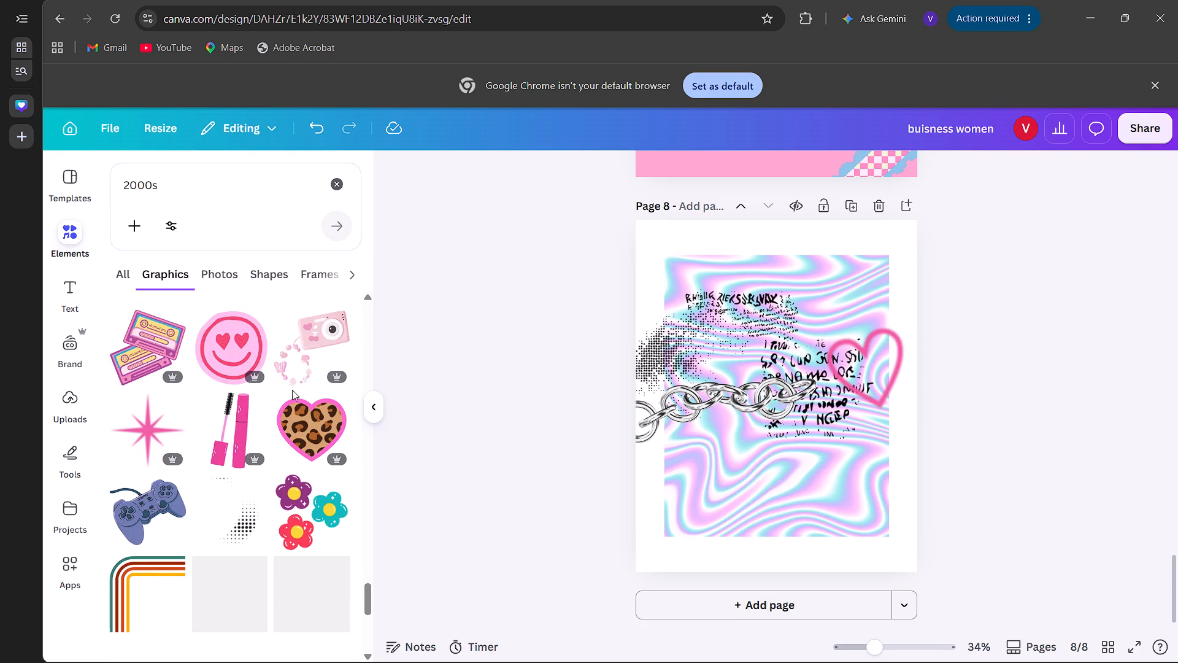
click(122, 437)
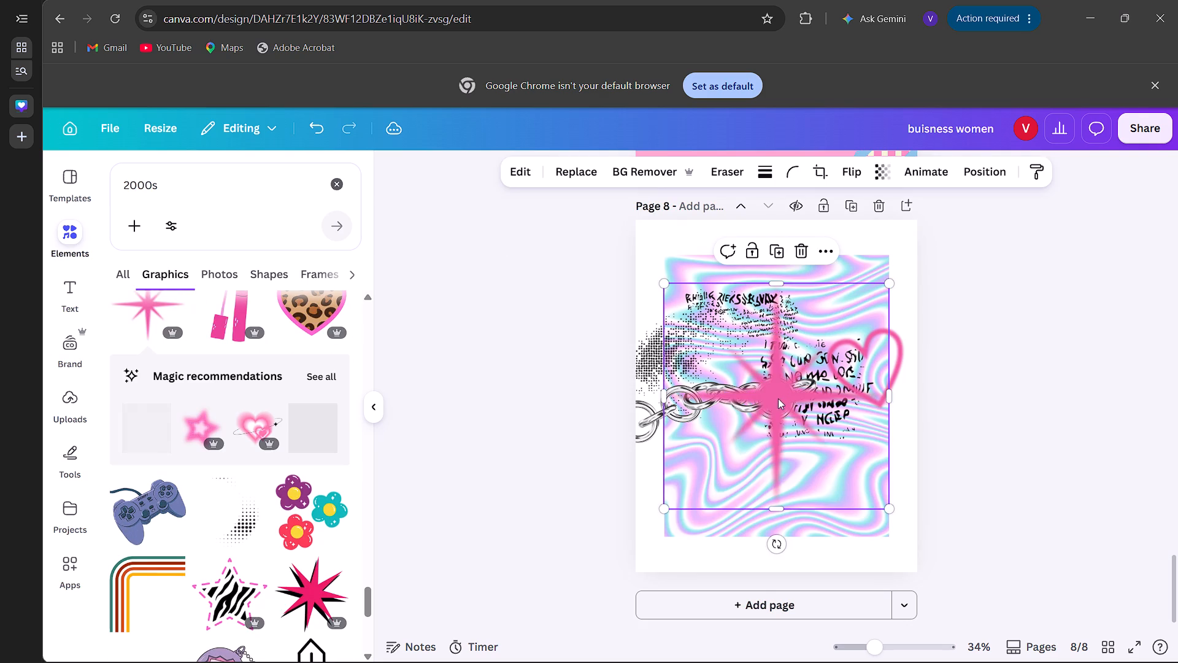
drag(665, 514, 779, 375)
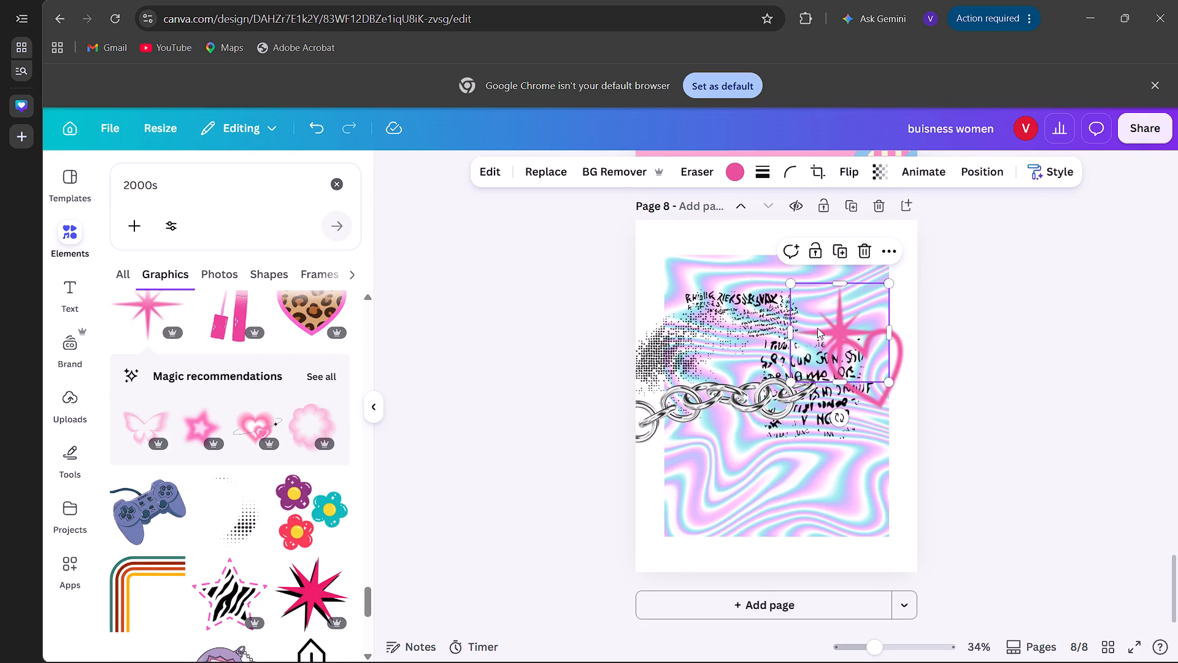
drag(842, 309, 685, 388)
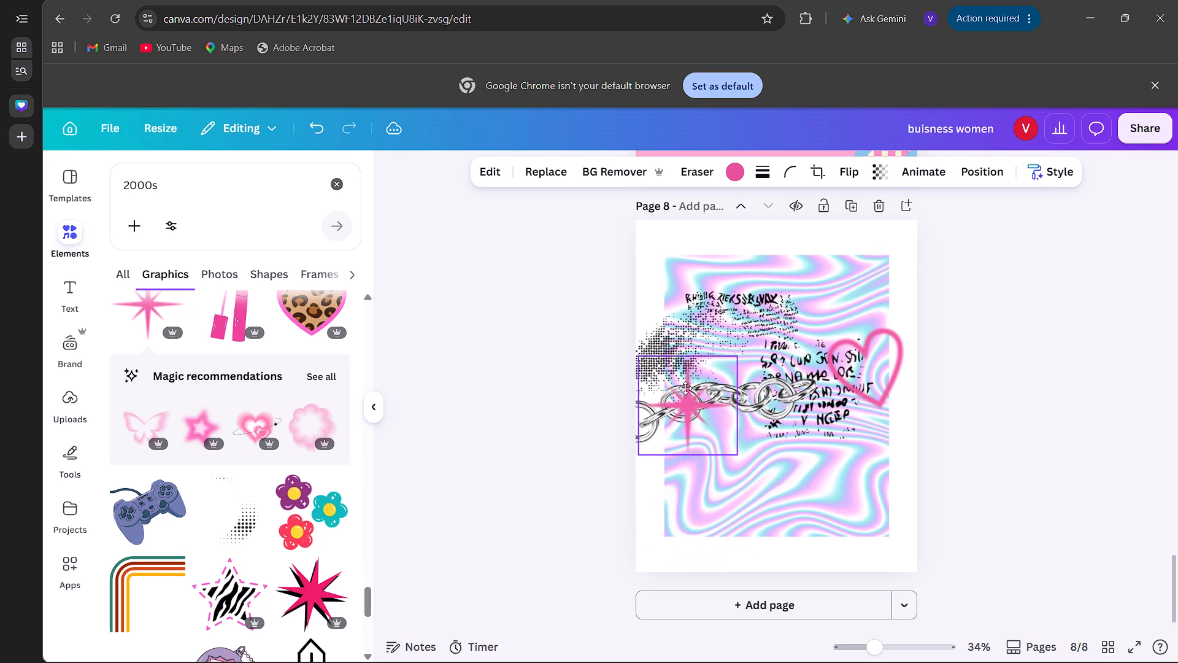
drag(685, 388, 862, 358)
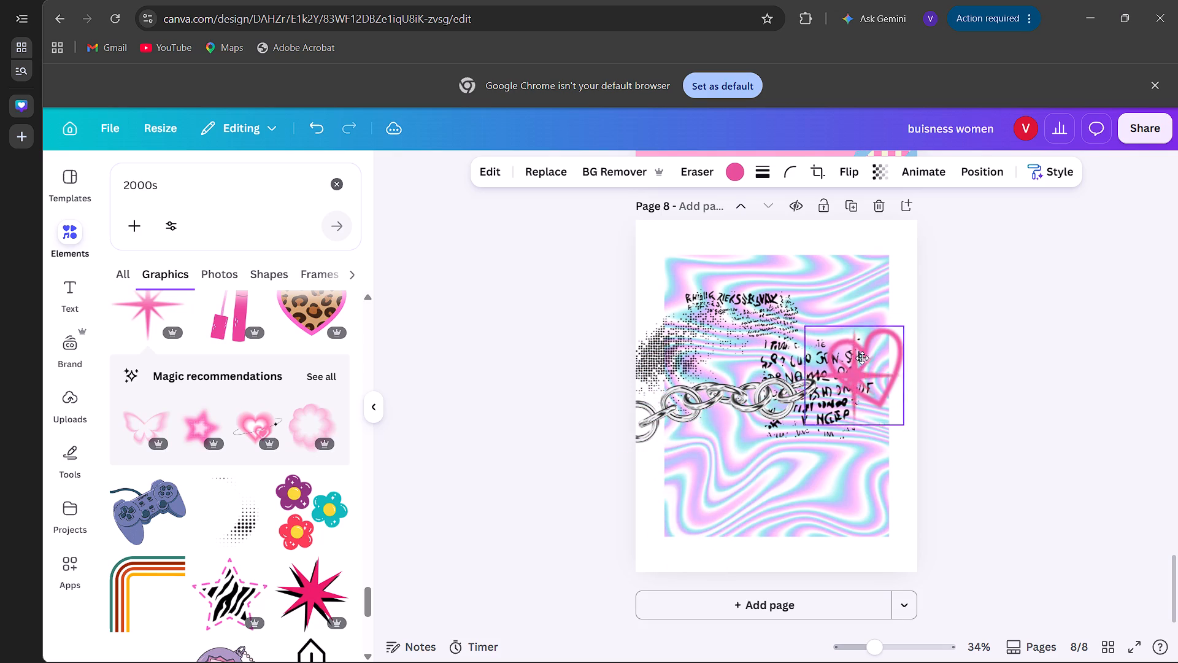
drag(862, 358, 687, 371)
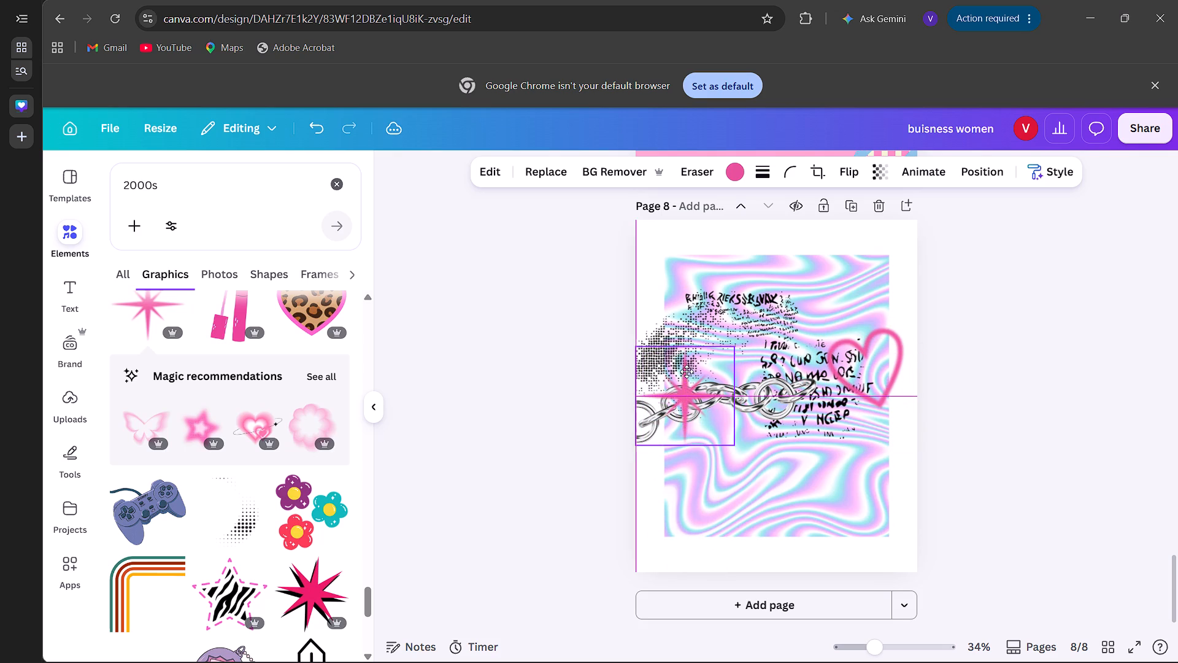
drag(687, 371, 688, 371)
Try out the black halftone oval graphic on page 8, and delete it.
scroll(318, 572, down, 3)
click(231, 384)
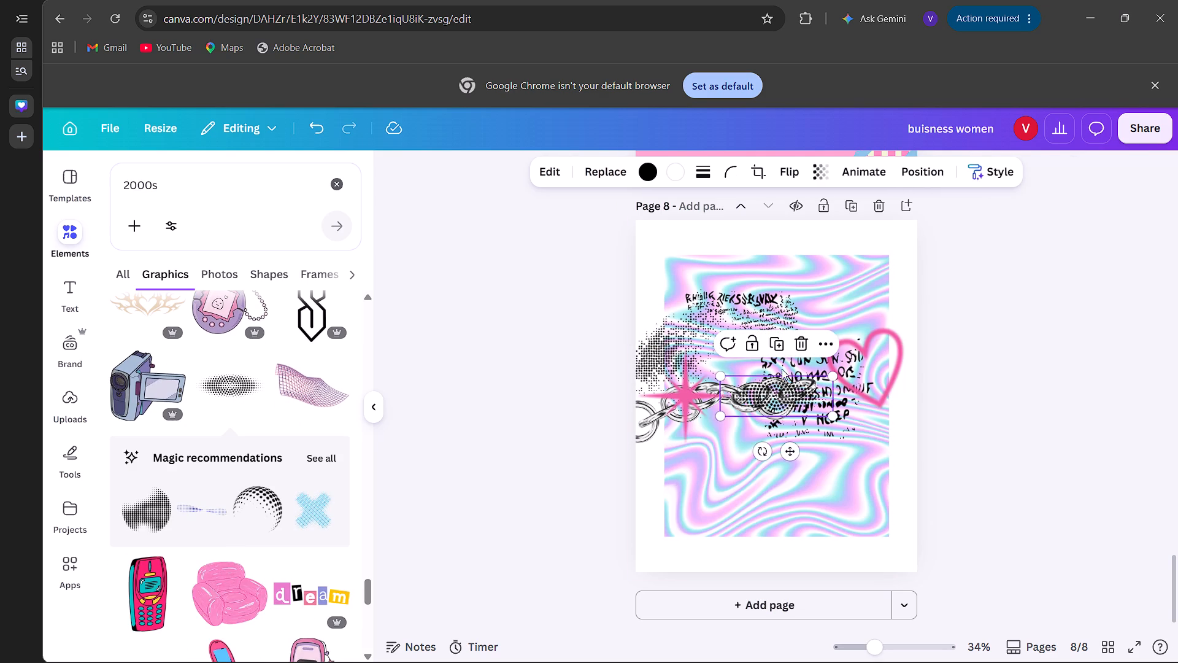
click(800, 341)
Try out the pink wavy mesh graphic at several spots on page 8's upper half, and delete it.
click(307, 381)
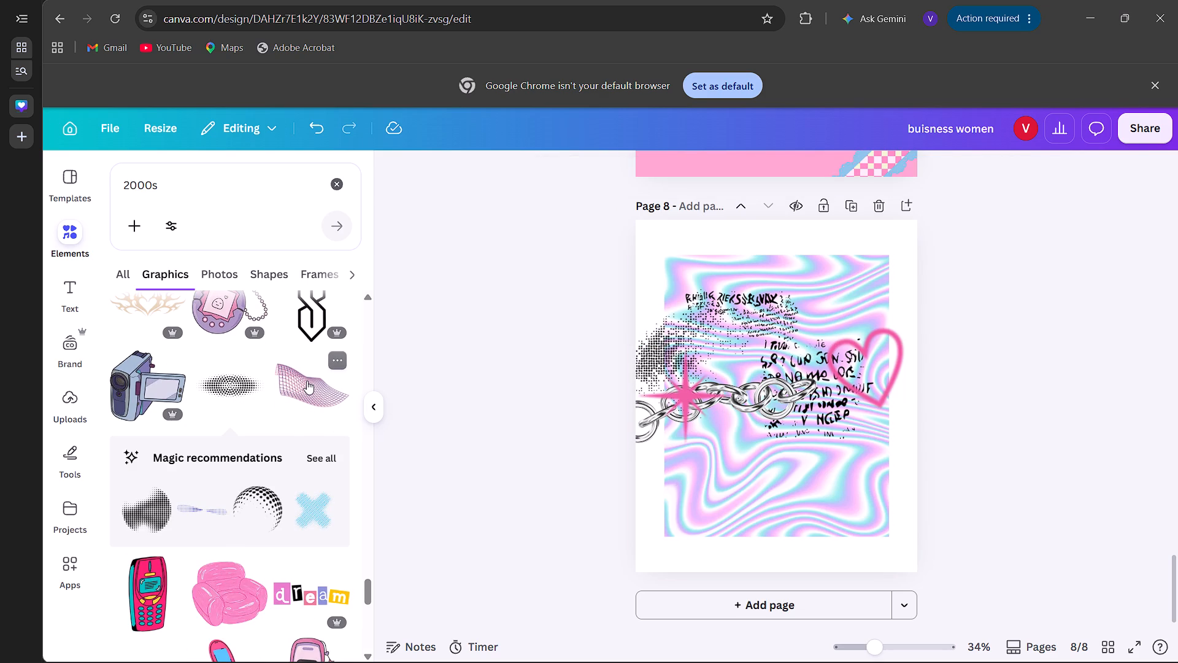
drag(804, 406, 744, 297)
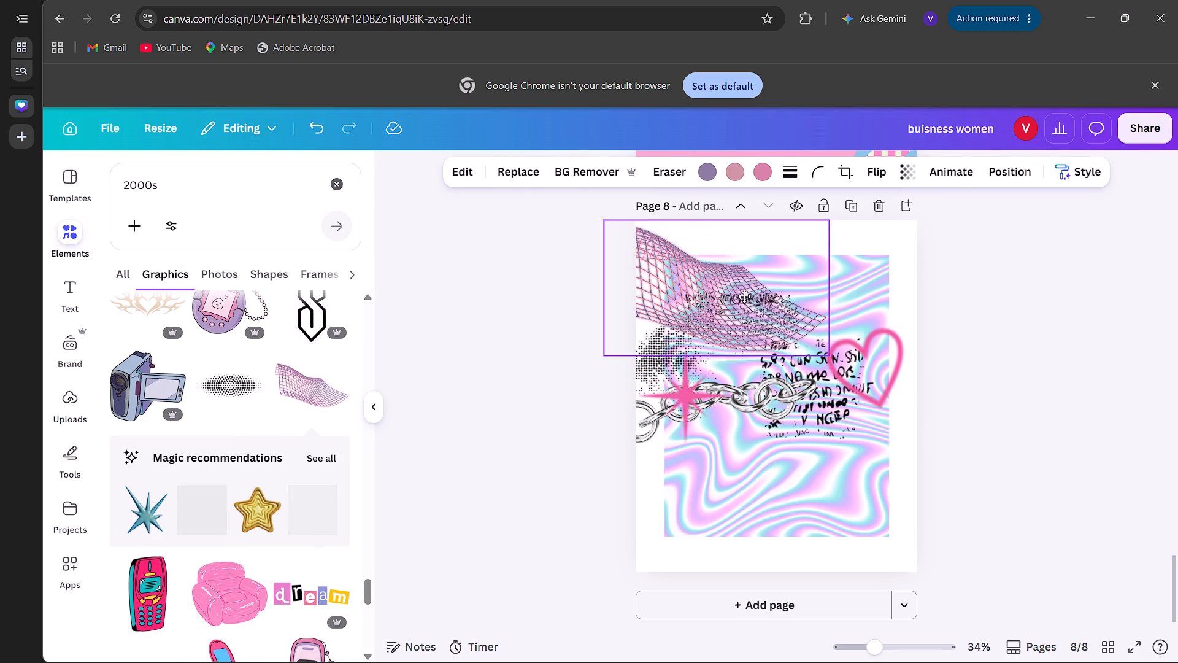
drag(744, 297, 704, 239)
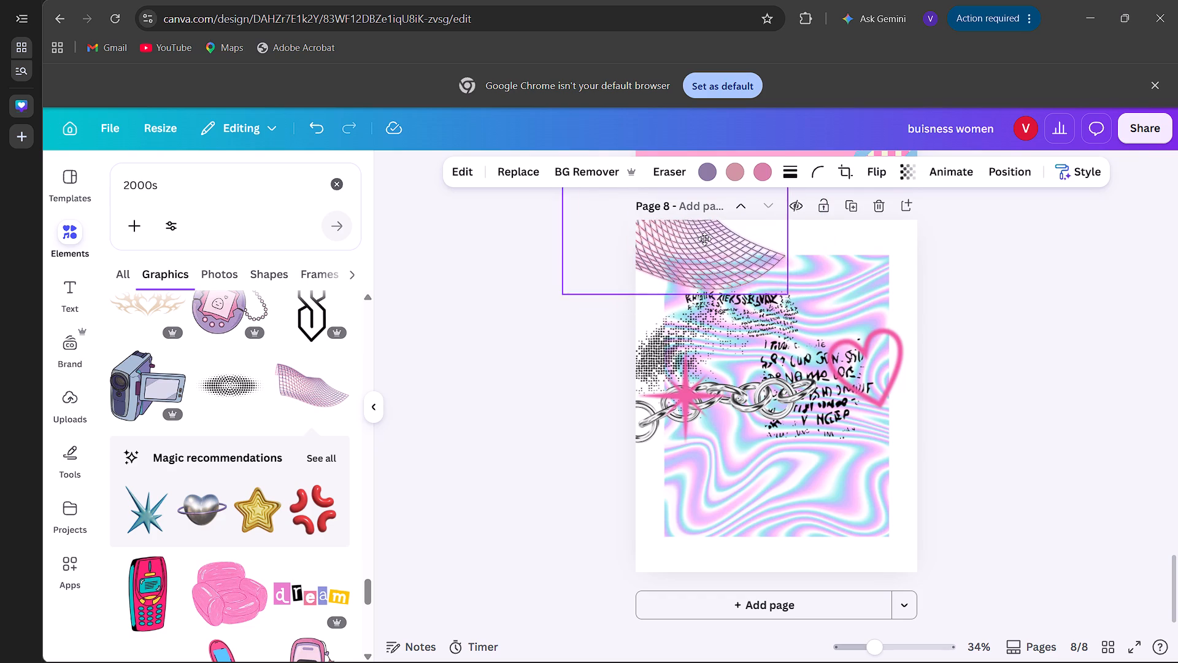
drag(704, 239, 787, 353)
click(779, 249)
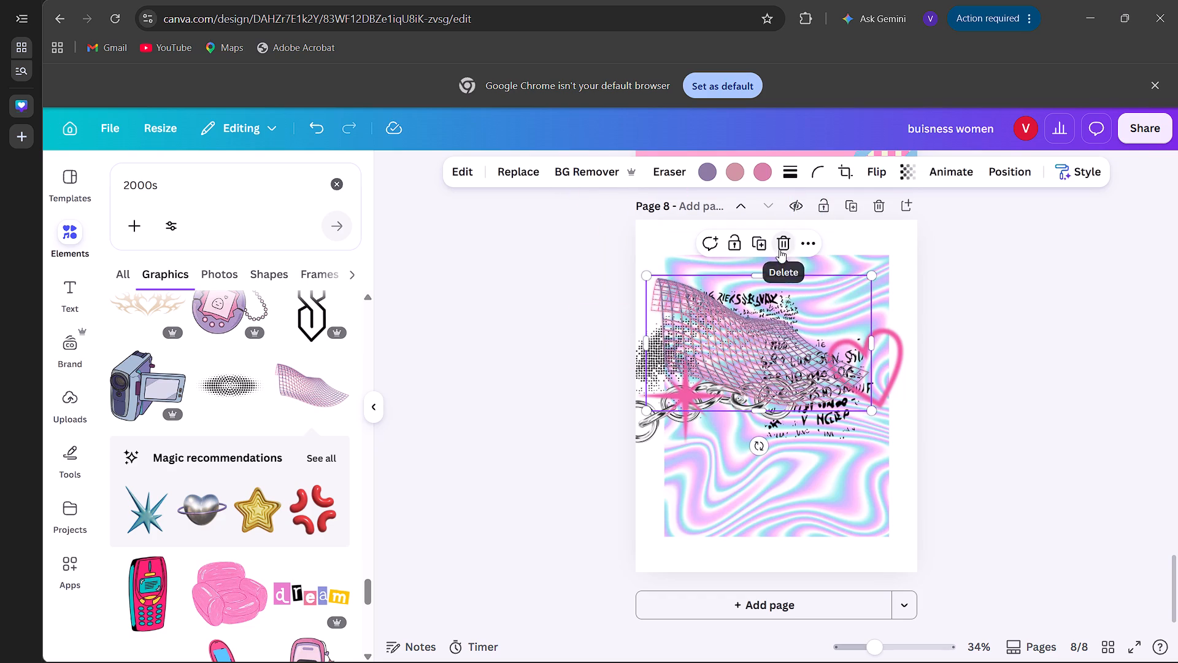
Add the pink star-pattern gradient graphic to page 8, shrink it to about half size, and place it in the page's top-right corner.
scroll(293, 514, down, 3)
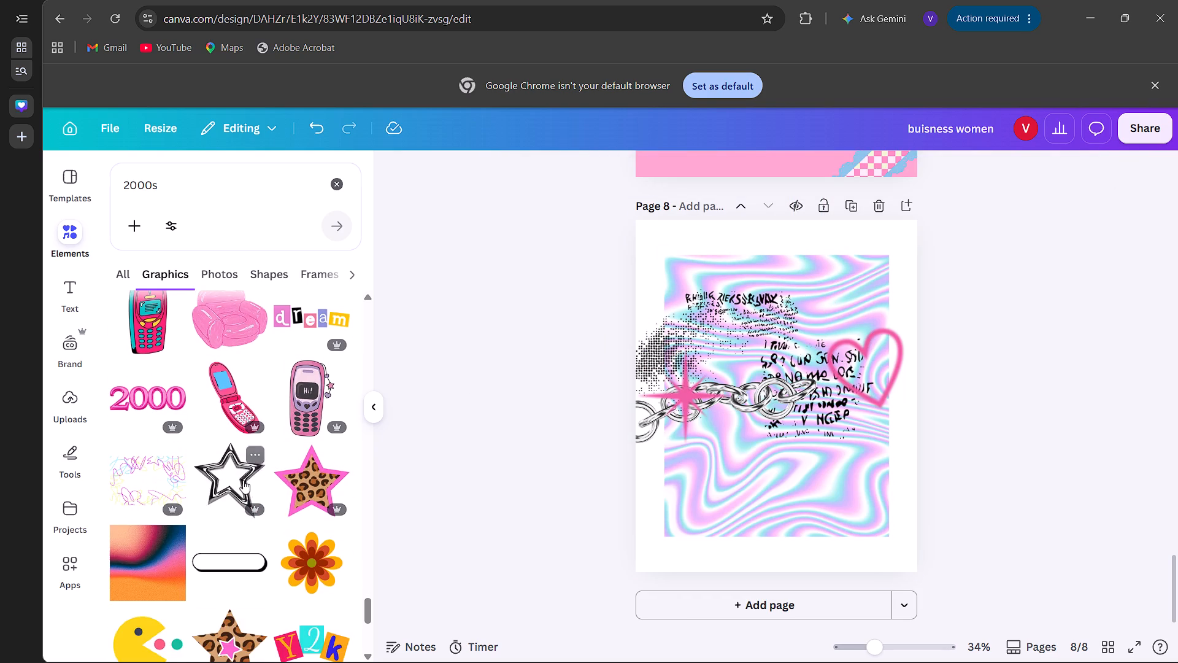
scroll(242, 481, down, 5)
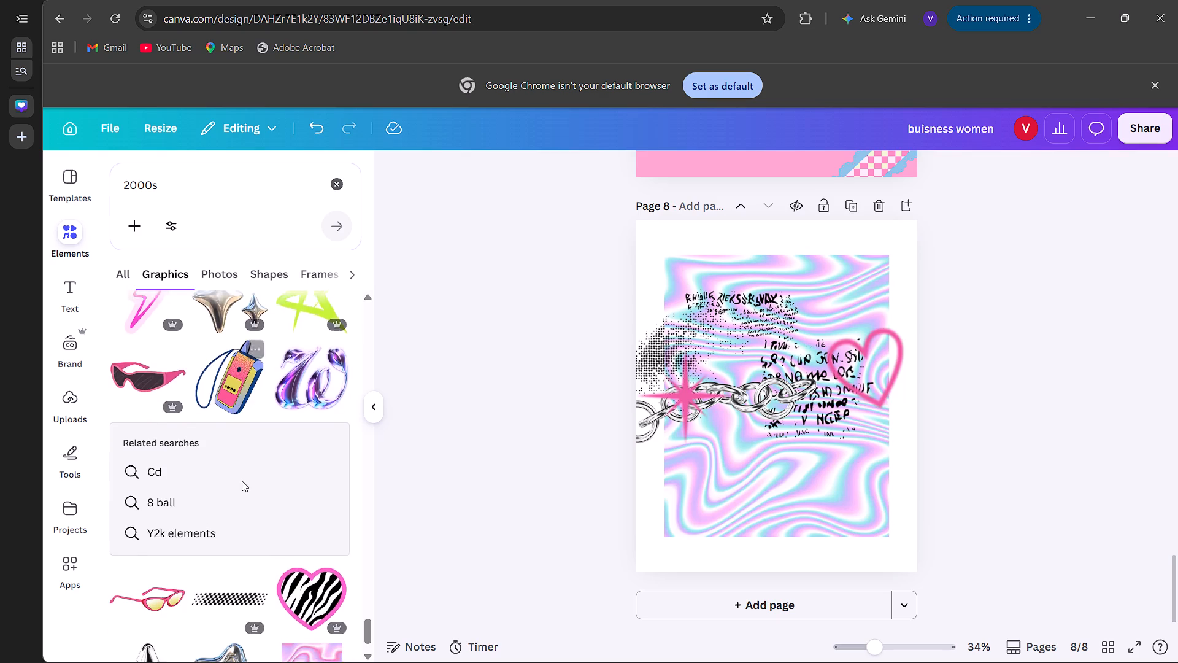
scroll(242, 481, down, 4)
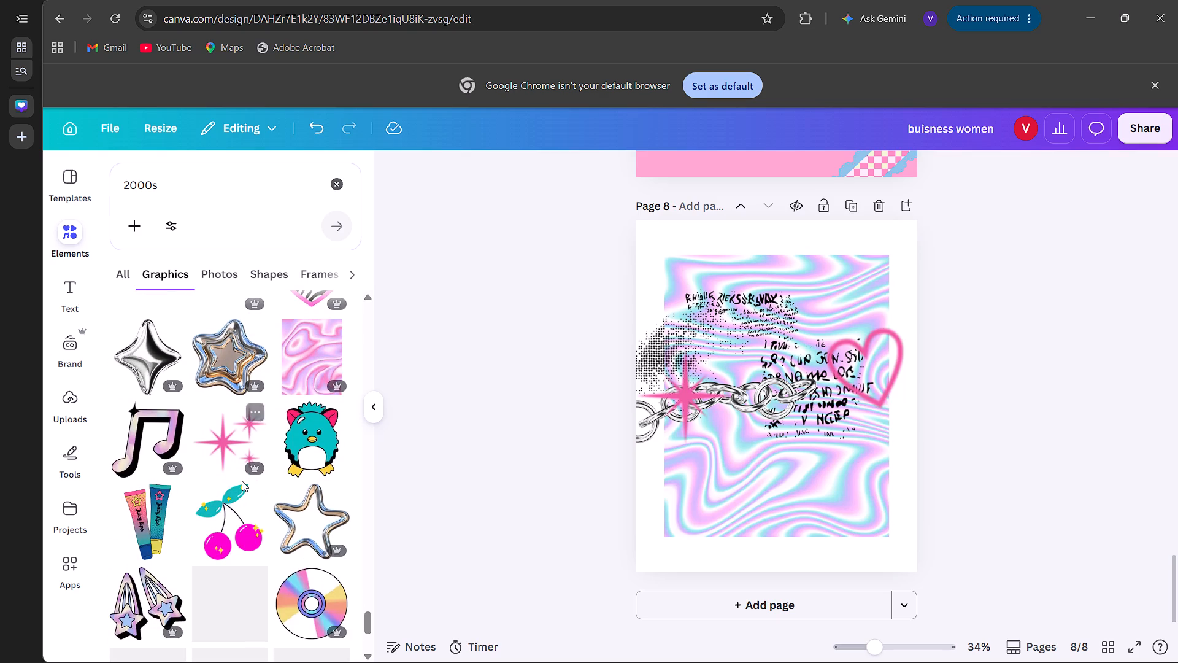
scroll(242, 481, down, 3)
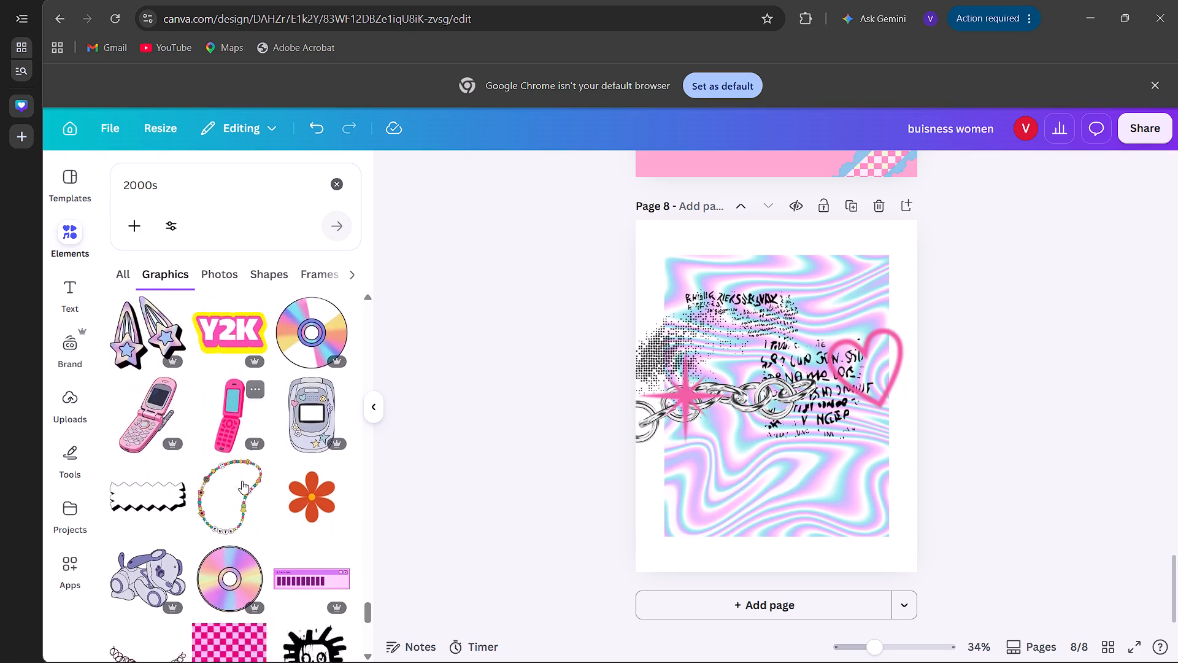
scroll(242, 481, down, 3)
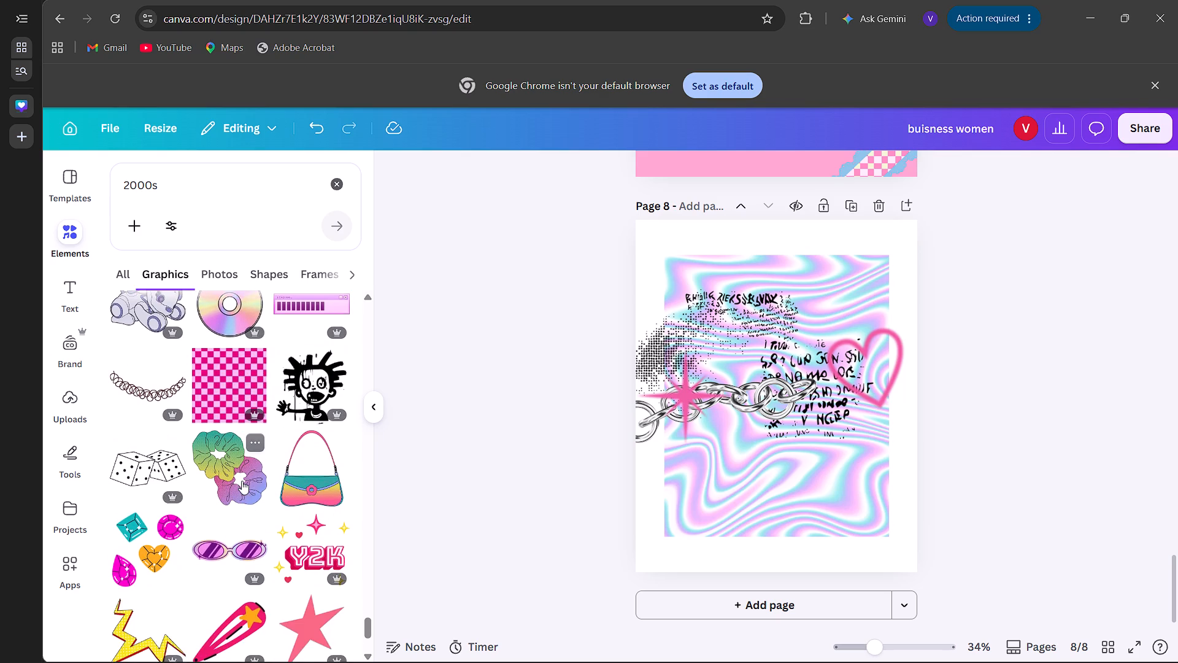
scroll(242, 481, down, 4)
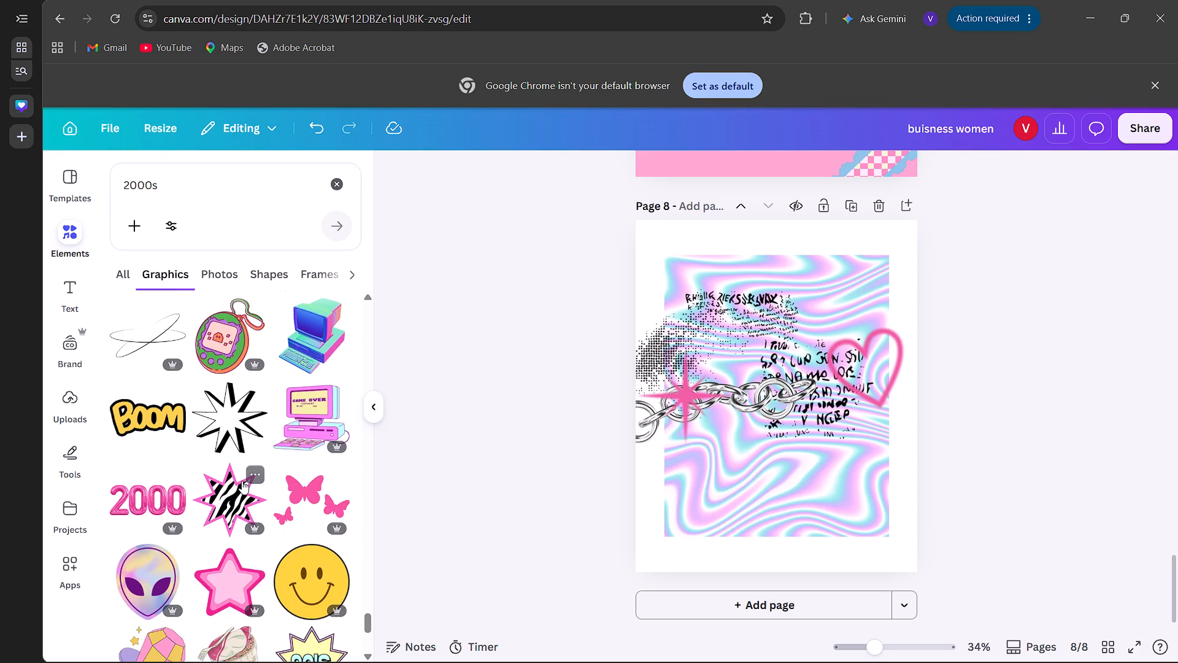
scroll(242, 481, down, 3)
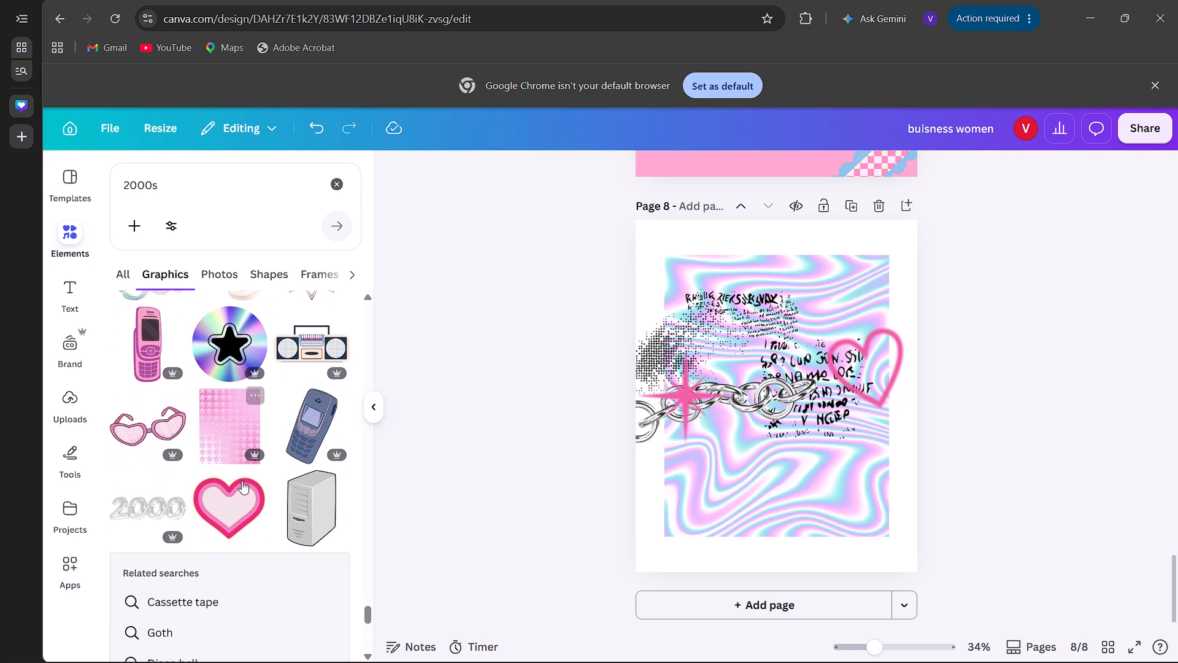
scroll(242, 481, down, 1)
click(226, 424)
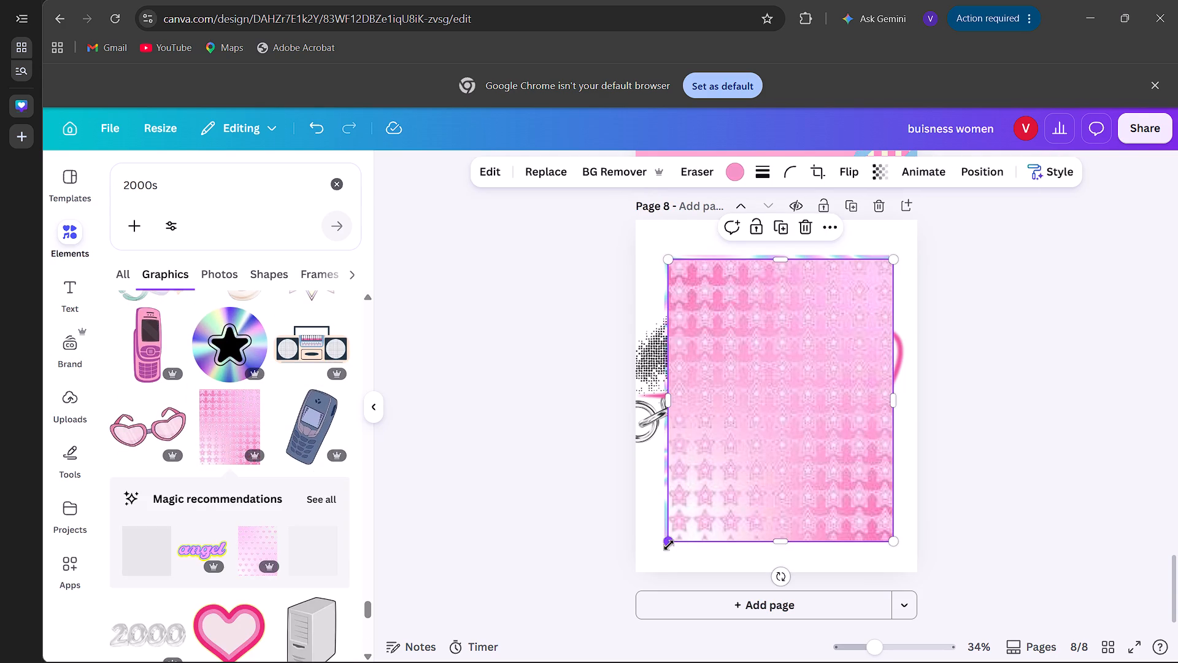
drag(669, 545, 746, 380)
drag(832, 312, 881, 231)
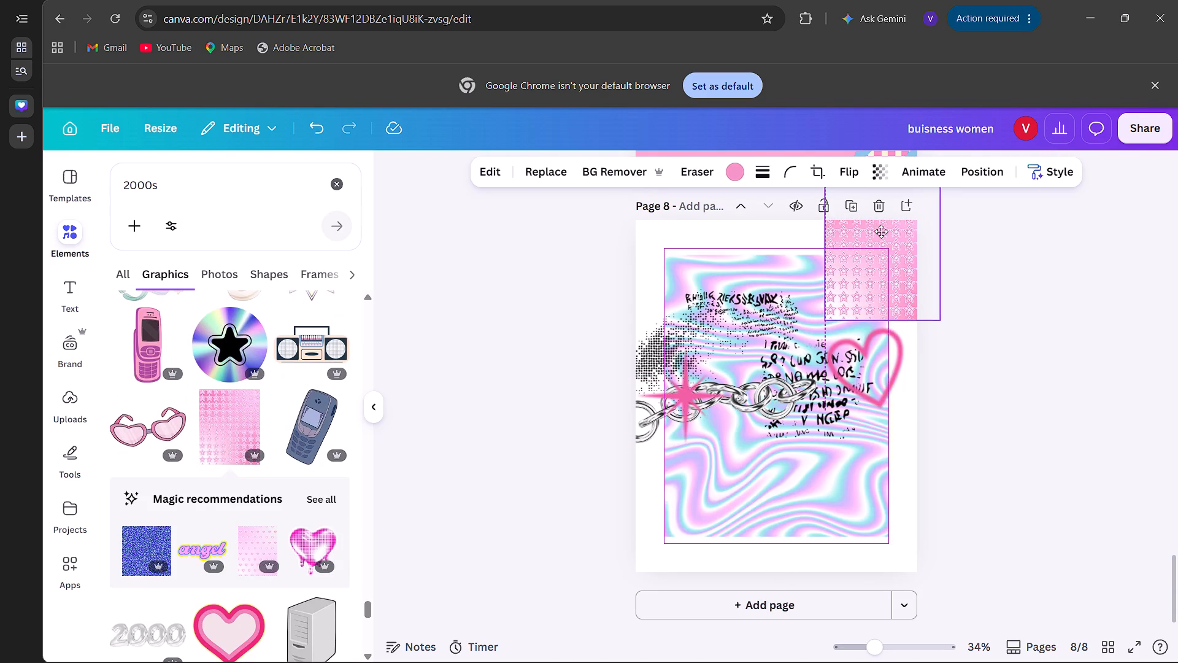
drag(881, 231, 858, 252)
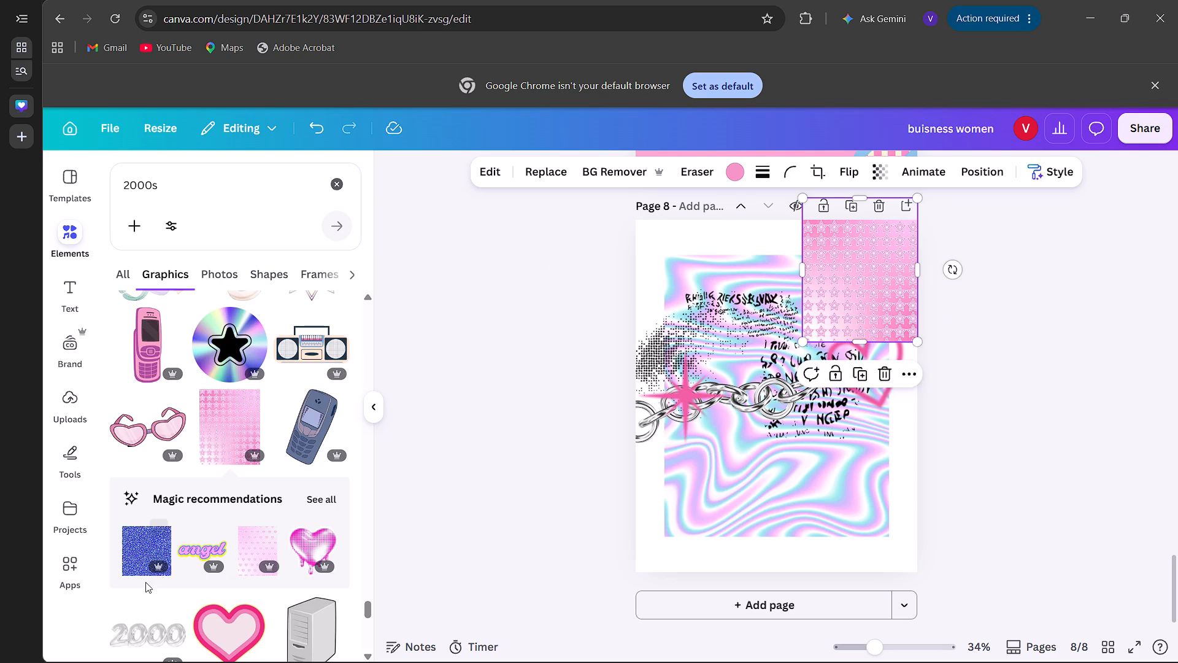
Add the black brush-stroke lightning bolt with a star and place it in page 8's bottom-right corner.
scroll(269, 611, down, 3)
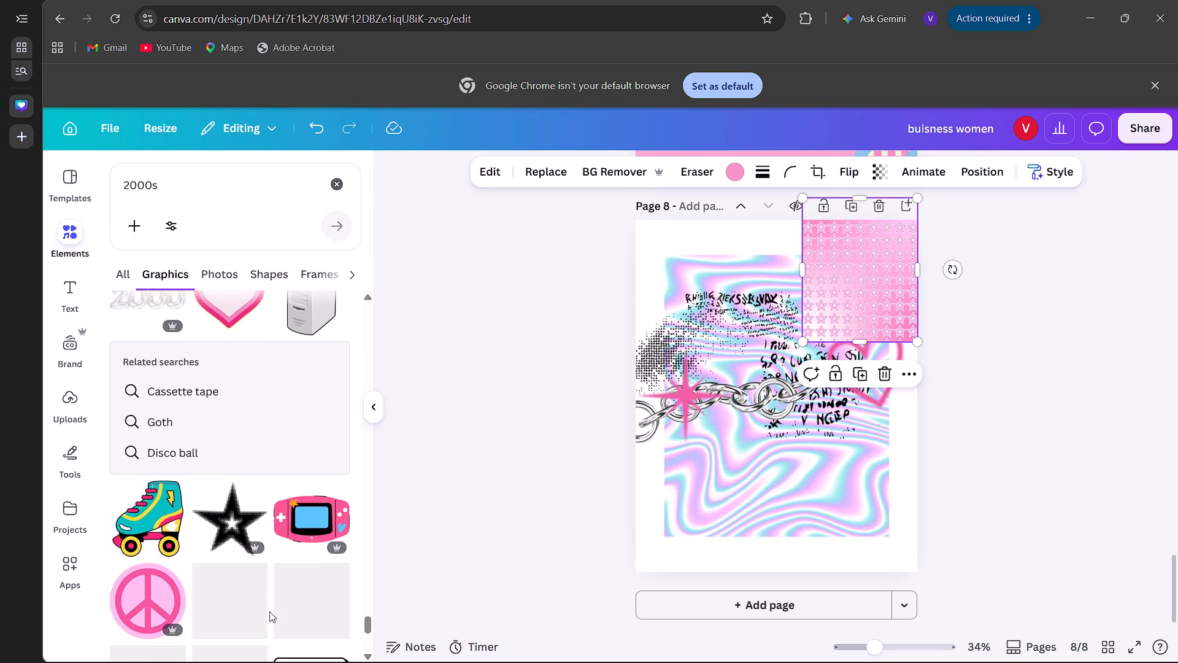
scroll(269, 611, down, 3)
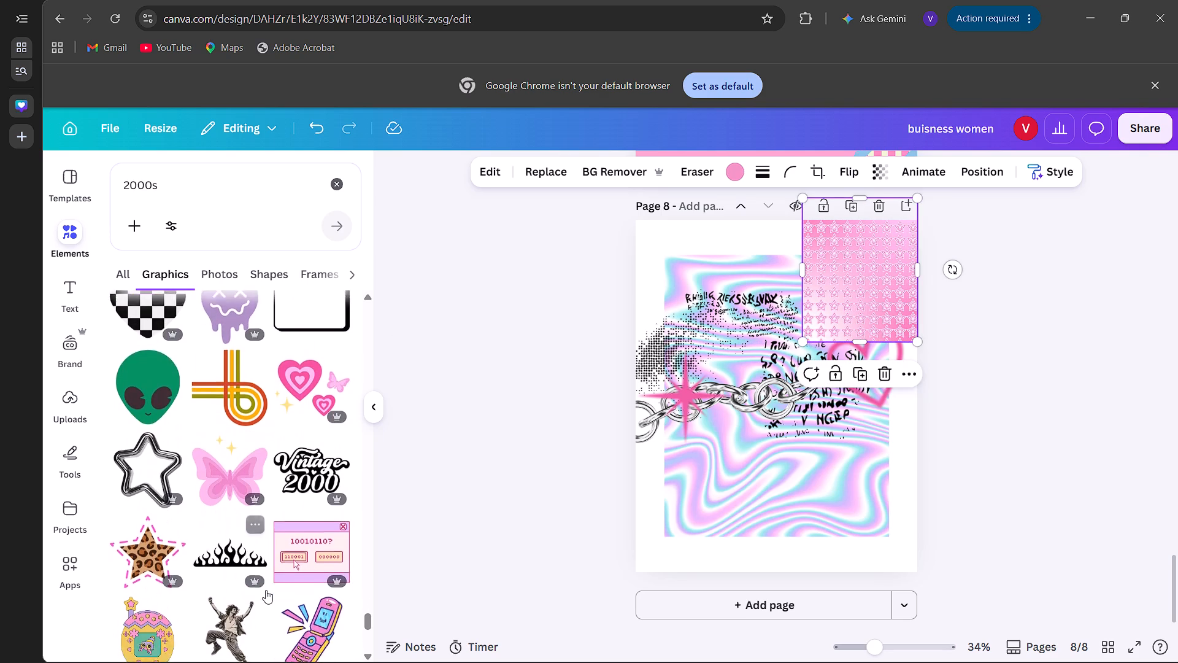
scroll(266, 590, down, 5)
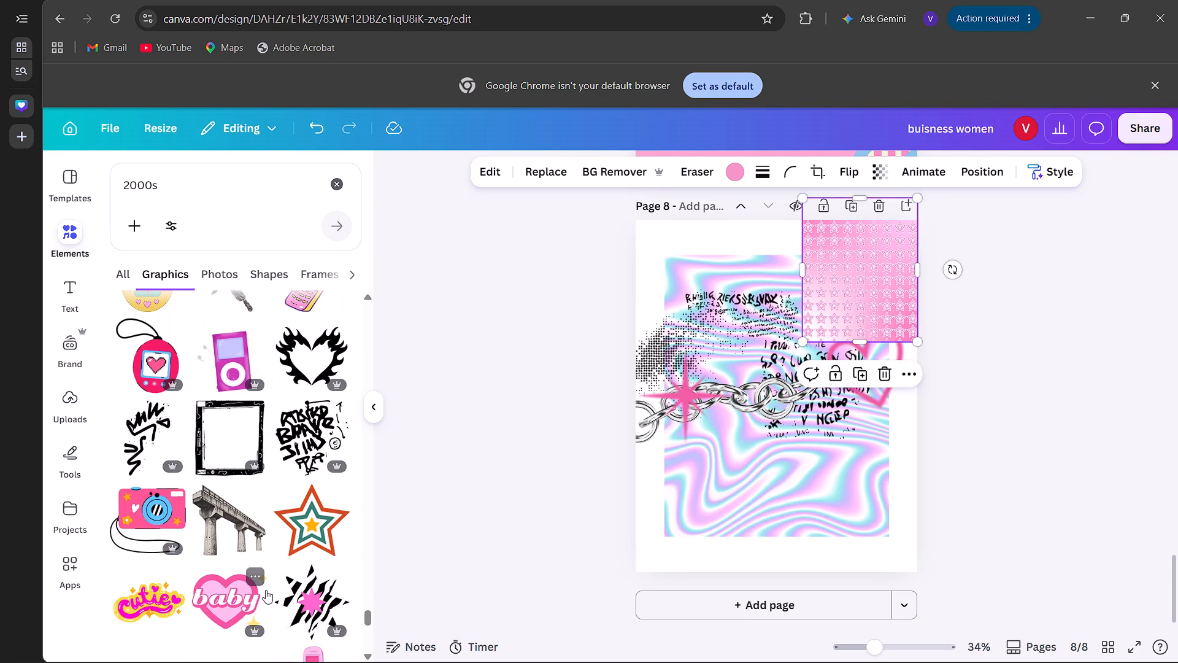
scroll(266, 590, down, 6)
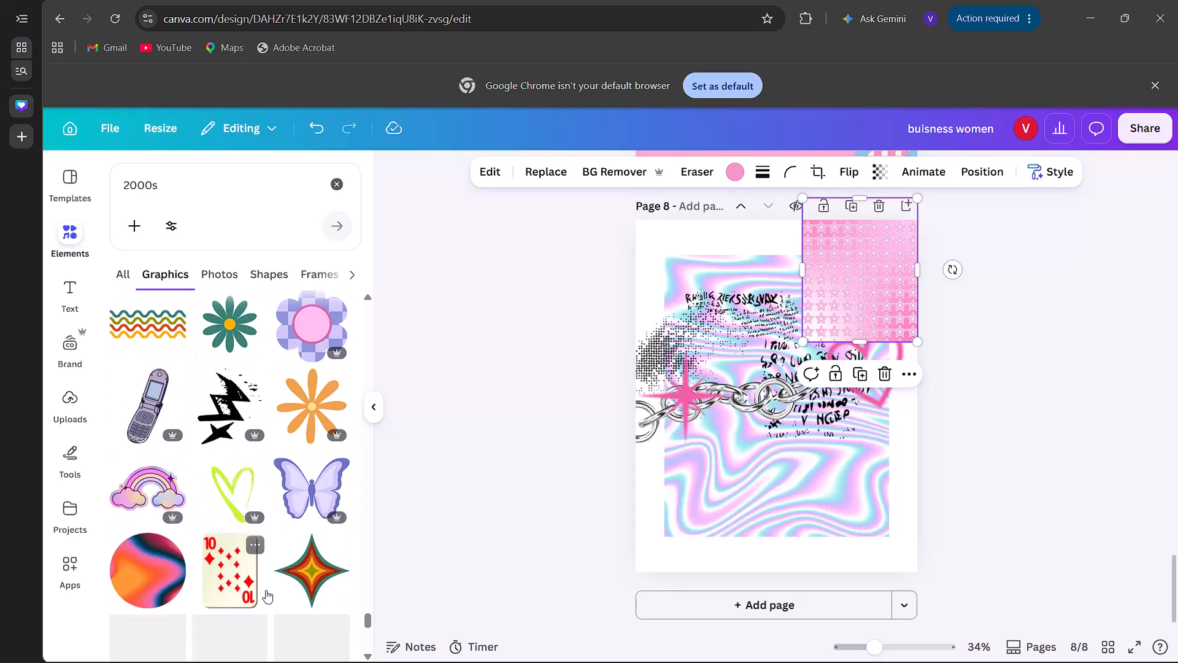
click(229, 396)
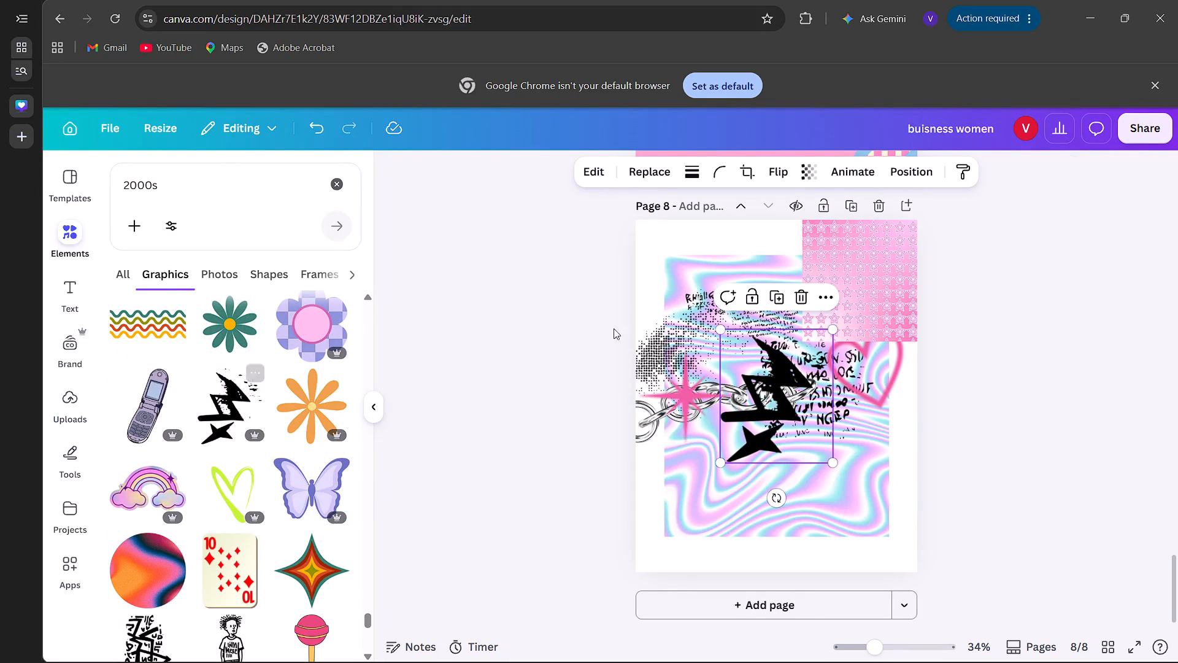
click(751, 405)
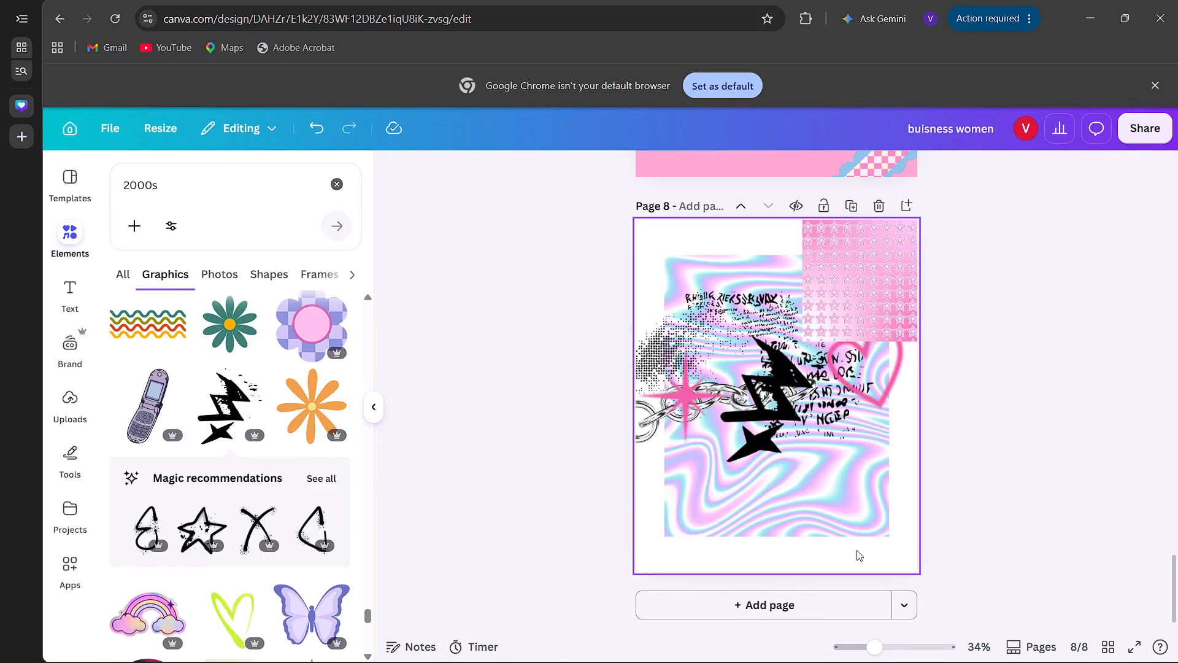
drag(765, 430, 869, 547)
Add the black grunge lettering strip and place it just below the chain, partly off page 8's left edge.
scroll(319, 586, down, 3)
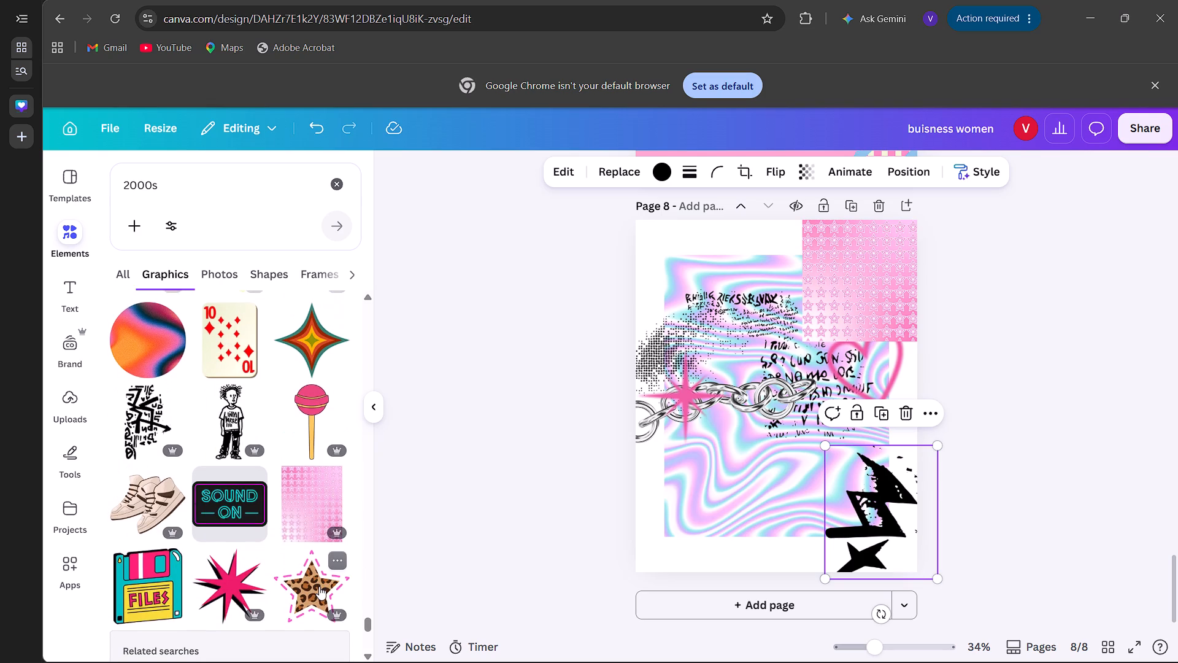
scroll(319, 586, down, 4)
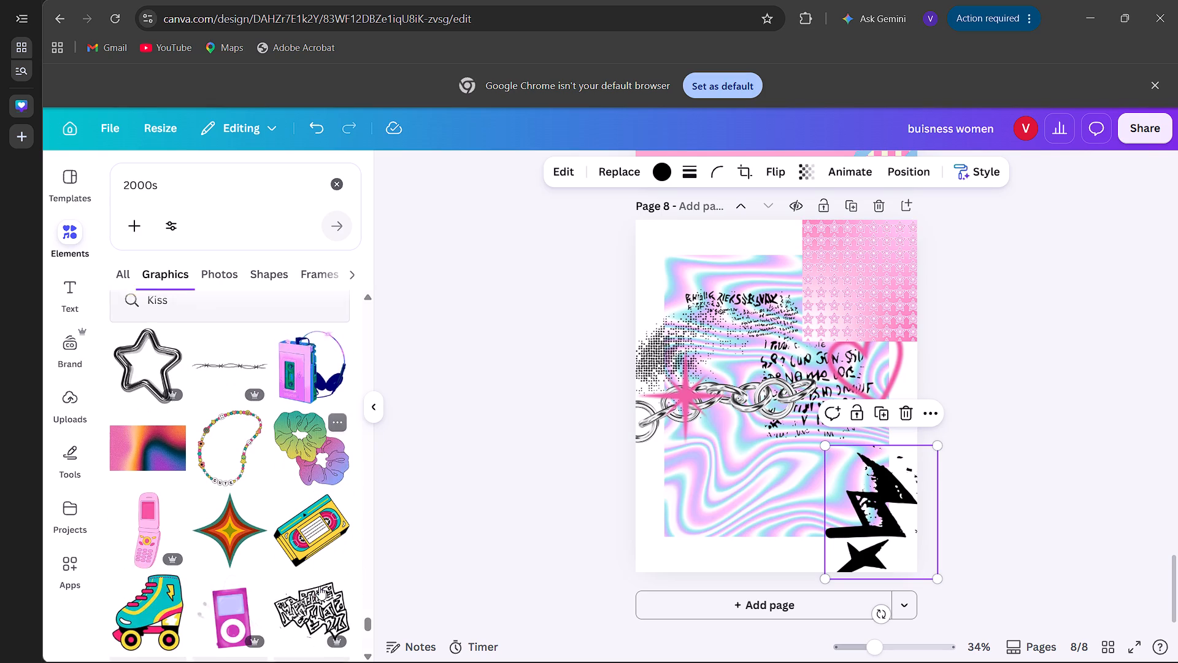
scroll(319, 586, down, 5)
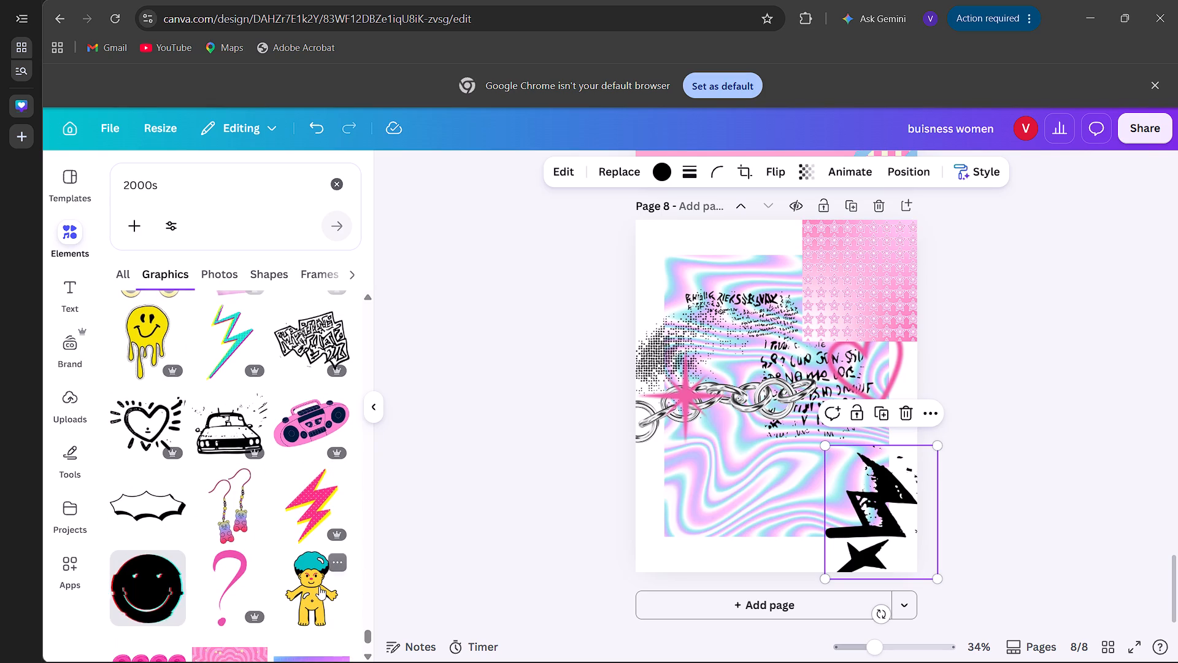
scroll(319, 586, down, 5)
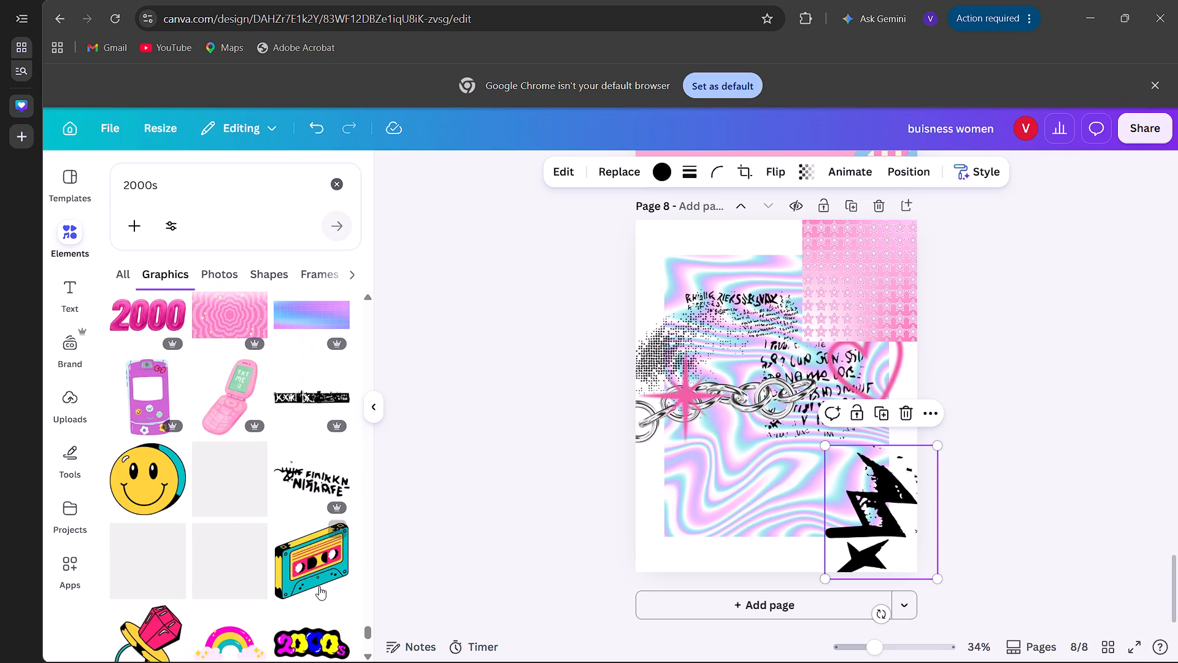
click(294, 407)
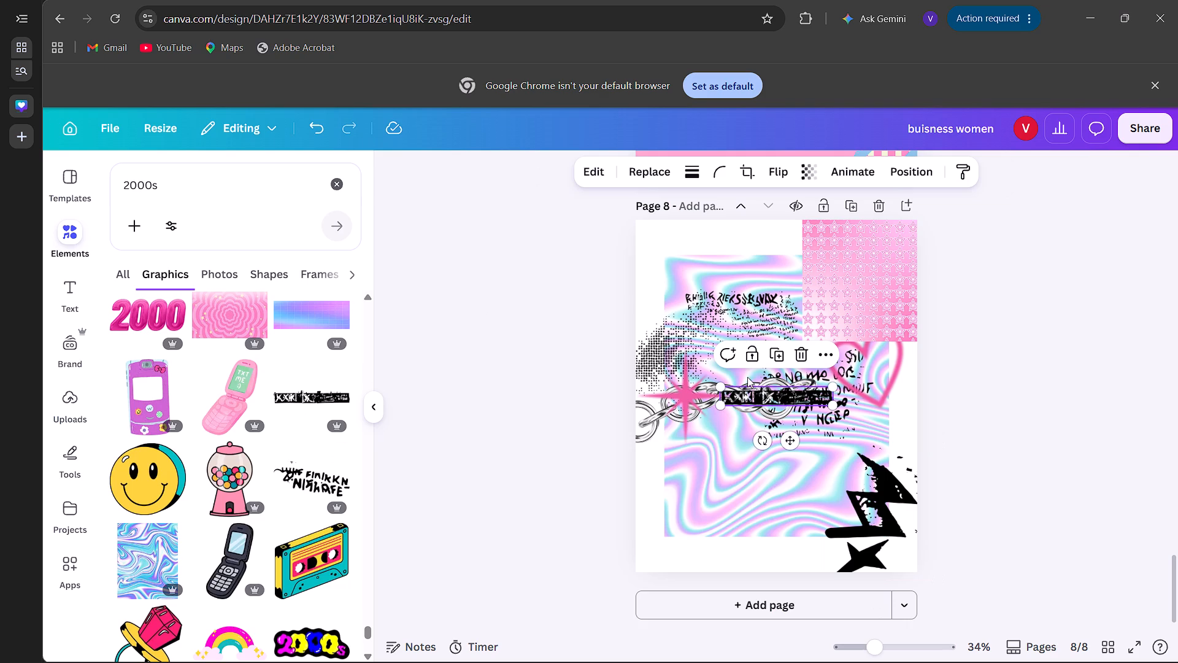
drag(791, 396, 654, 518)
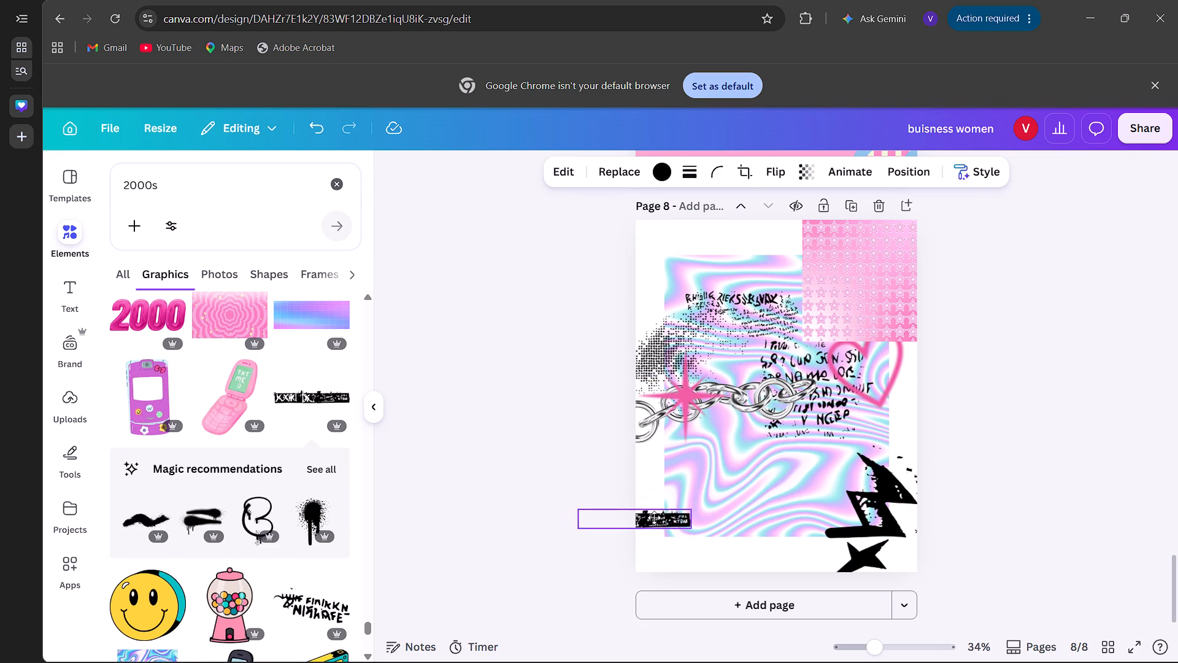
drag(654, 518, 671, 458)
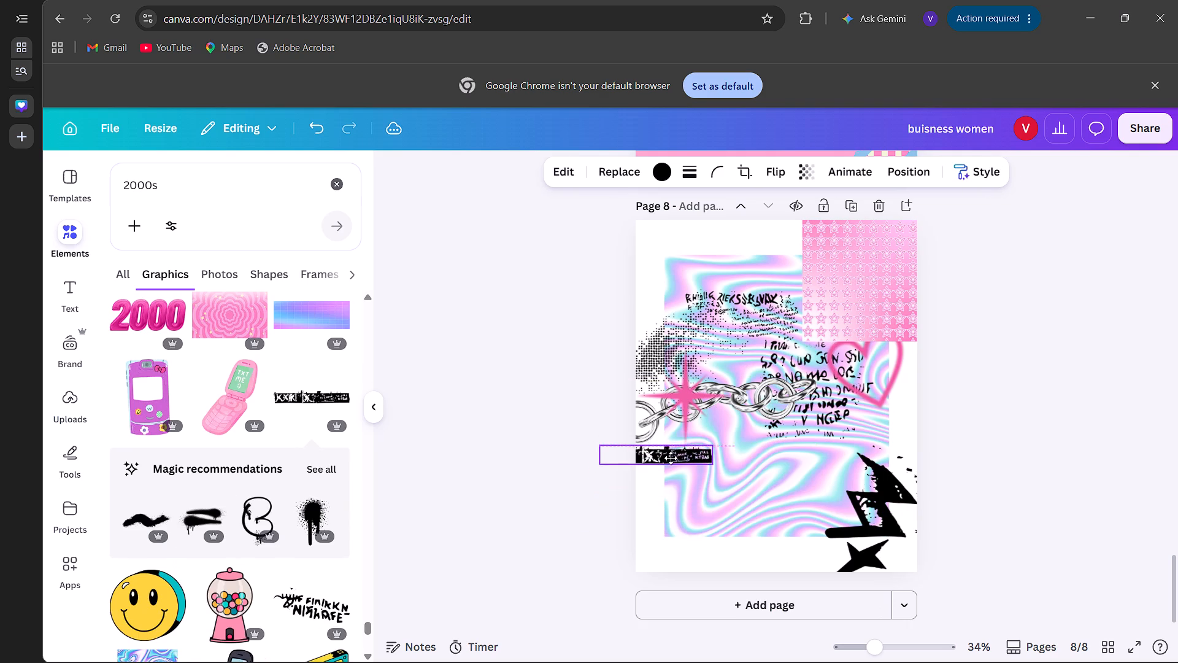
drag(671, 458, 670, 463)
Add the black halftone butterfly, shrink it to about two-thirds size, and place it over the pink heart at page 8's right edge.
scroll(333, 594, down, 3)
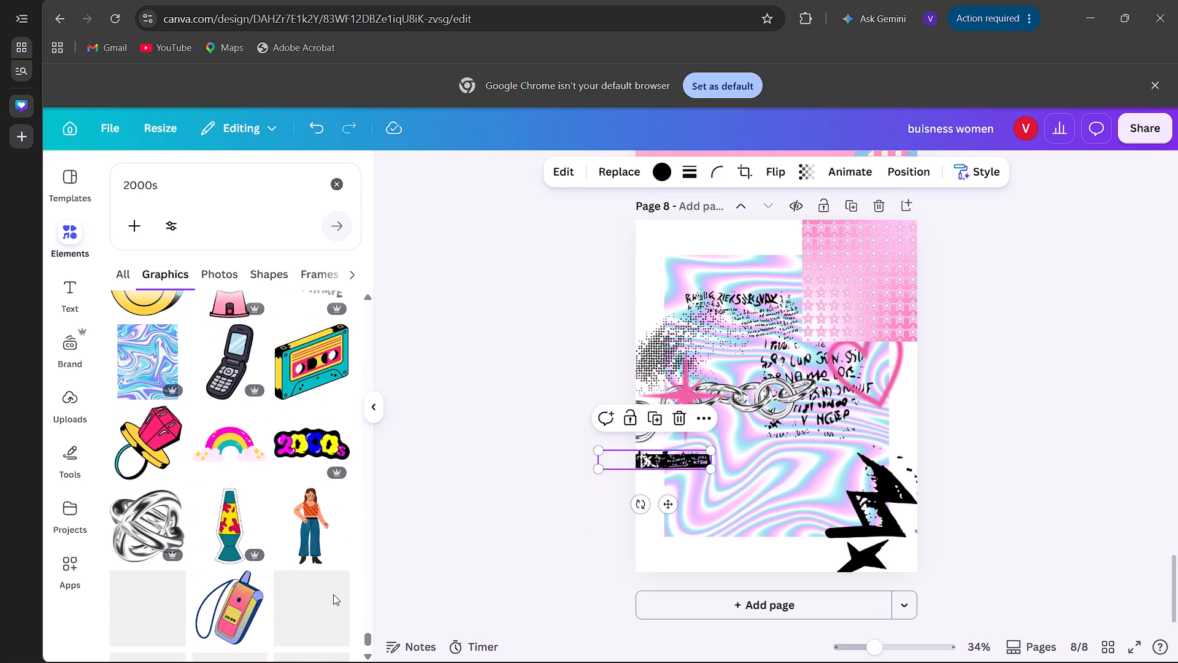
scroll(333, 594, down, 4)
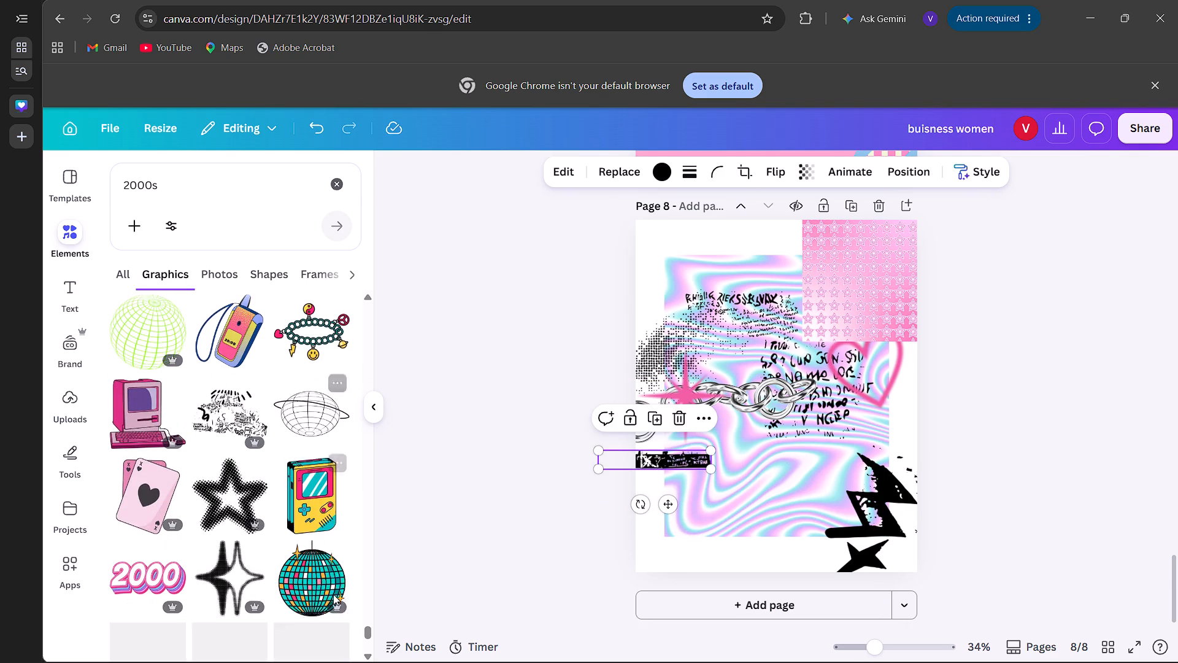
scroll(333, 594, down, 3)
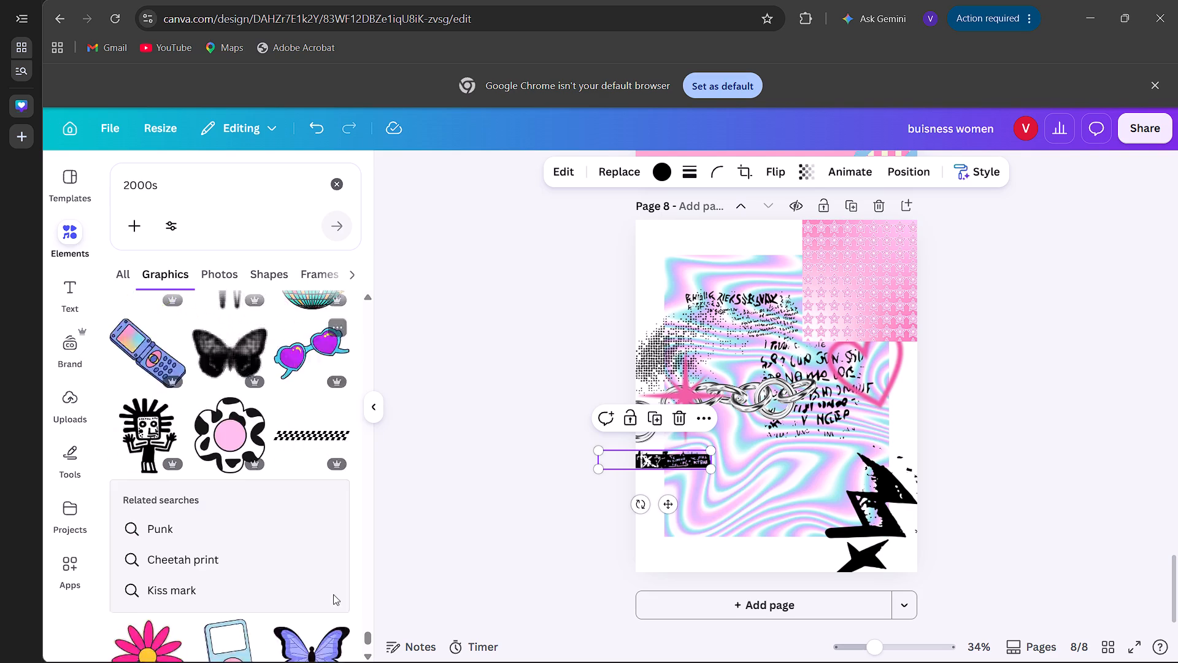
scroll(333, 594, down, 1)
click(233, 382)
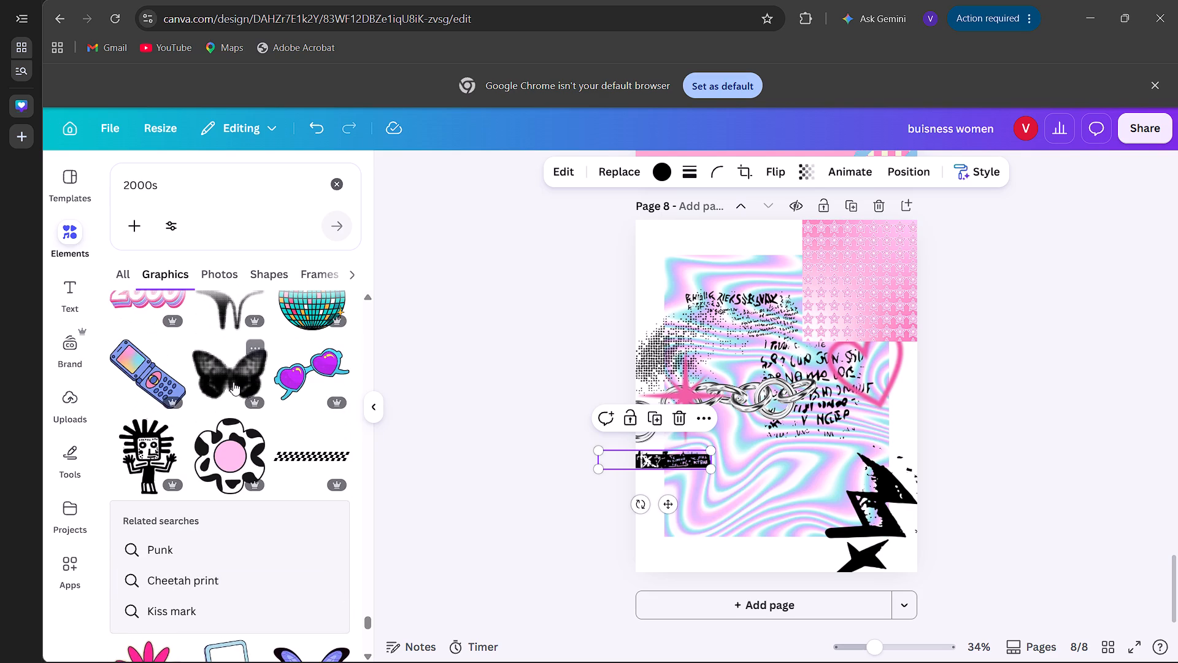
drag(772, 411, 682, 287)
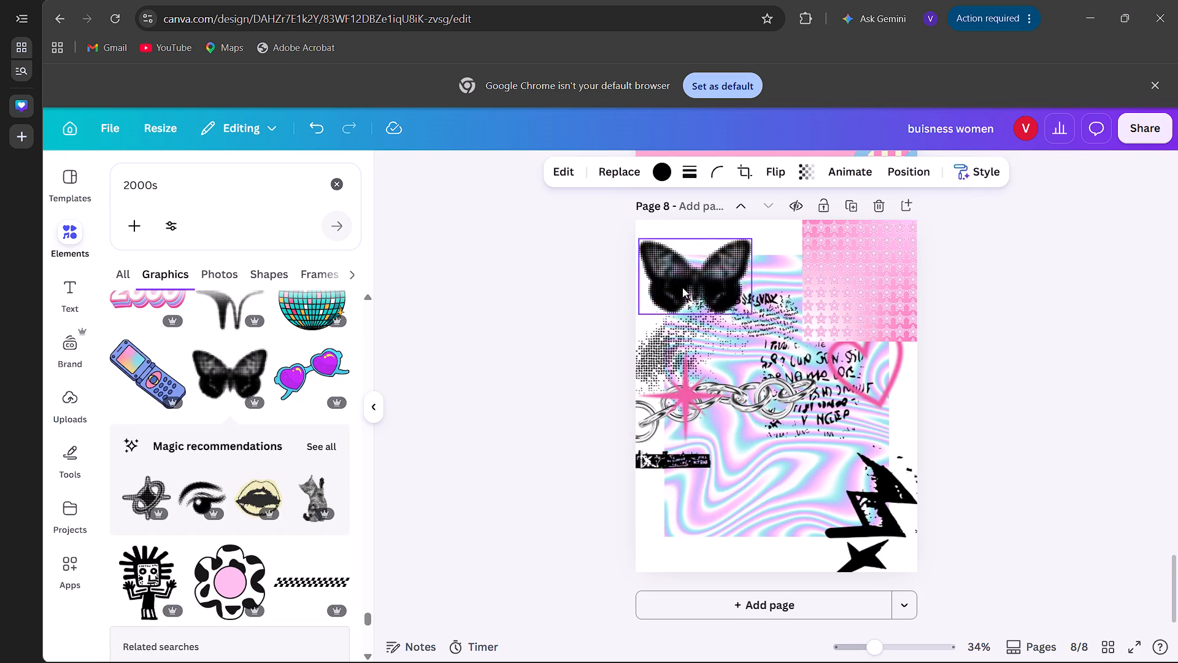
drag(682, 287, 655, 276)
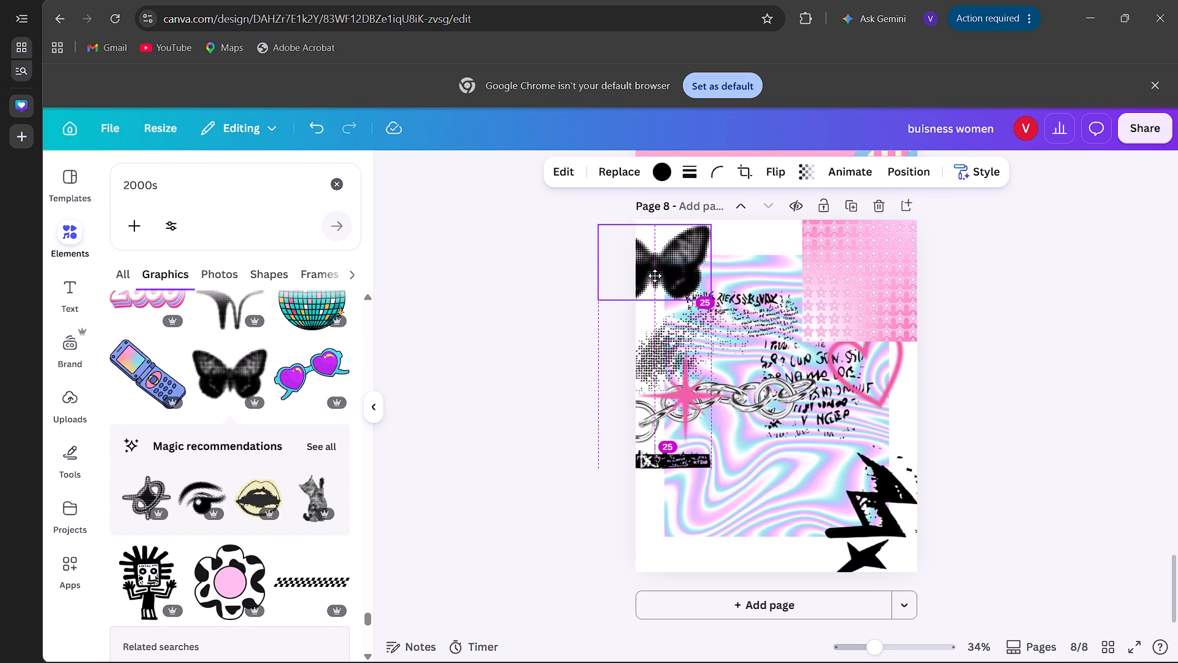
drag(655, 276, 712, 279)
drag(662, 298, 695, 261)
drag(742, 247, 669, 257)
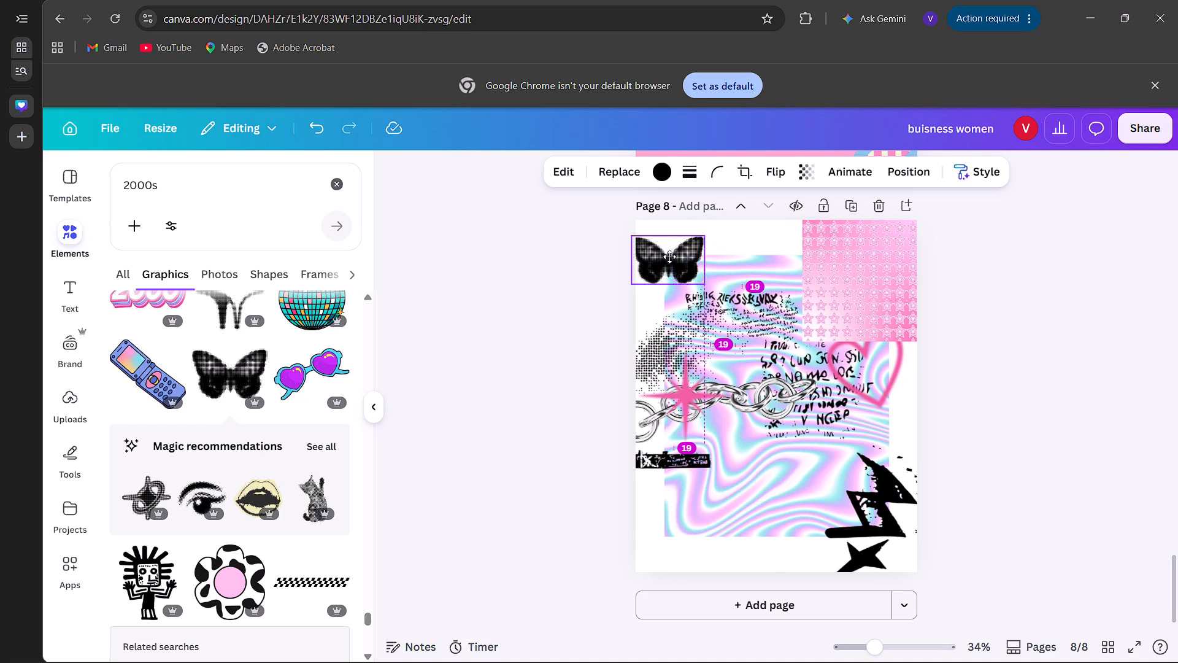
drag(669, 257, 683, 283)
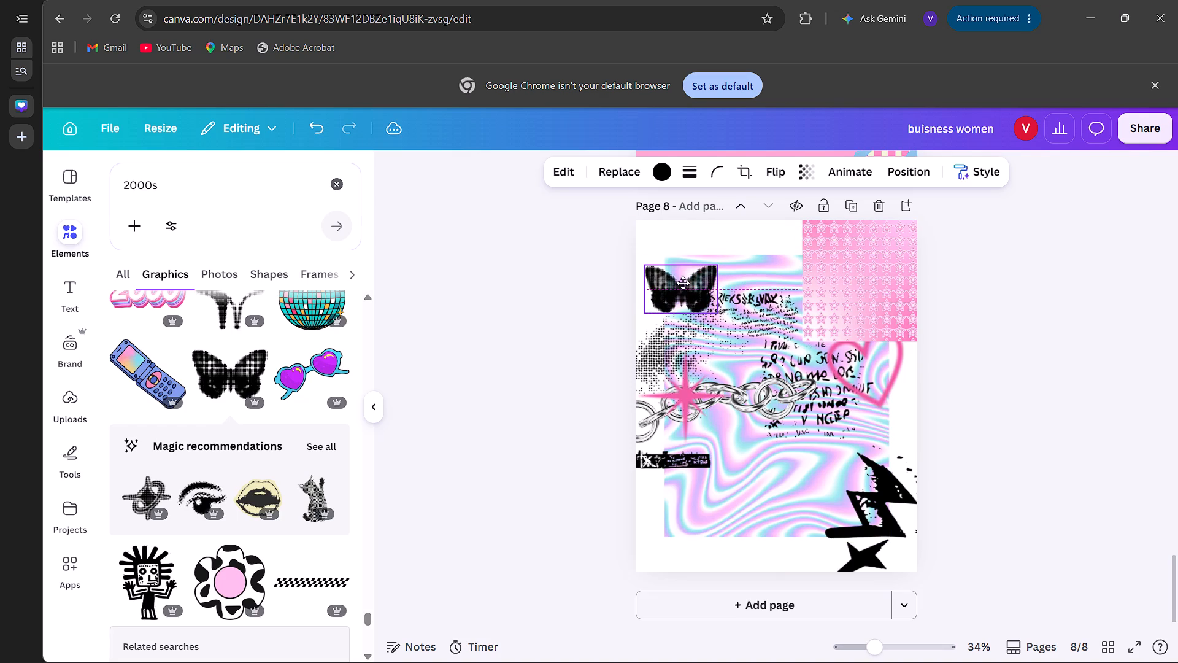
drag(683, 283, 807, 268)
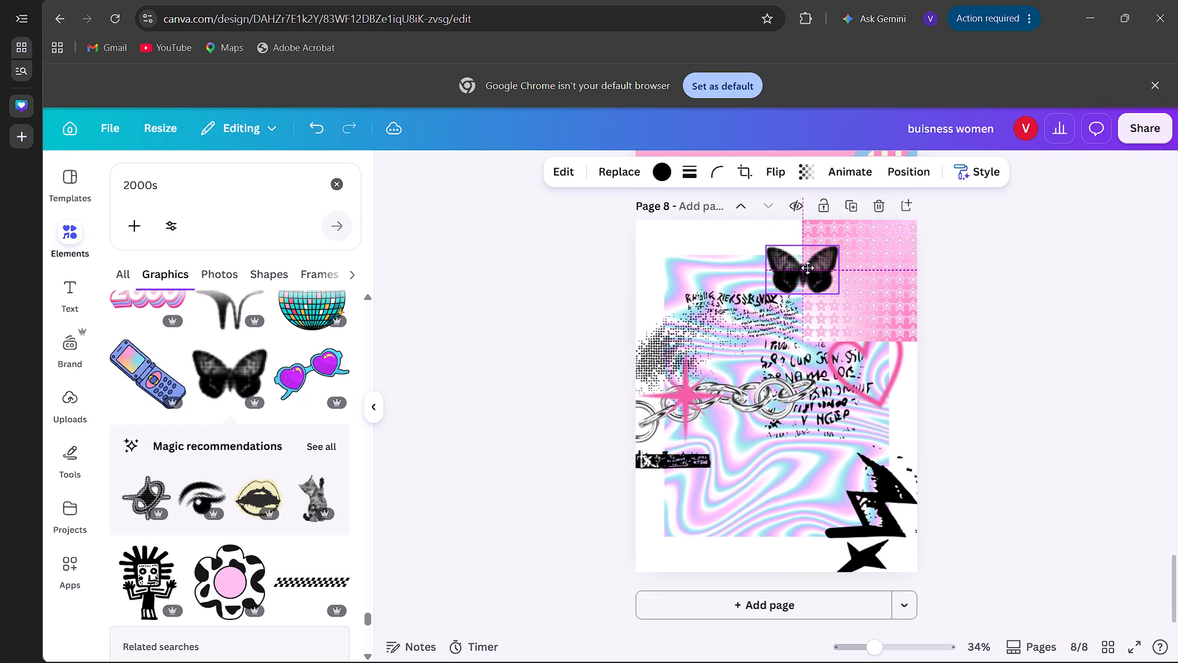
drag(807, 268, 874, 359)
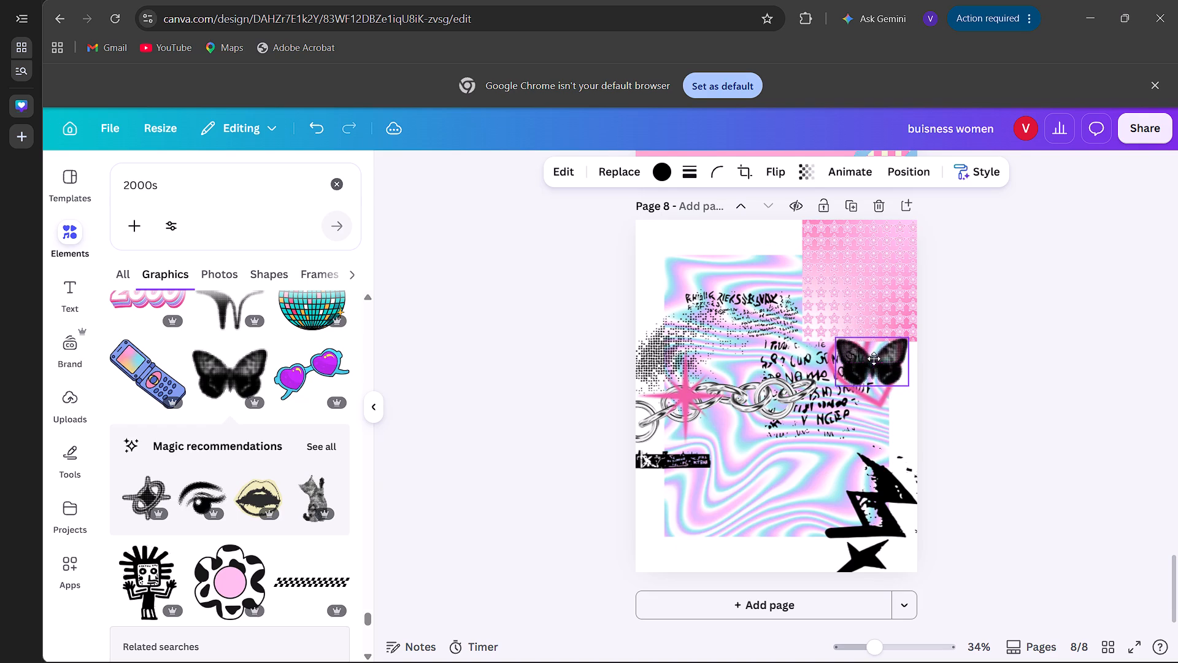
drag(874, 359, 893, 370)
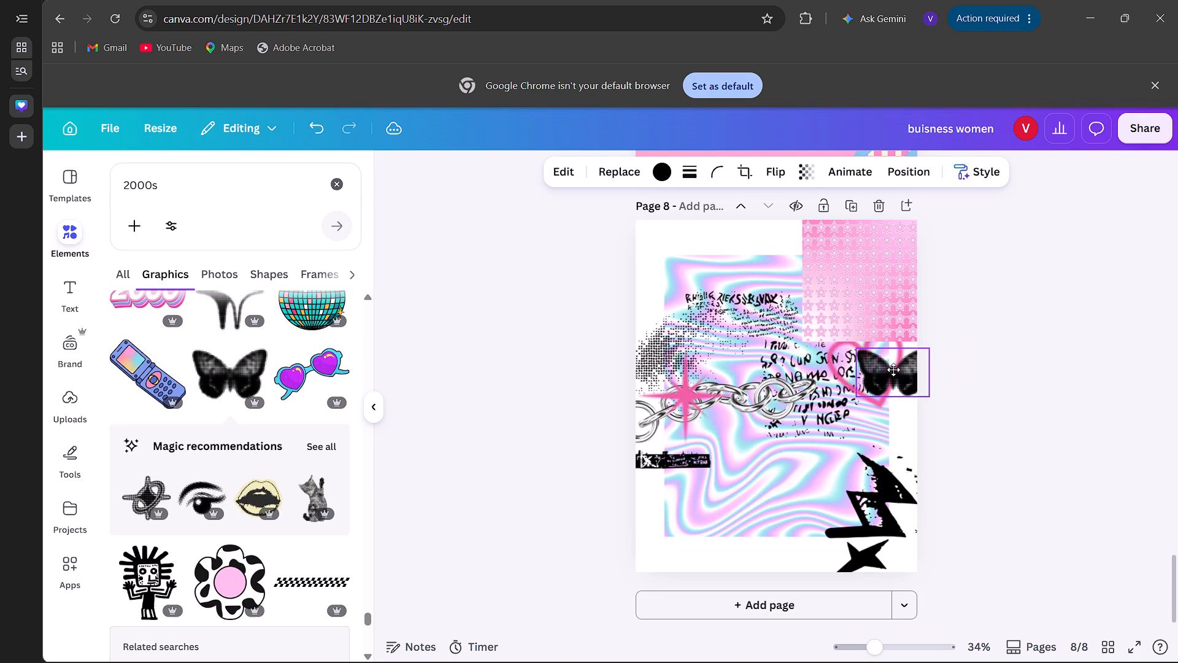
drag(893, 370, 892, 370)
Recolour the black halftone butterfly over the pink heart to a very pale pink from the graphic colours.
click(660, 169)
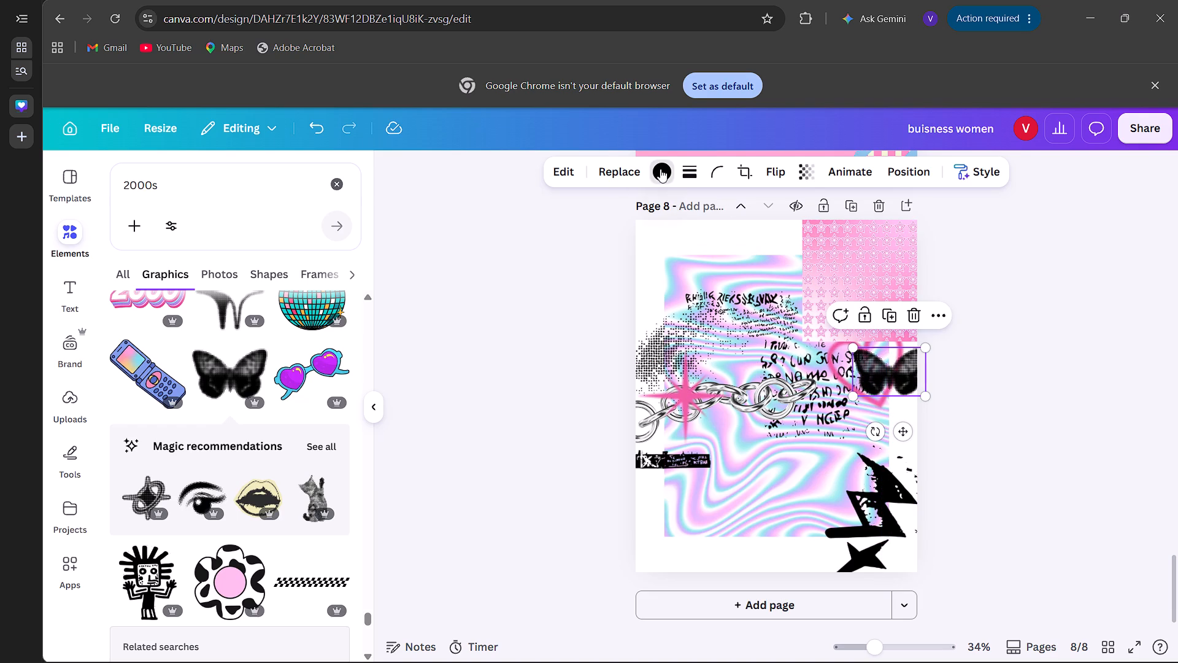
click(269, 288)
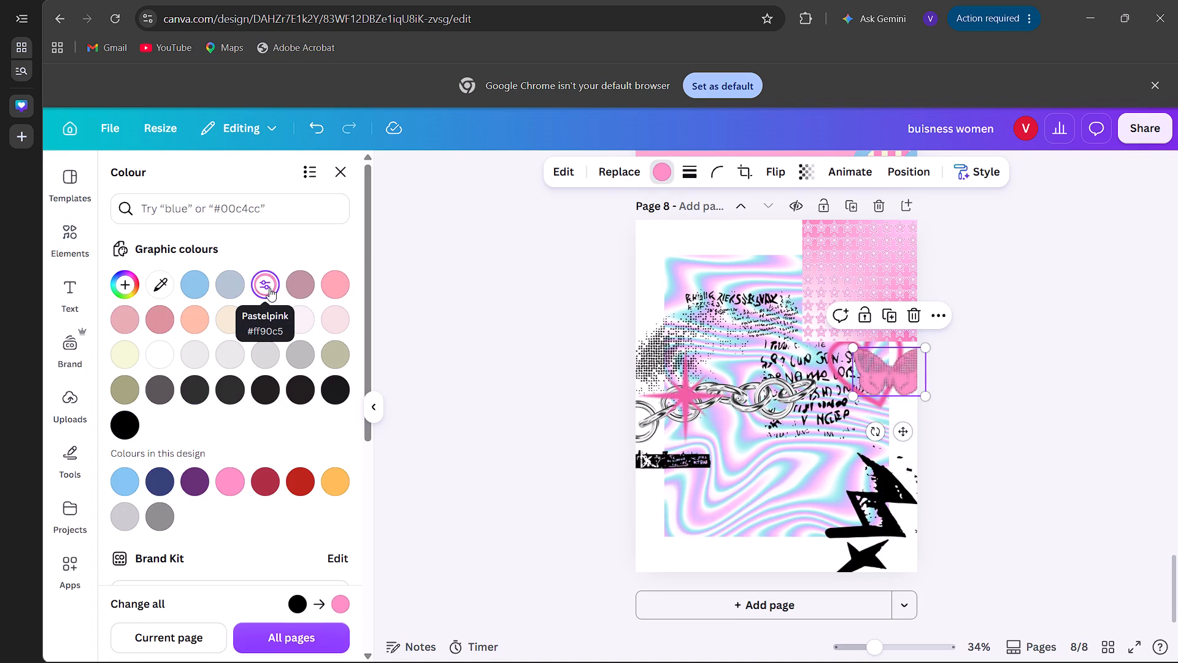
click(307, 289)
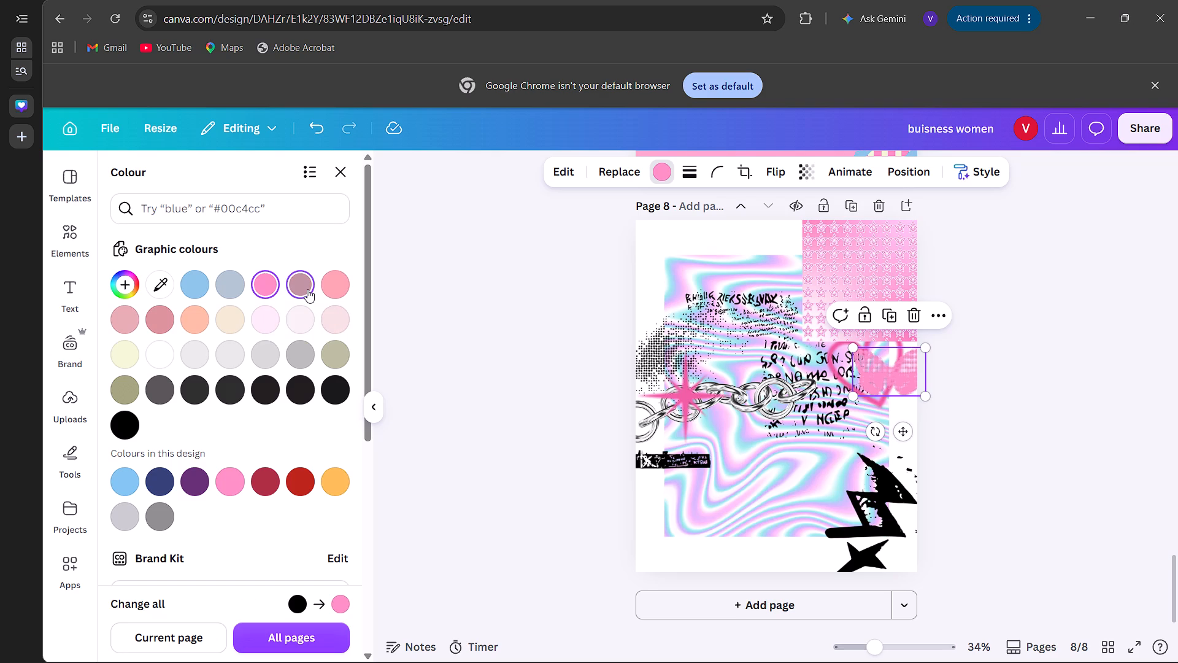
click(332, 293)
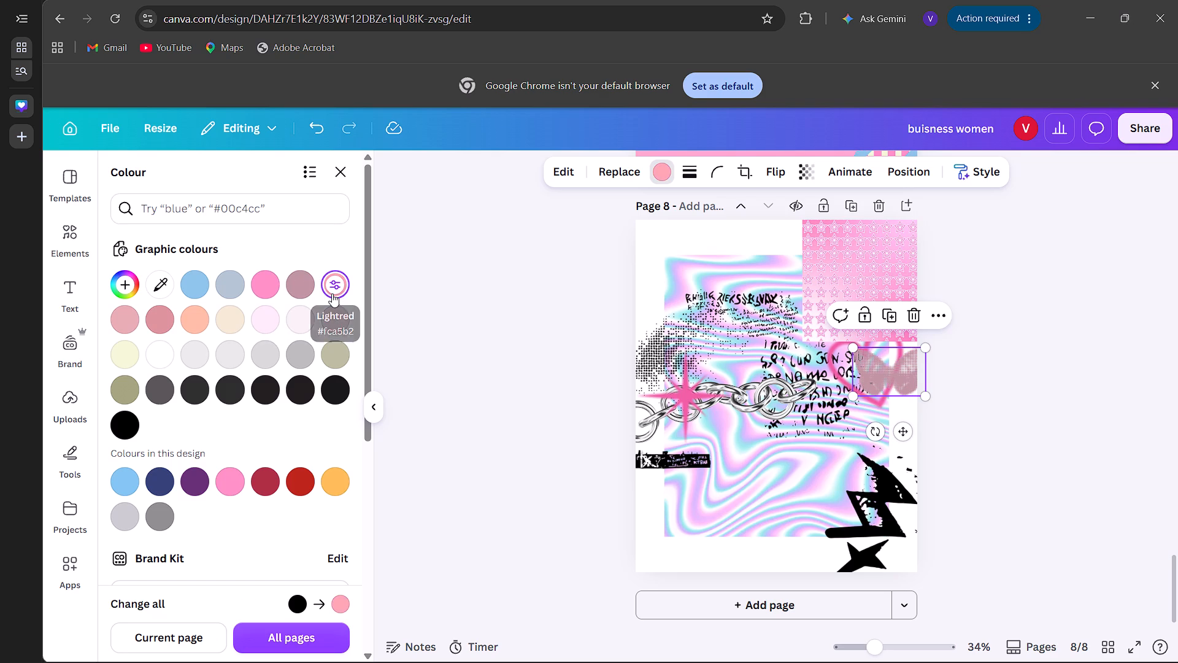
click(270, 326)
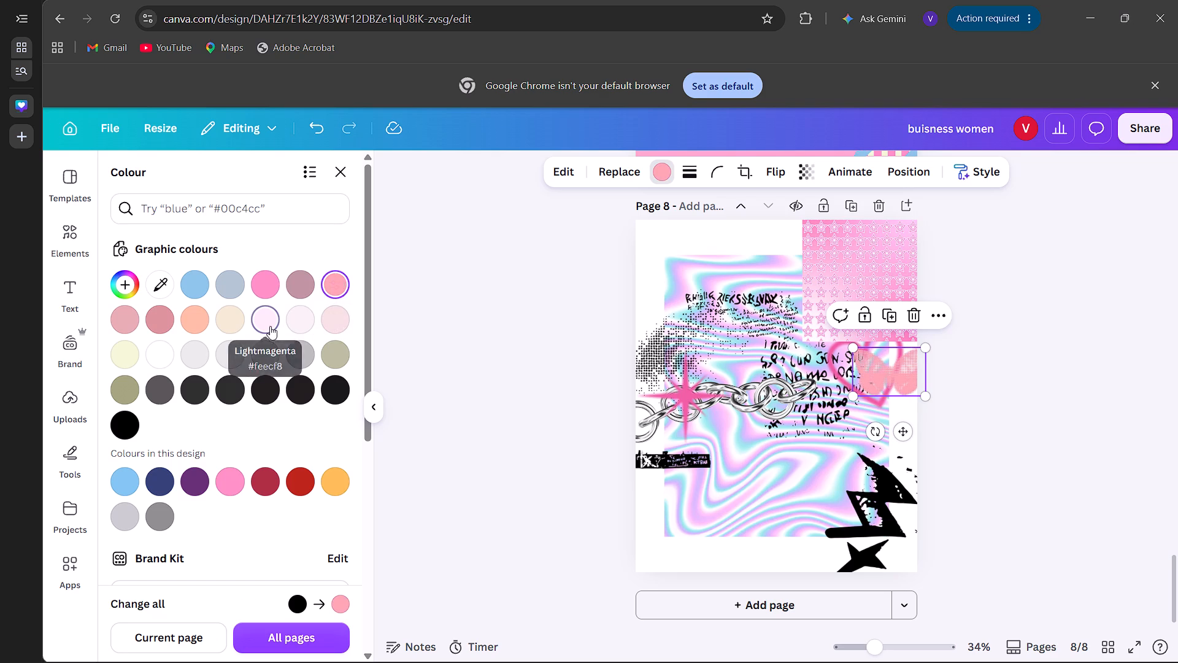
click(348, 168)
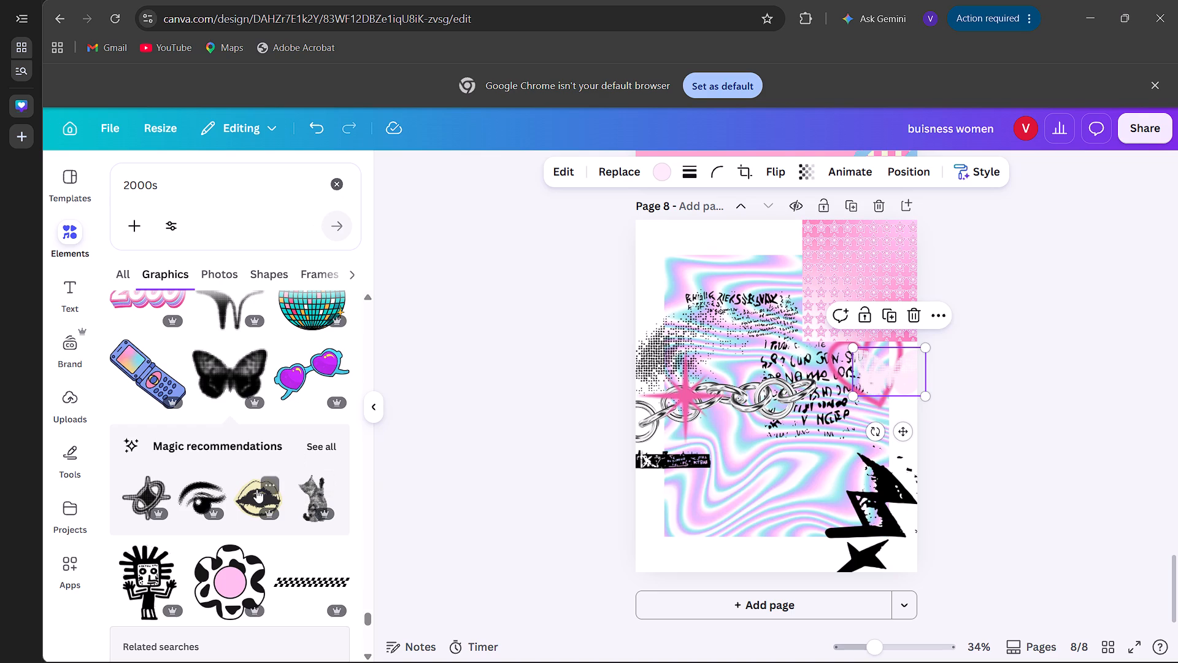
Add the cream halftone lips, shrink them to about two-thirds size, and place them over the star pattern's left edge near page 8's top.
click(256, 489)
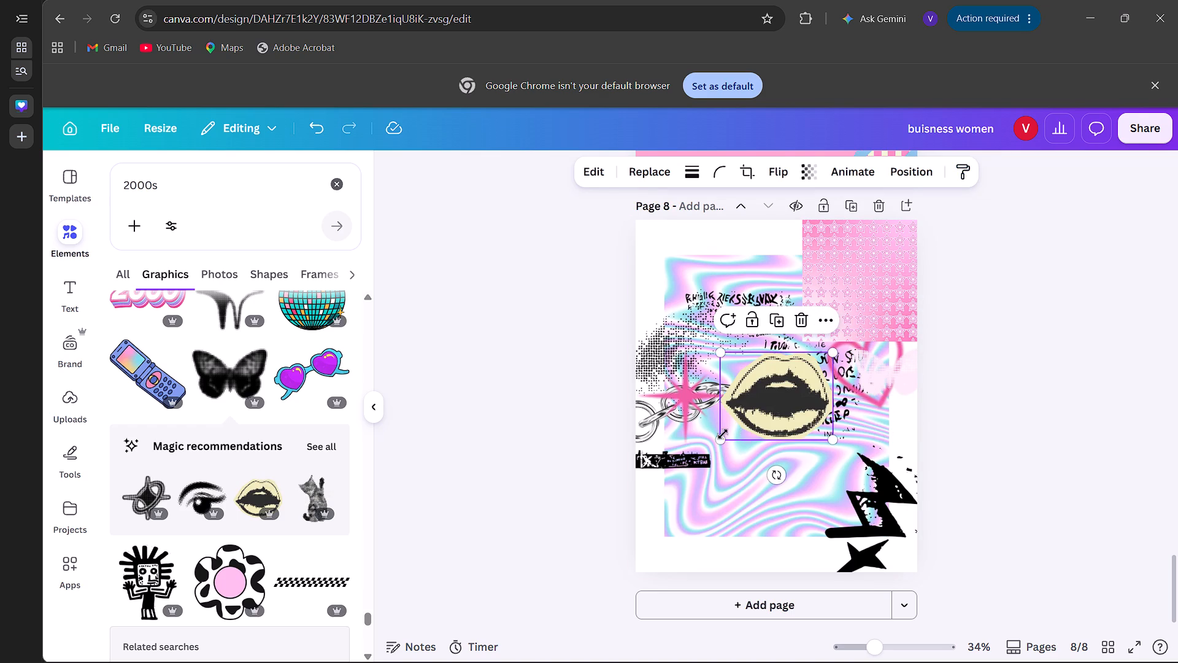
drag(720, 435, 753, 392)
drag(820, 363, 842, 274)
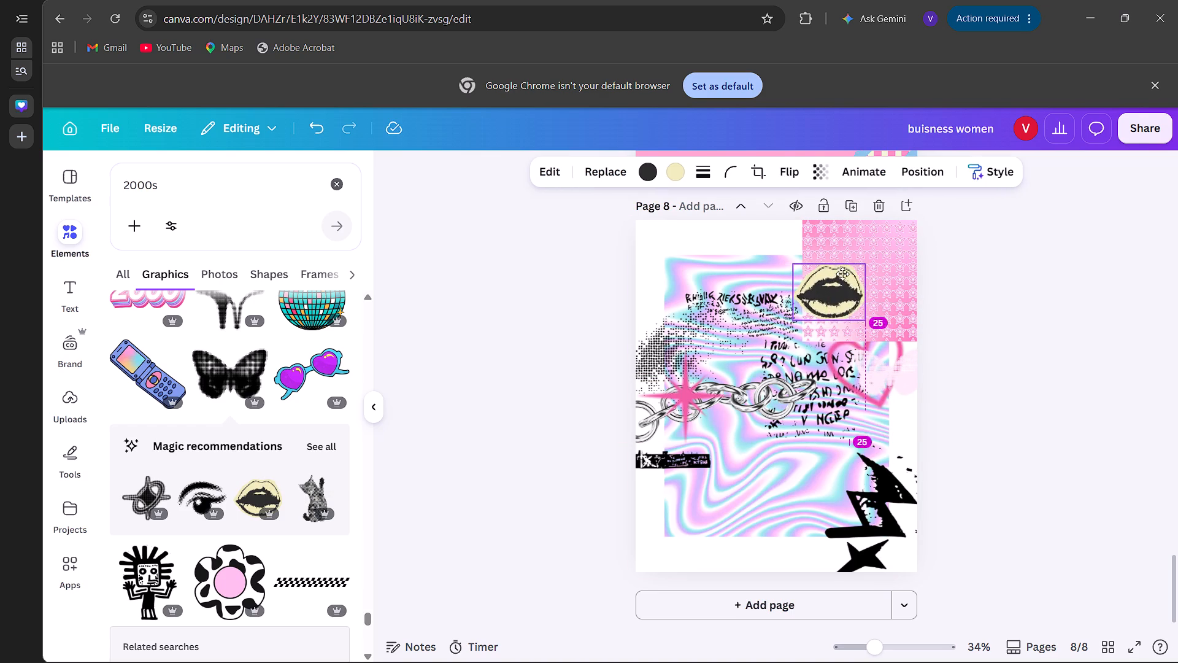
drag(842, 274, 825, 254)
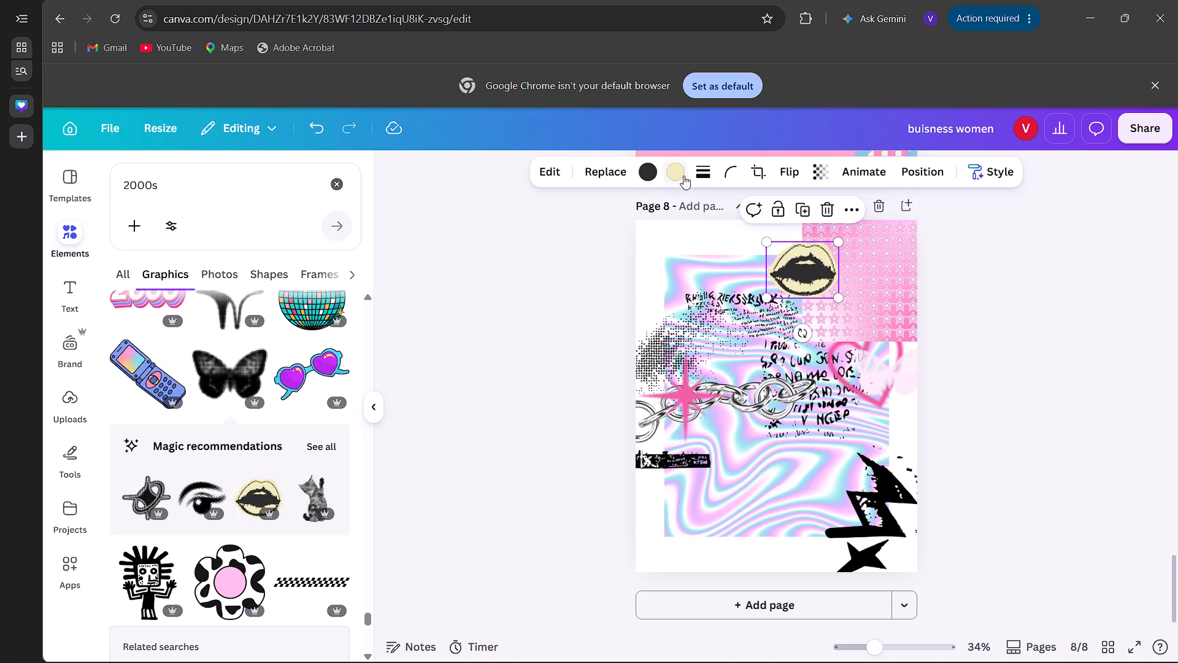
Recolour the cream part of the lips to Pastelpink #ff90c5.
click(683, 176)
click(271, 286)
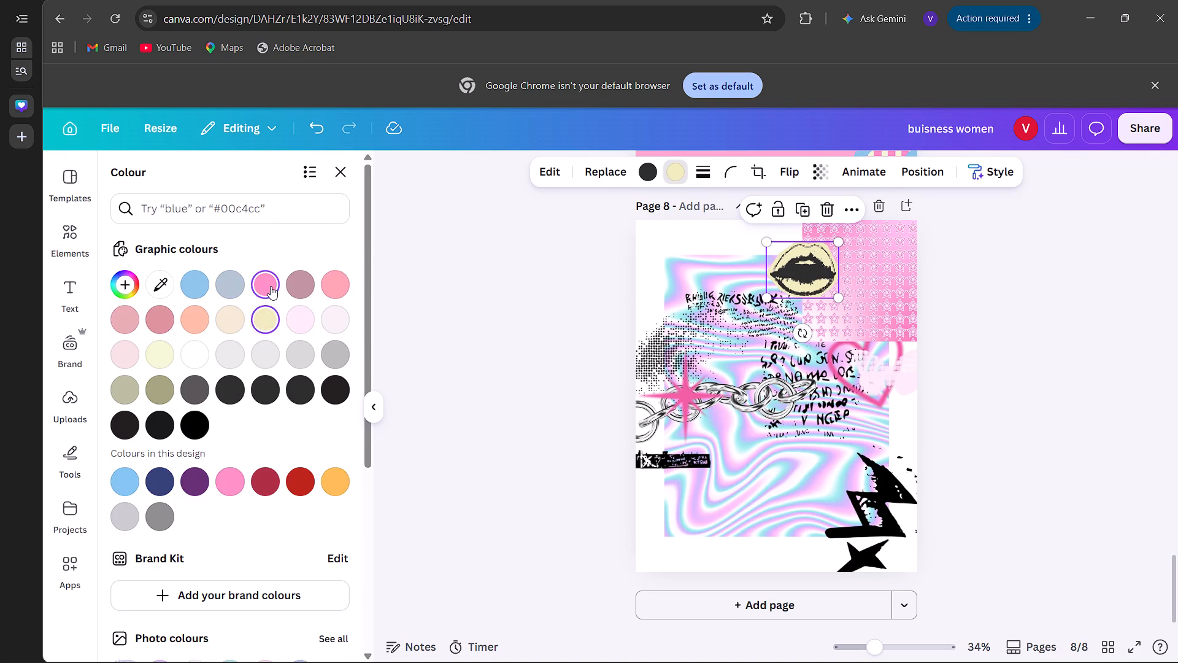
click(336, 169)
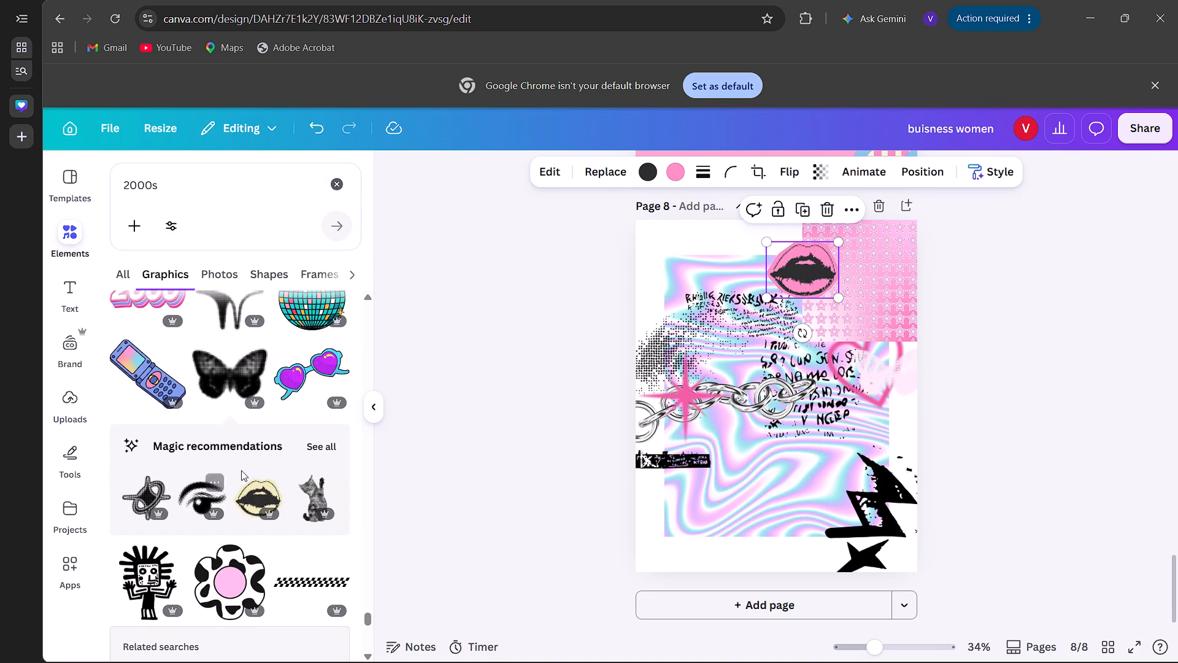
Add the black halftone eye, shrink it to about three-quarters size, and place it just below the grunge lettering strip at page 8's left.
click(192, 510)
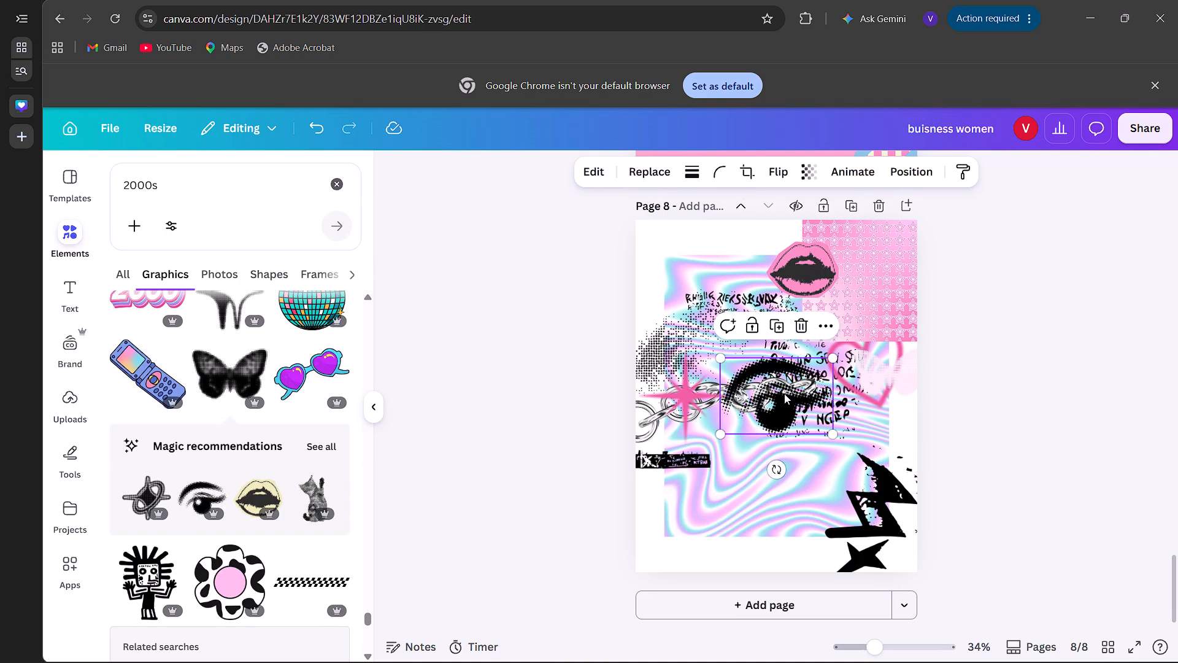
drag(784, 394, 716, 459)
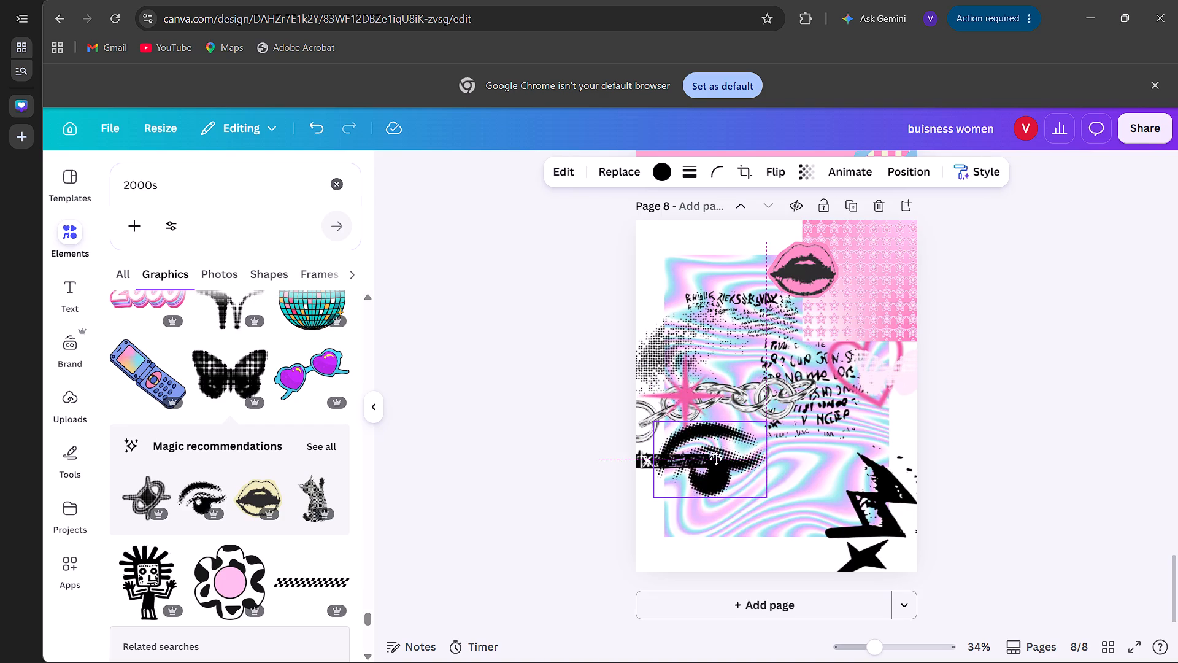
drag(716, 459, 704, 477)
drag(639, 519, 668, 499)
drag(701, 480, 698, 503)
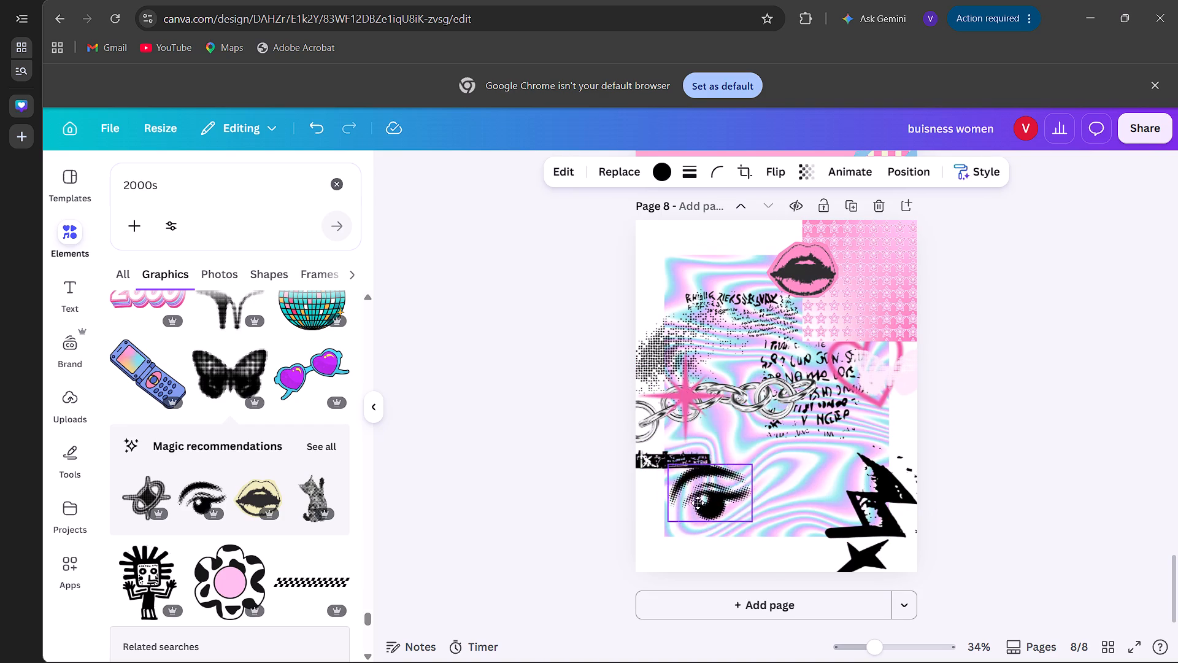
drag(698, 503, 685, 493)
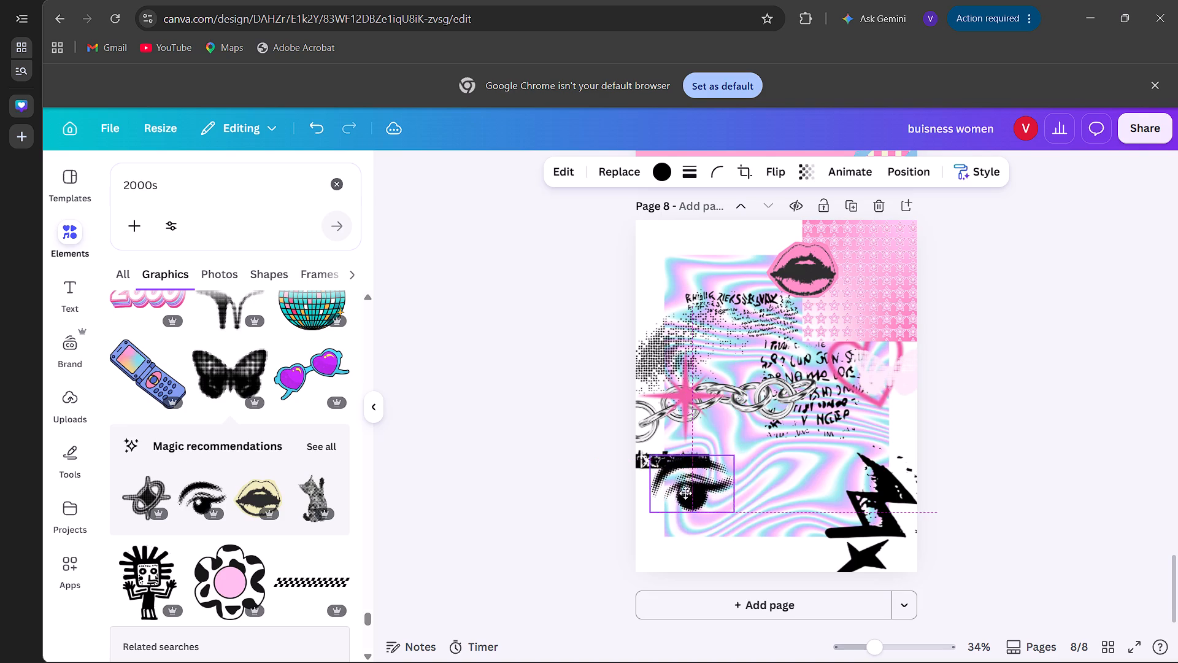
drag(685, 493, 682, 494)
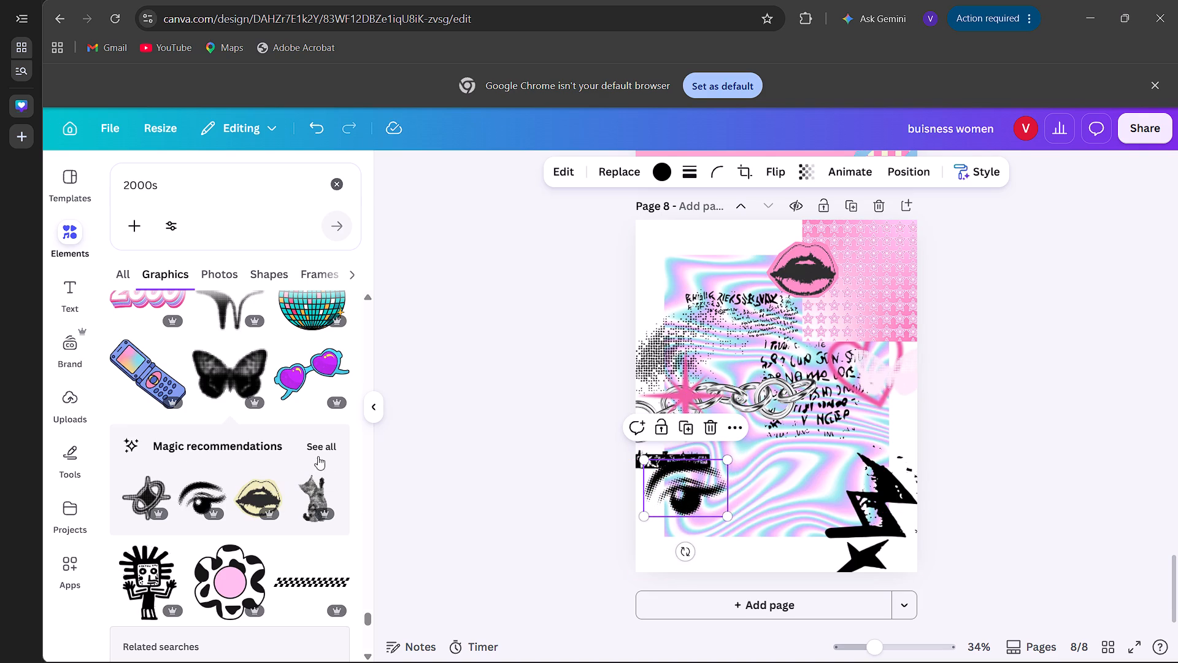
Add the halftone cat from the full set of recommended graphics and place it beside the eye, below the chain.
click(320, 446)
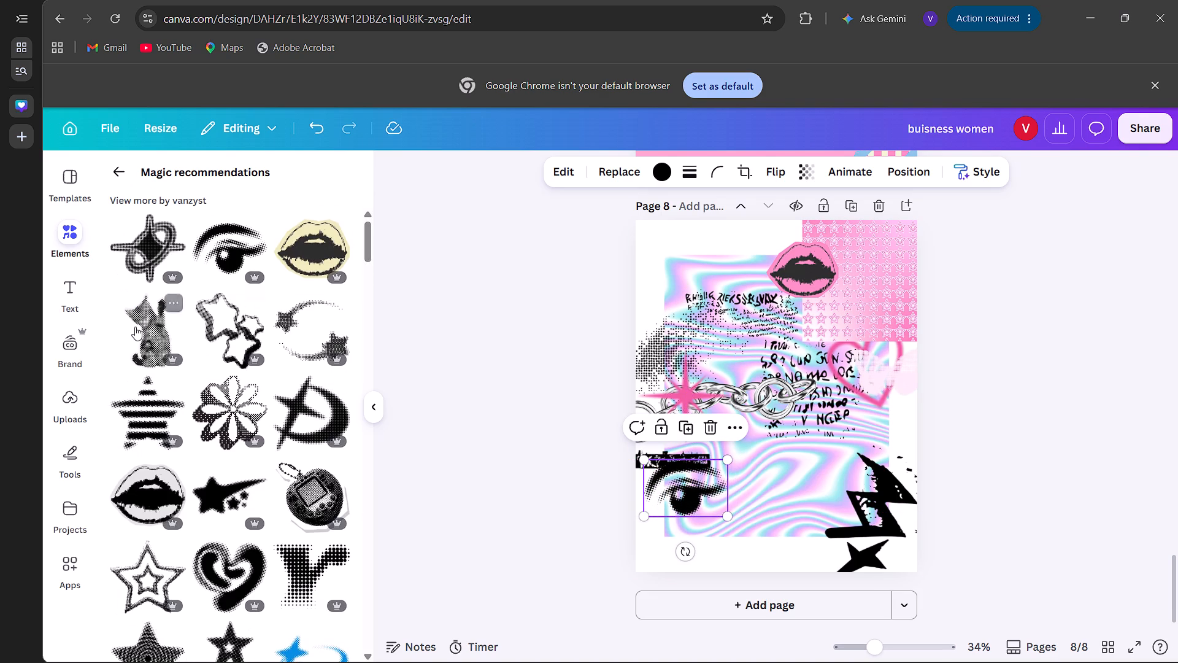
click(134, 327)
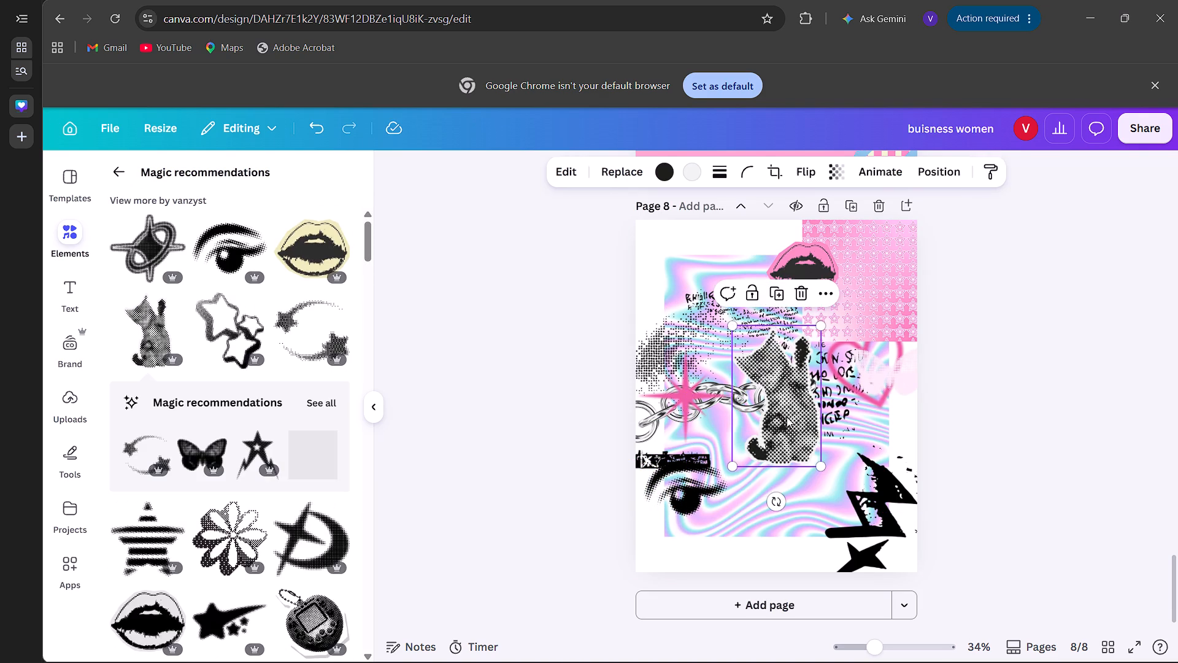
drag(787, 417, 755, 492)
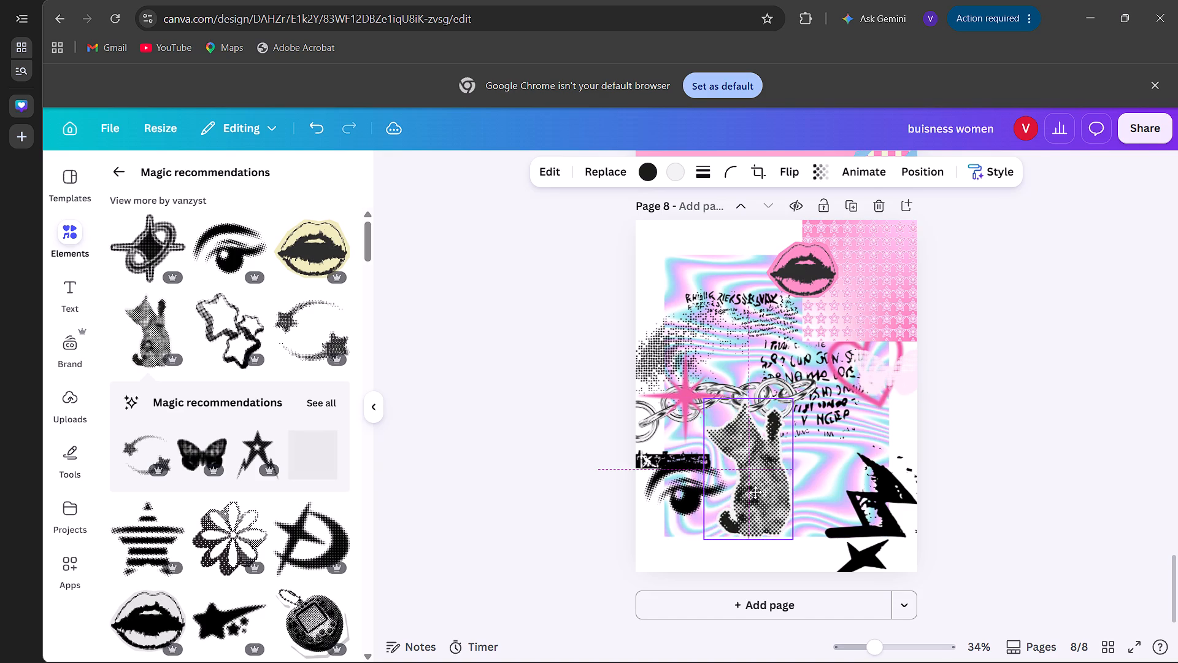
drag(755, 492, 755, 493)
Add the halftone swoosh with two stars and place it below the lips, overlapping the star pattern and pink heart.
click(315, 349)
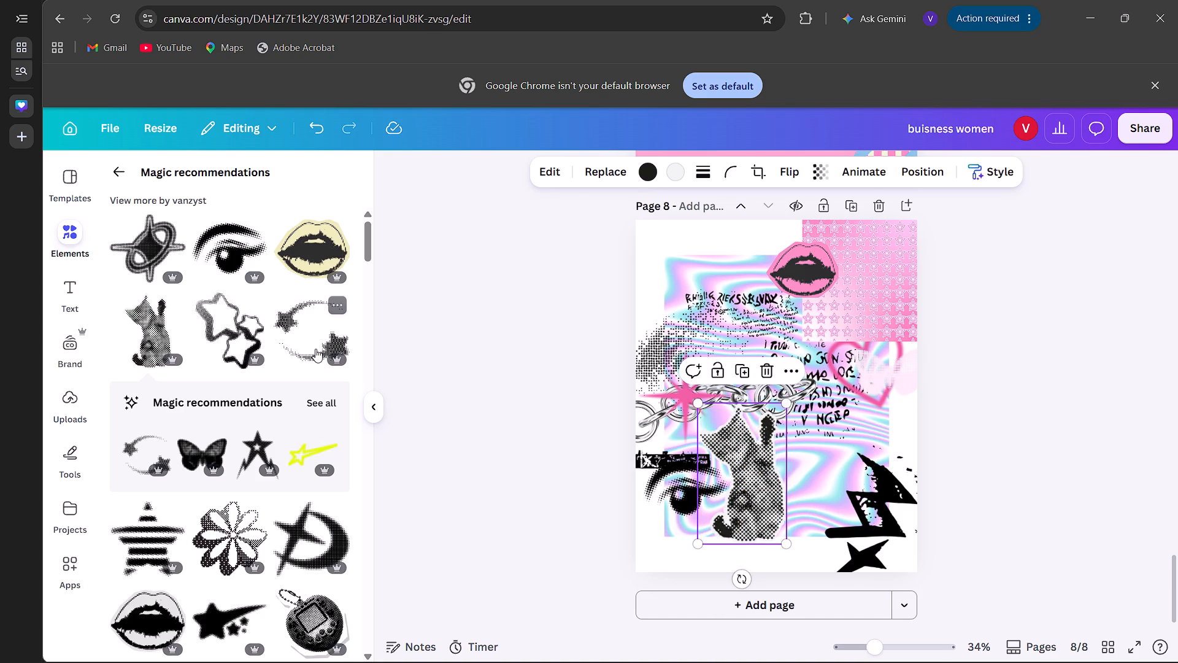
drag(724, 402, 768, 329)
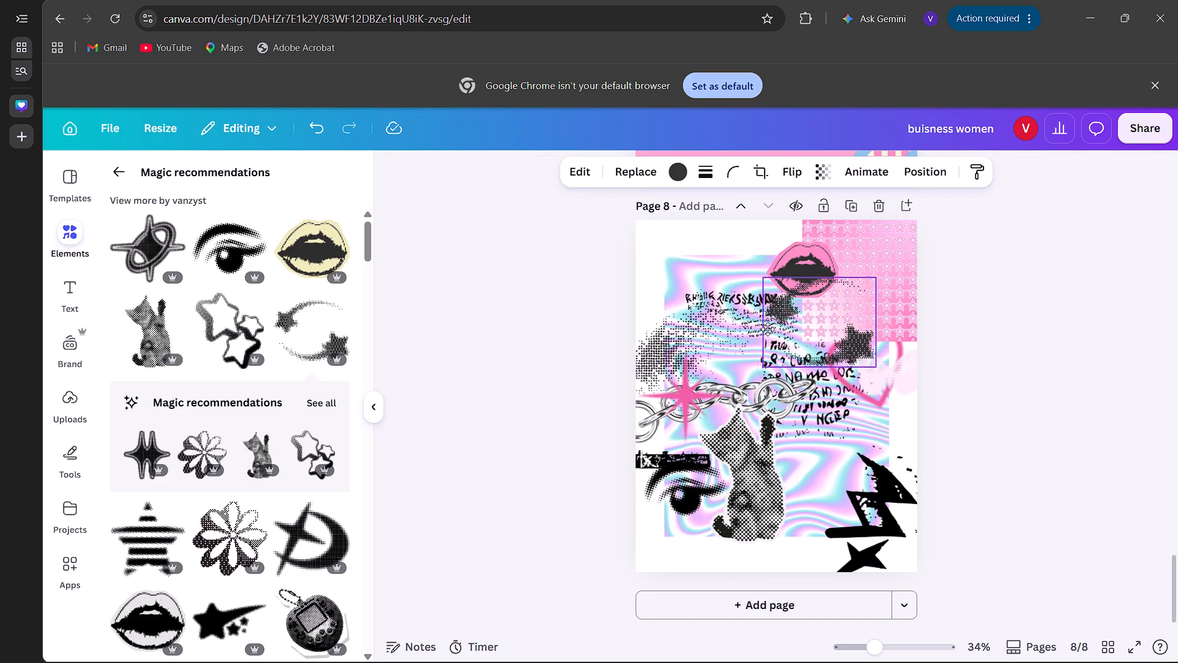
drag(768, 329, 798, 336)
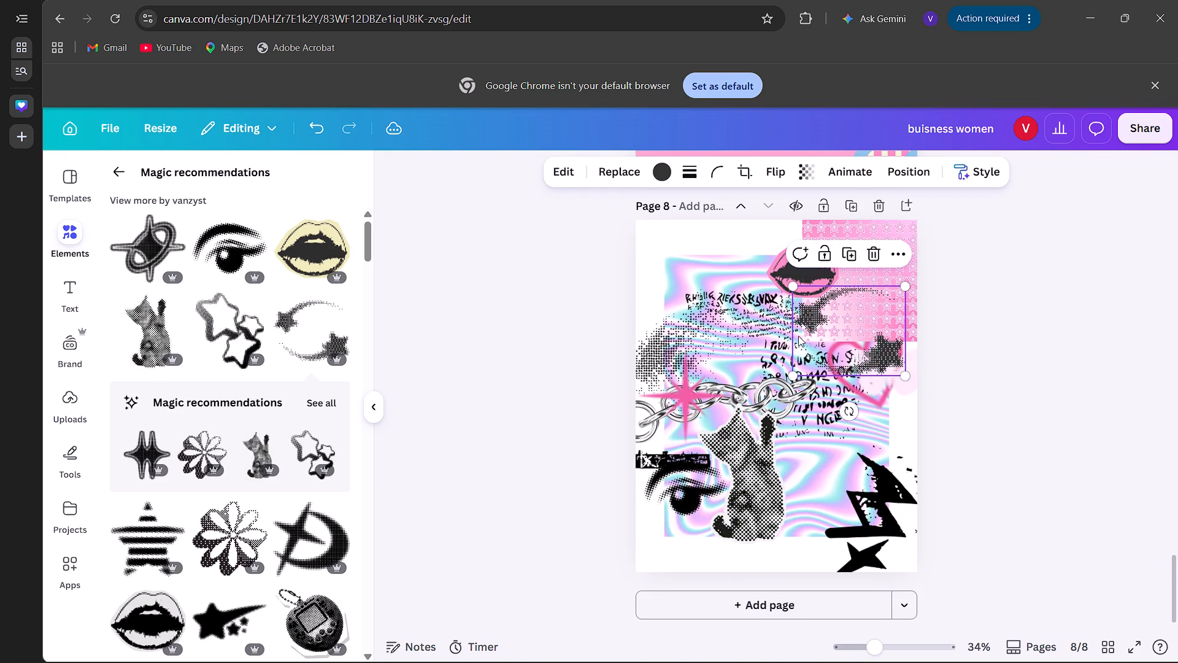
Add the black striped halftone star and place it partly off page 8's top-left corner.
click(147, 553)
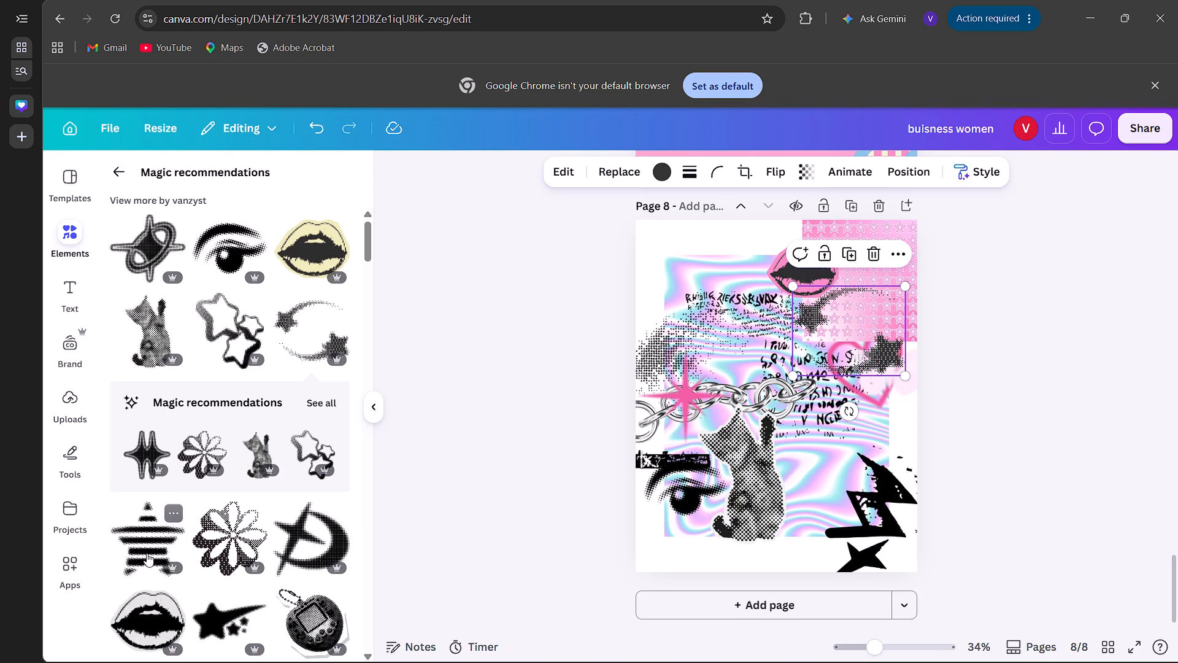
drag(766, 414, 651, 263)
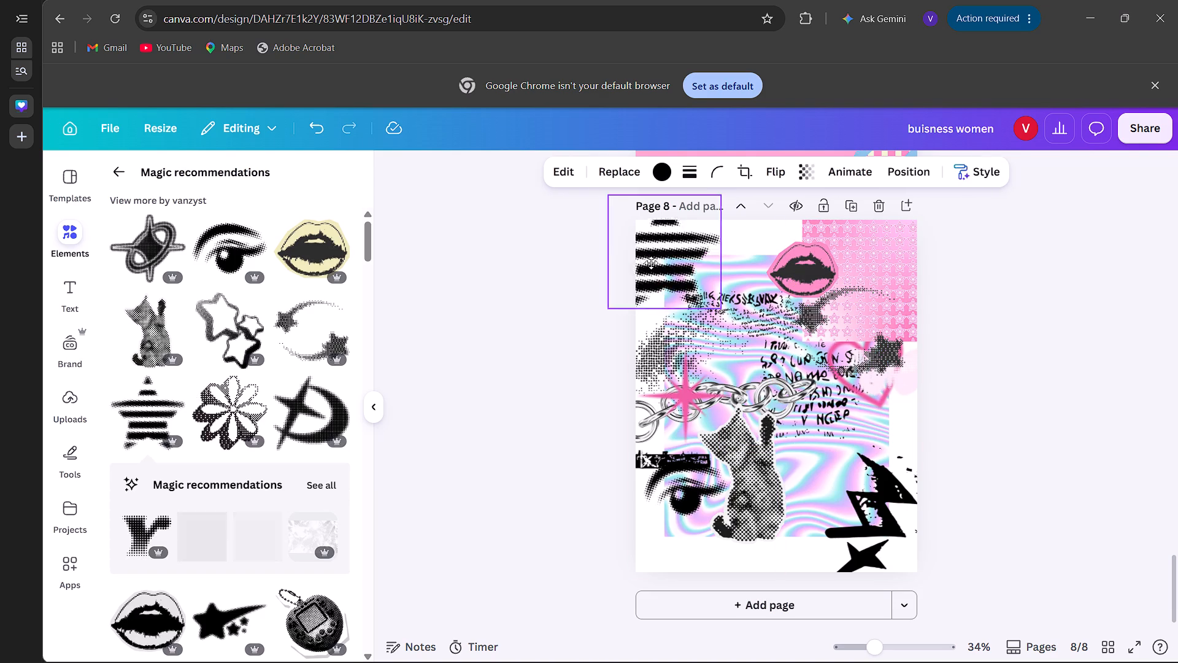
drag(651, 263, 648, 276)
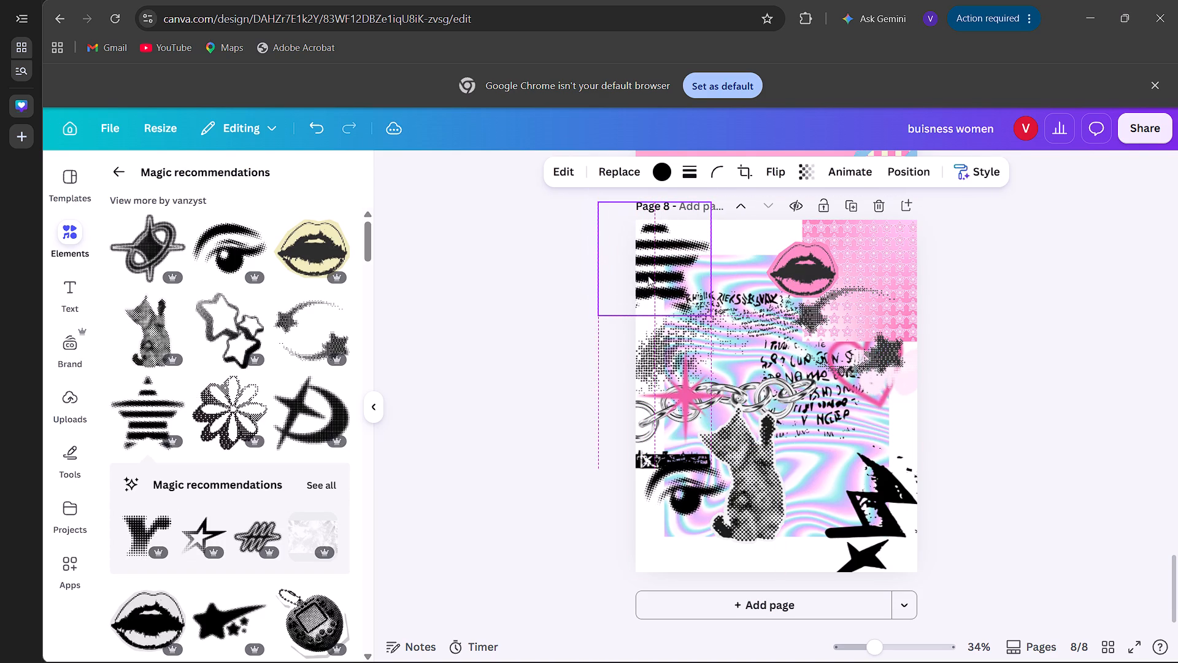
Add the periwinkle tech-style card with a barcode and place it in page 8's lower-left area, over the eye and cat.
scroll(241, 525, down, 3)
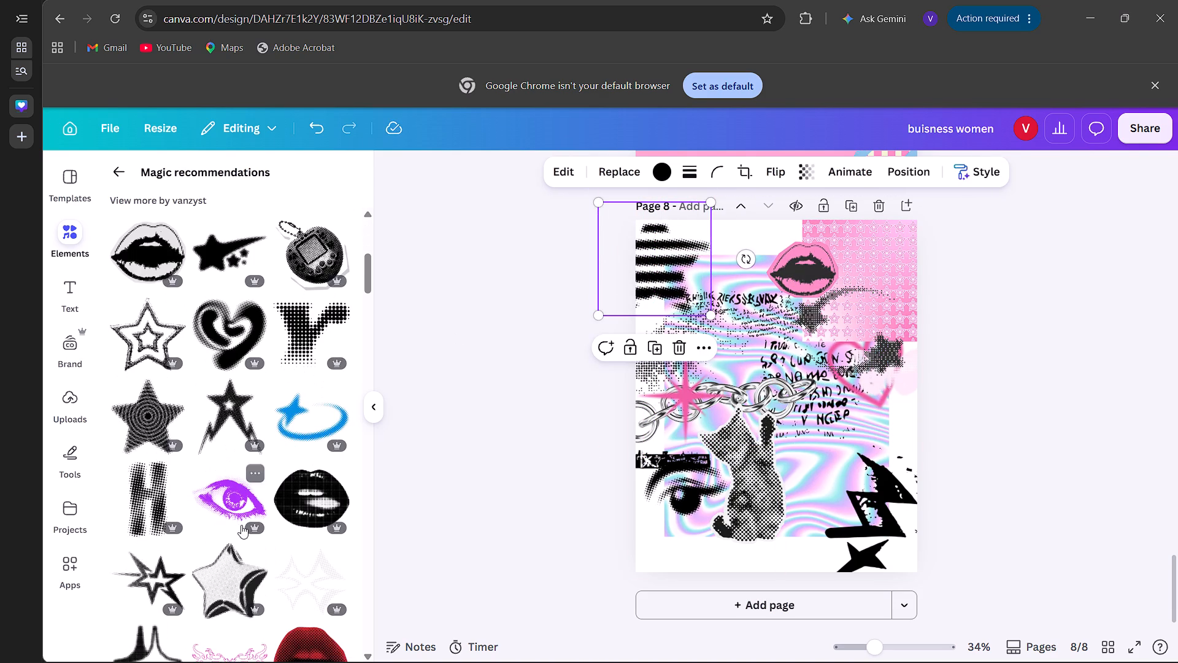
scroll(241, 525, down, 2)
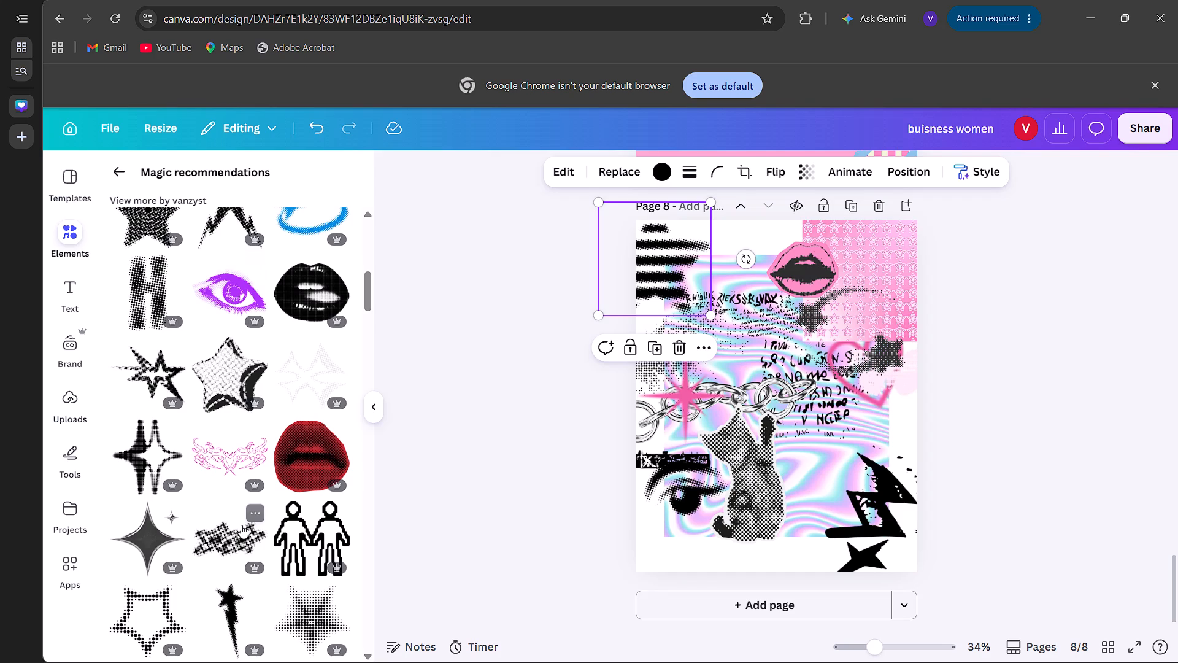
scroll(241, 525, down, 2)
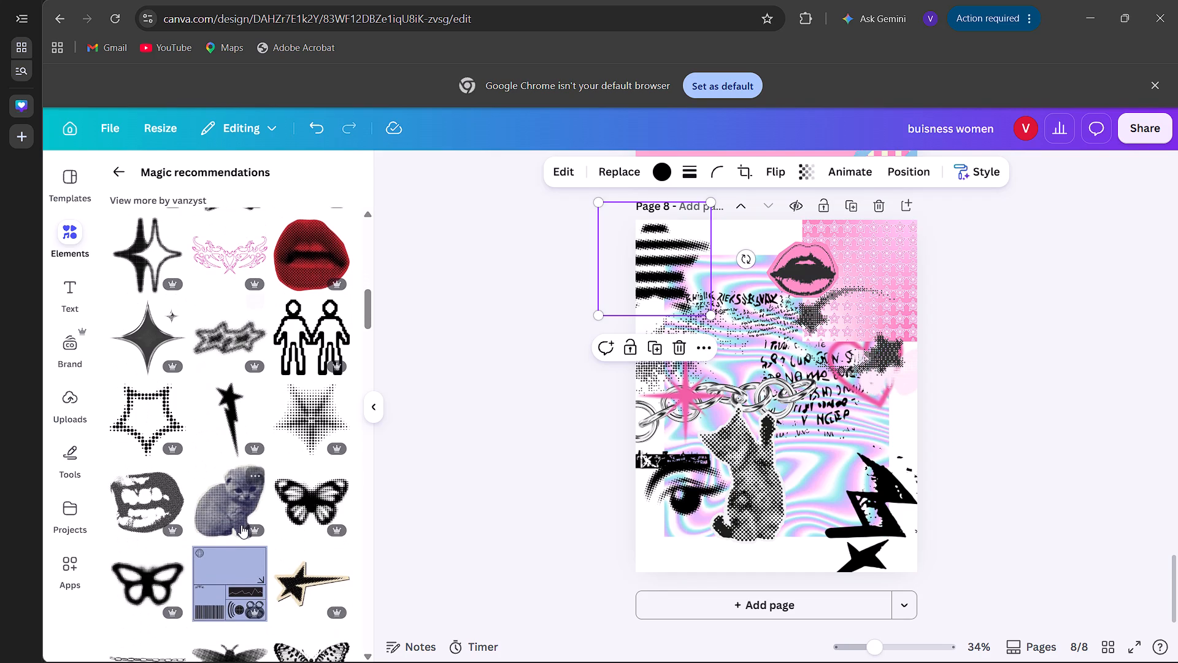
scroll(241, 525, down, 1)
click(208, 449)
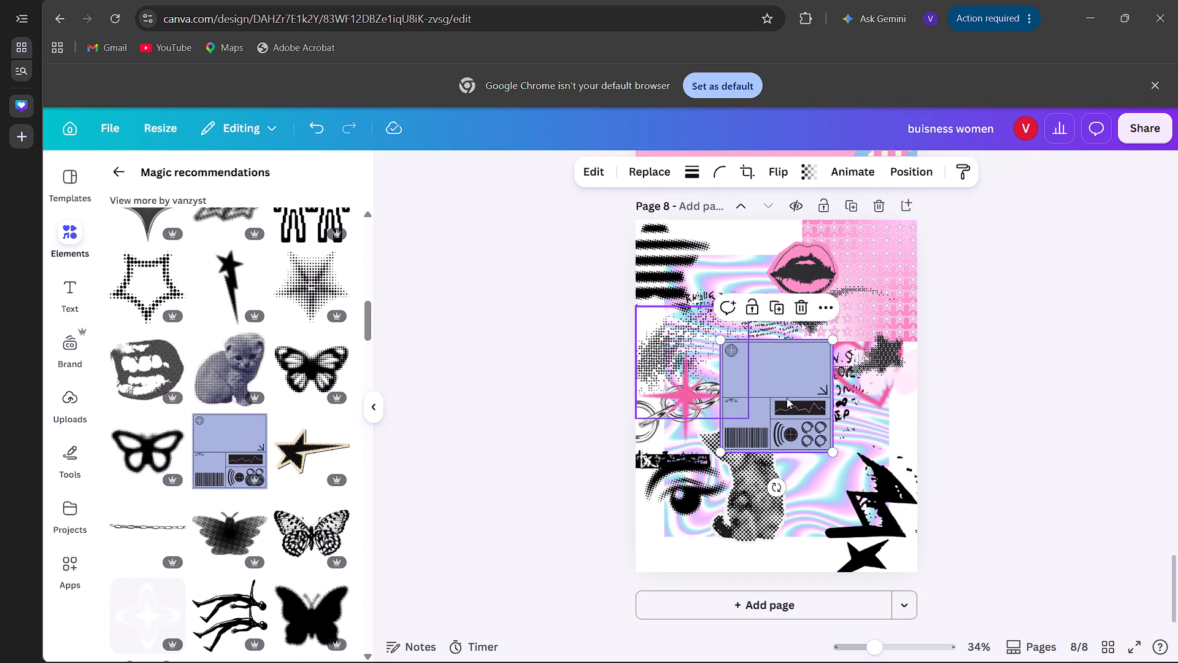
drag(758, 398, 676, 498)
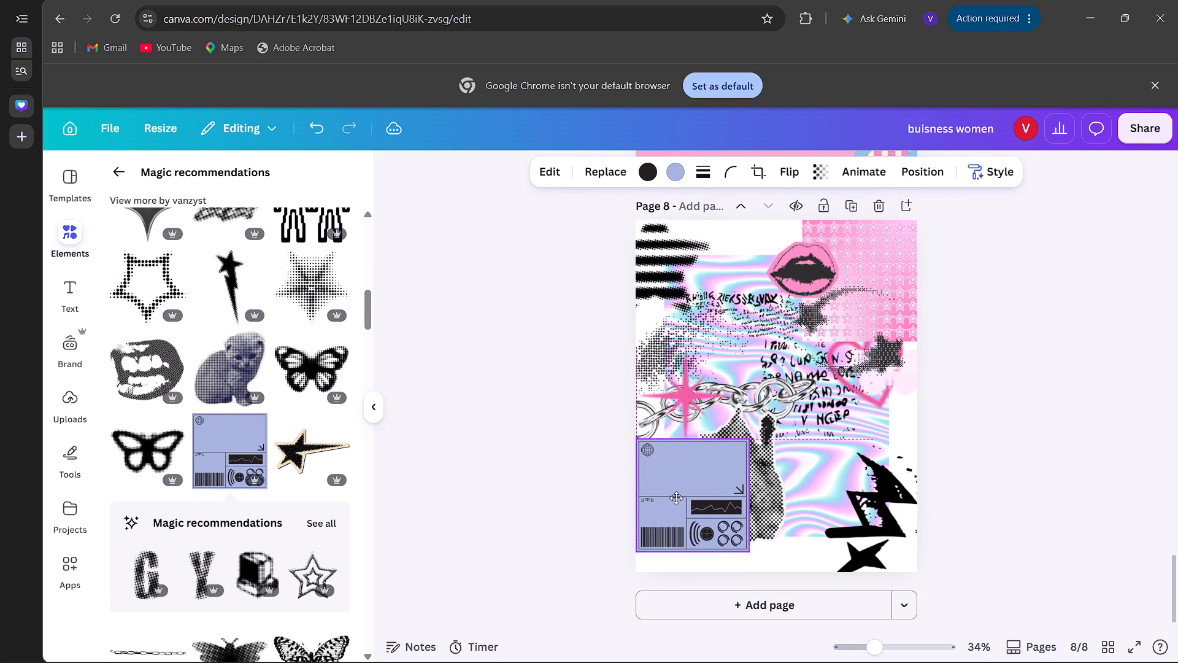
drag(676, 498, 684, 490)
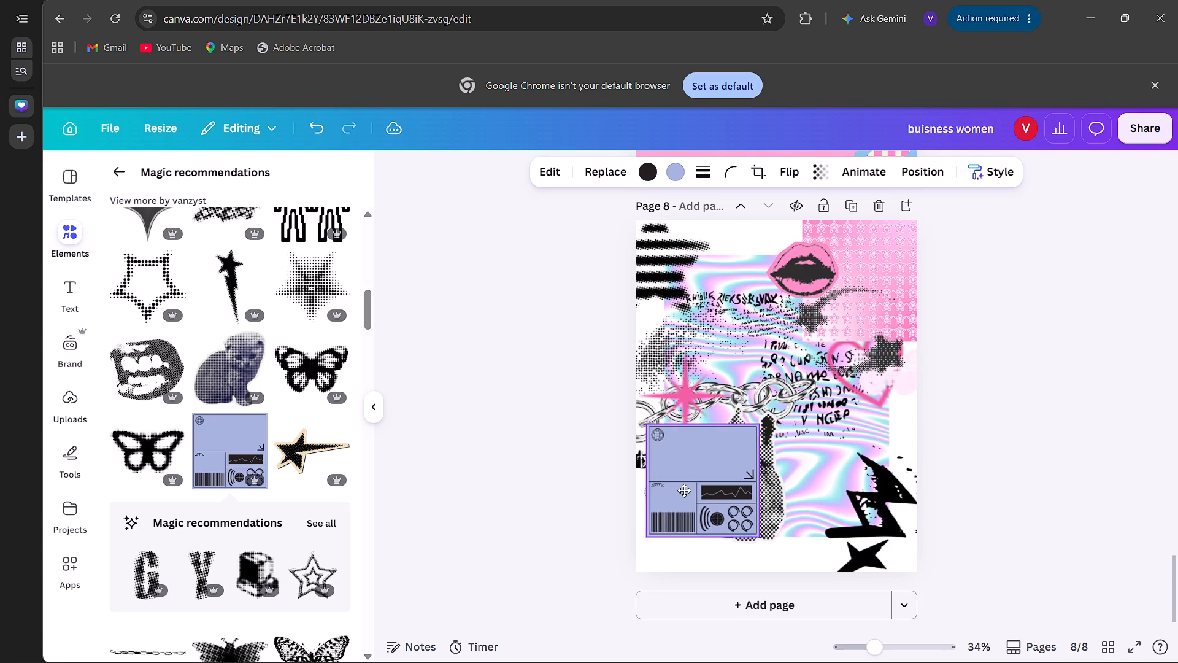
drag(684, 490, 684, 492)
Add the magenta sparkle-grid graphic from the card's related recommendations and place it over the striped star's lower part at page 8's upper left.
click(328, 521)
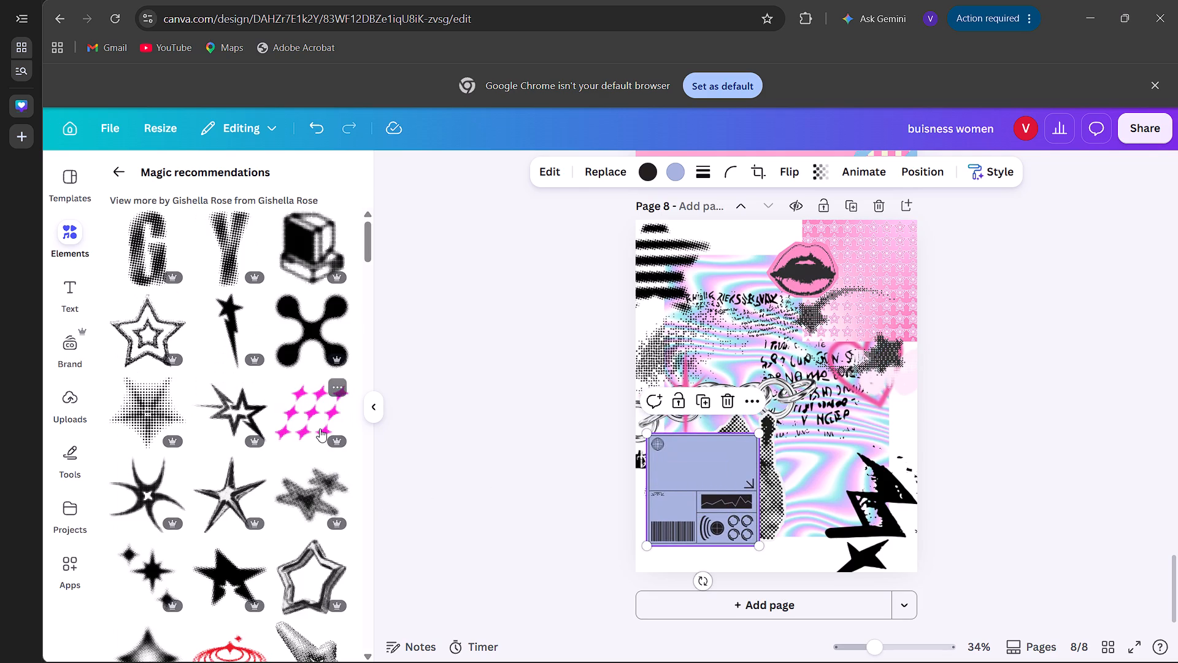
click(320, 428)
drag(774, 406, 736, 301)
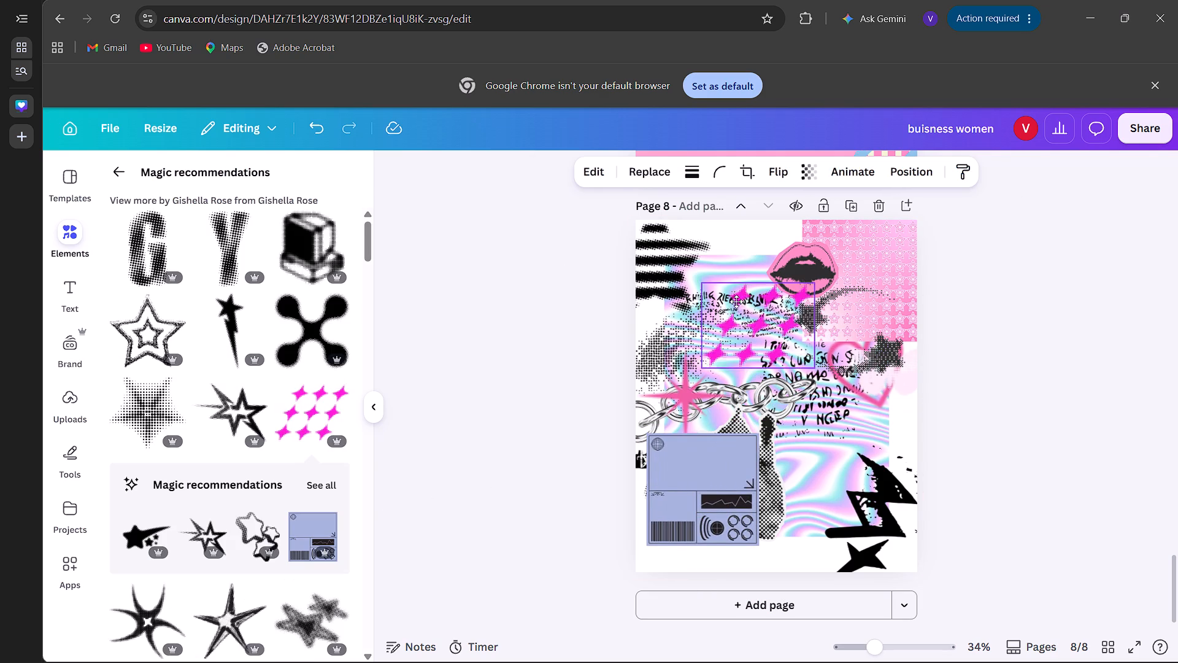
drag(736, 301, 695, 302)
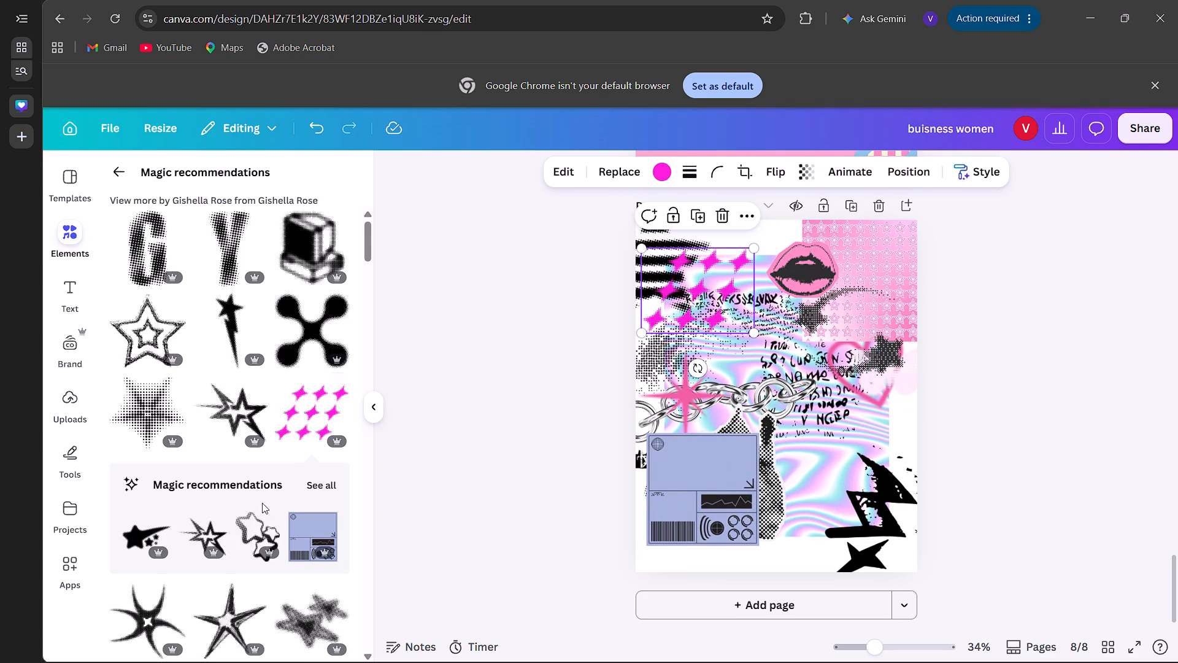
Add the black halftone number 2, shrink it, and place it over the right side of the lips on page 8.
scroll(261, 521, down, 3)
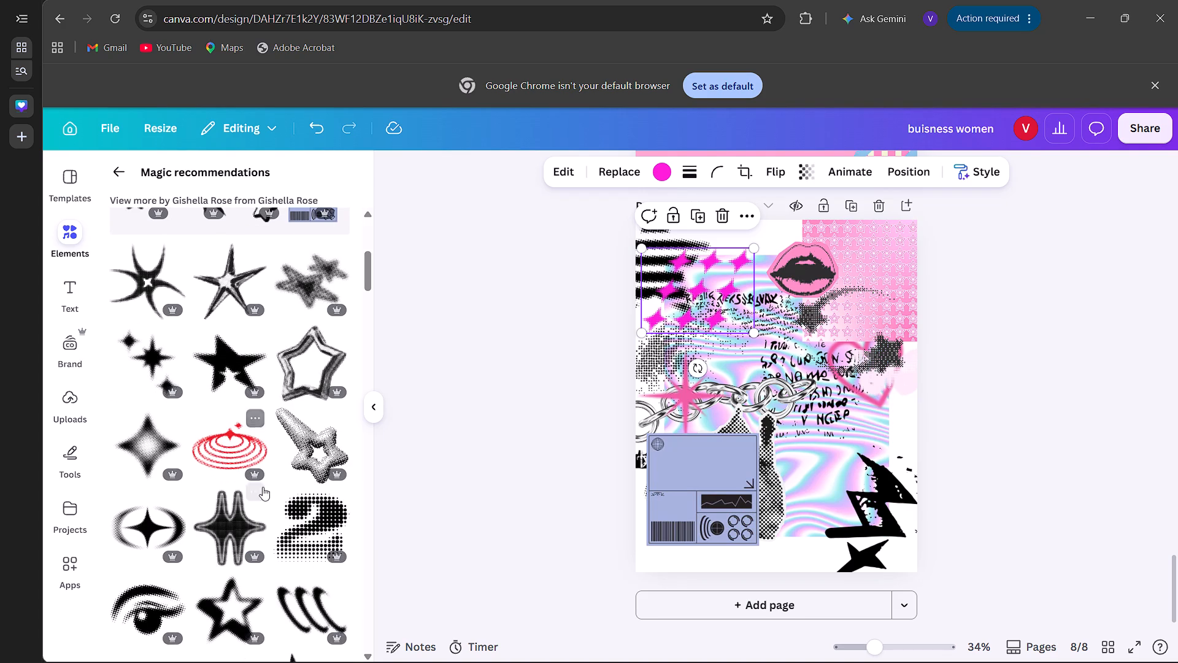
click(288, 511)
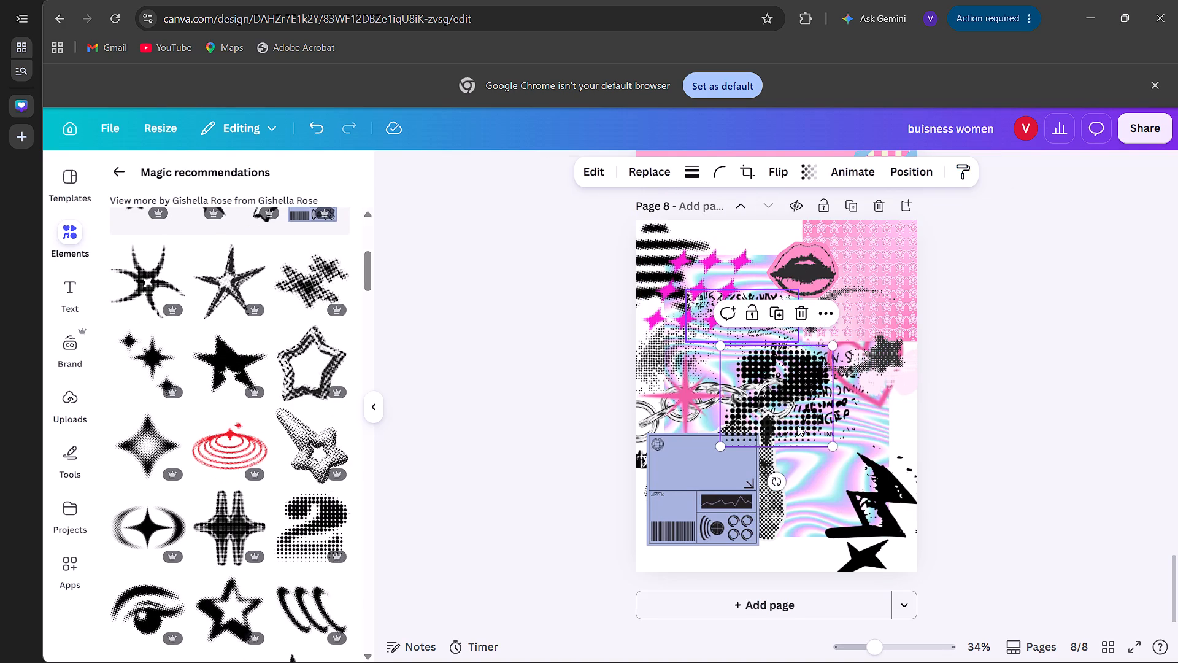
drag(788, 421, 852, 318)
drag(787, 344, 831, 300)
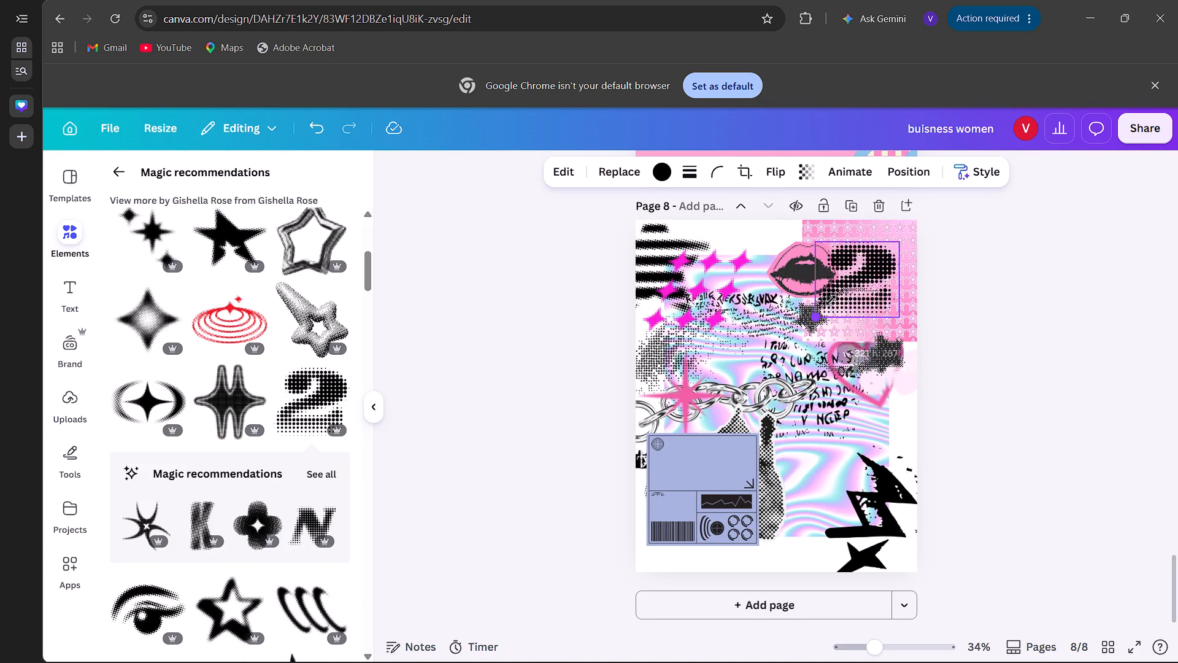
drag(831, 300, 831, 300)
drag(868, 267, 829, 260)
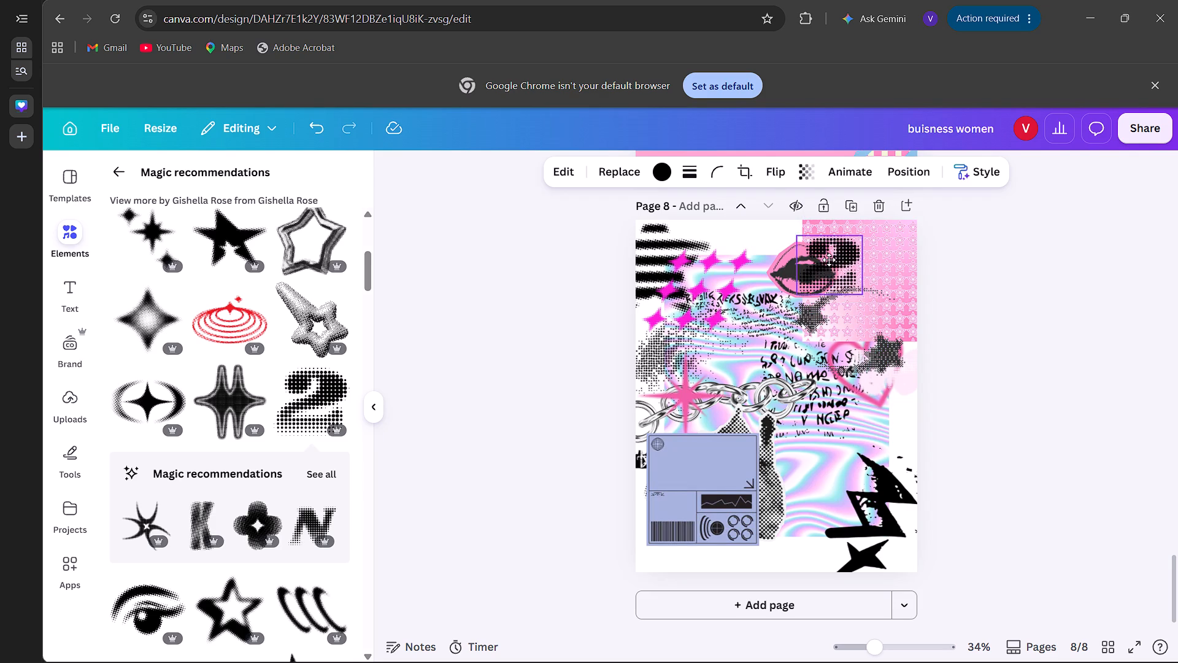
drag(829, 260, 836, 259)
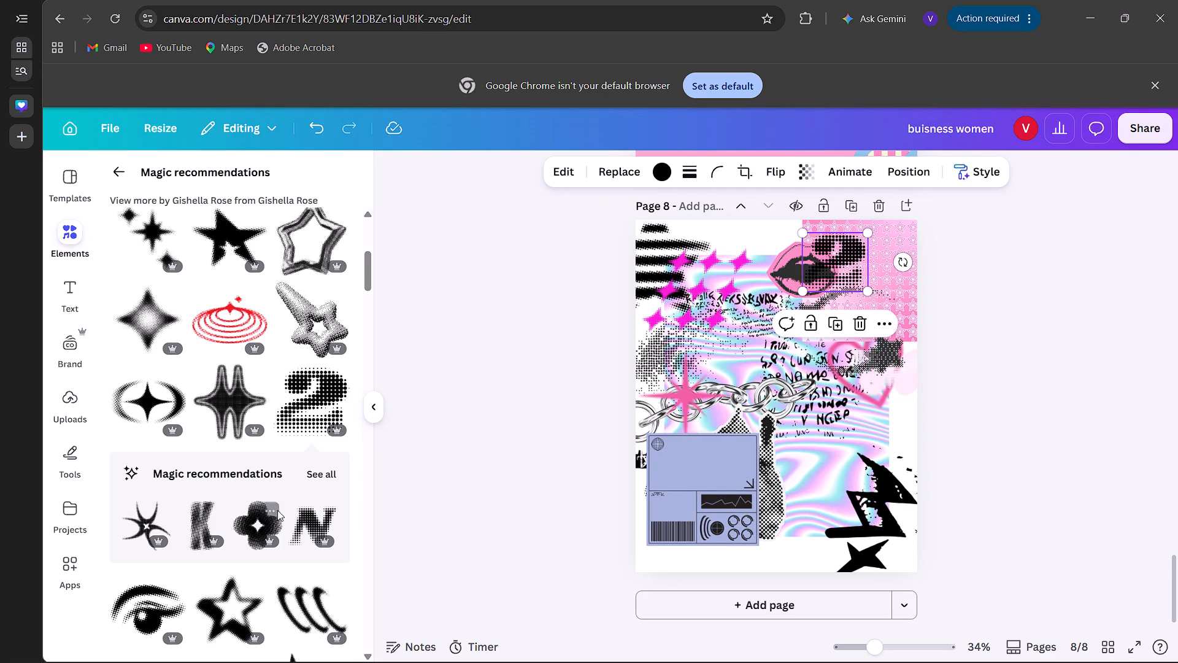
Add the blue square tech-style card and place it near page 8's bottom centre, overlapping the periwinkle card's lower-right corner.
scroll(277, 510, down, 5)
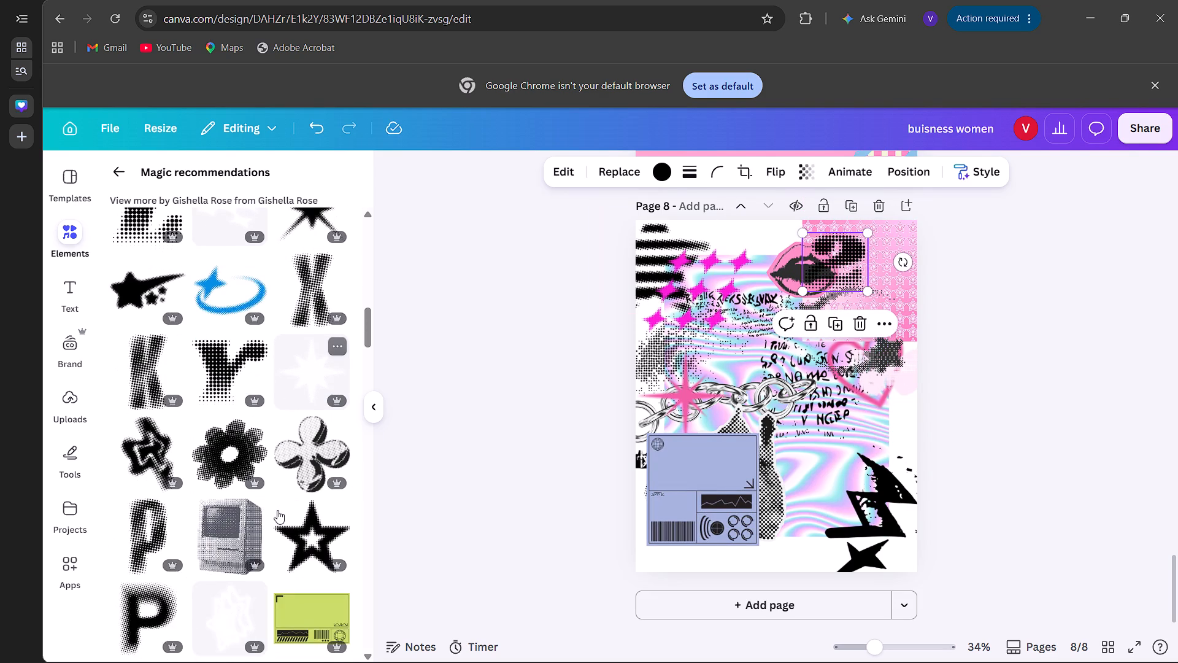
scroll(277, 510, down, 2)
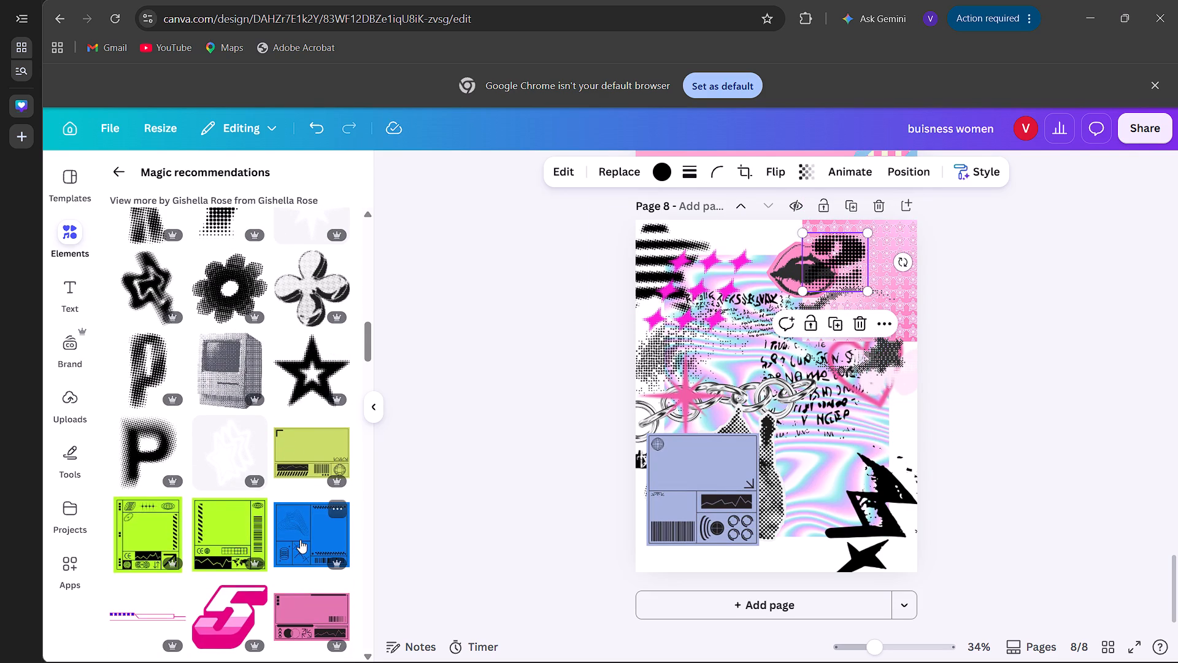
click(300, 540)
drag(770, 379, 784, 516)
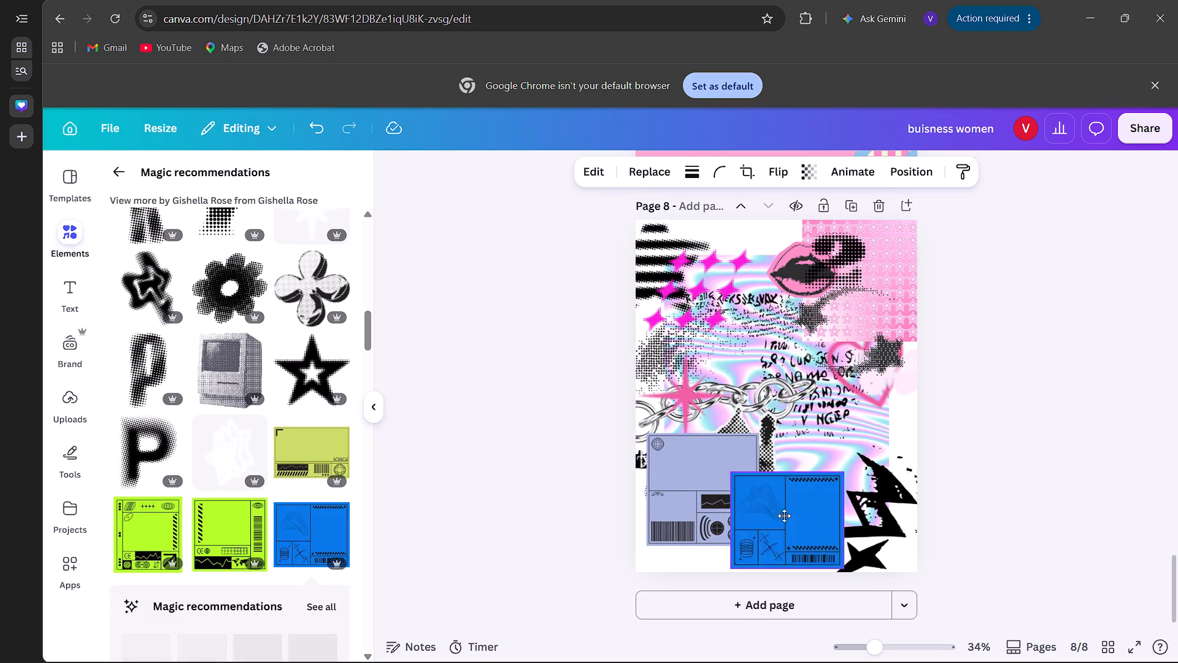
drag(784, 516, 775, 502)
Add the pink tech-style card and place it just above the blue card, overlapping its upper edge.
scroll(345, 575, down, 3)
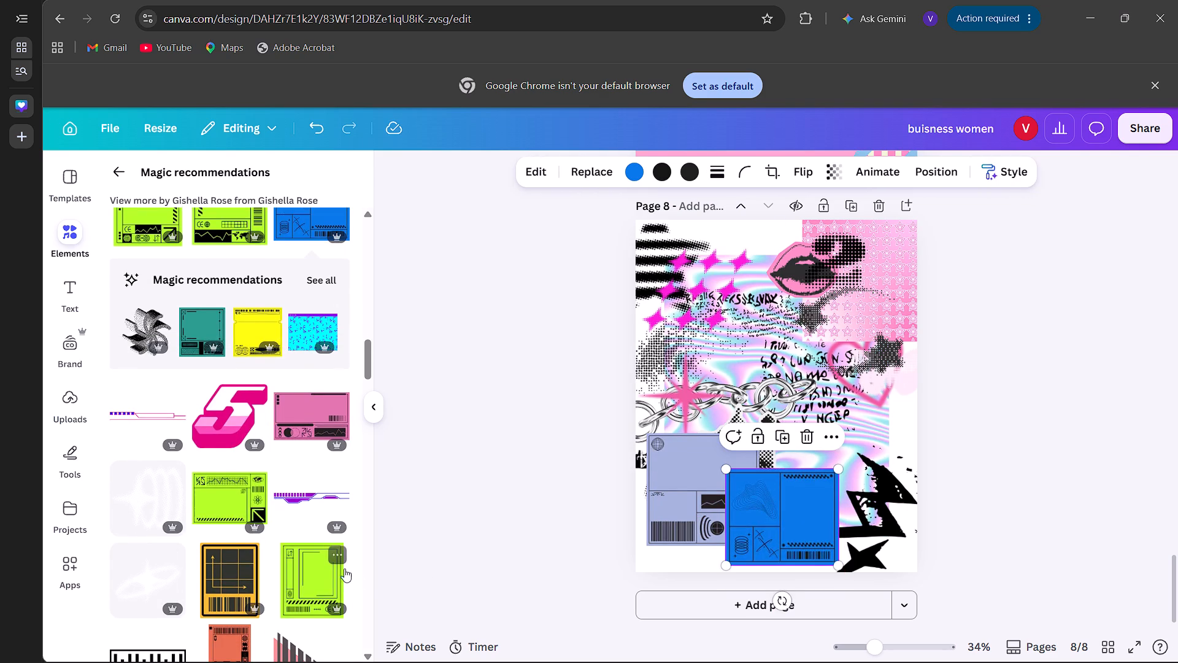
click(314, 390)
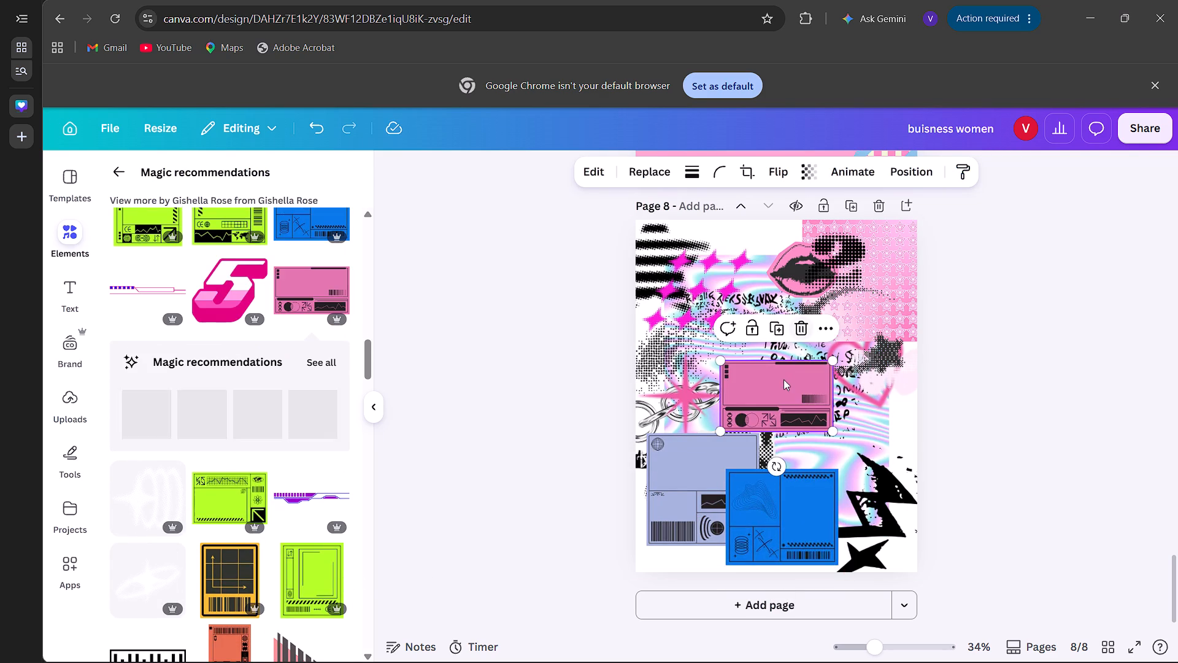
drag(783, 379, 844, 433)
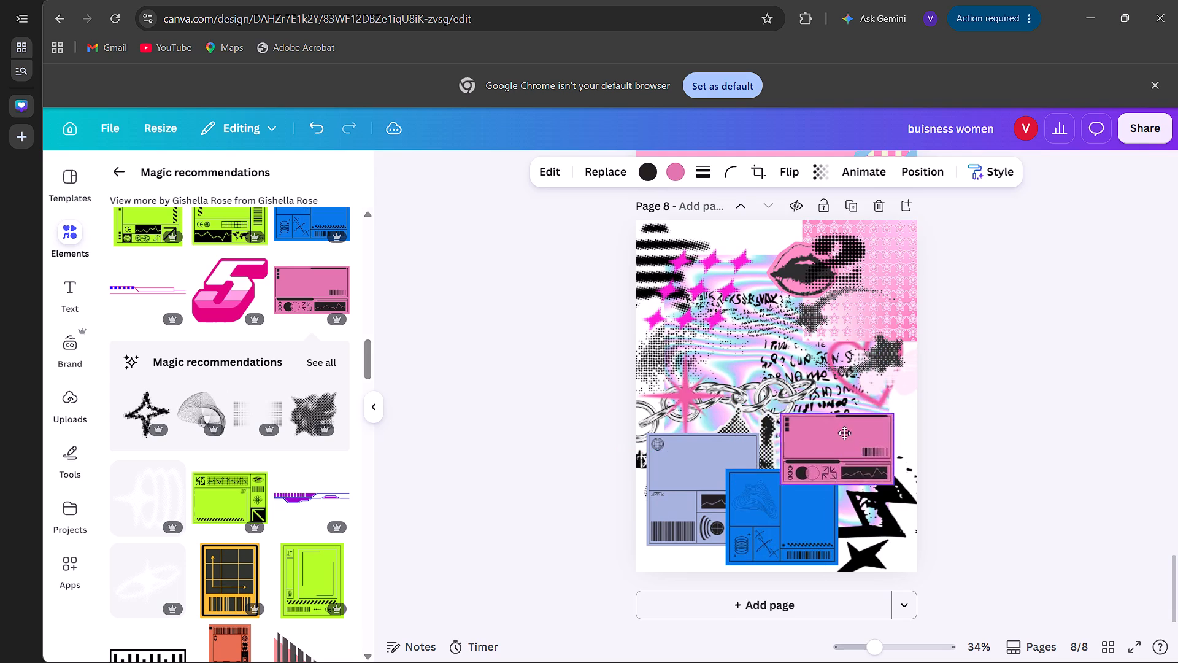
drag(844, 433, 805, 436)
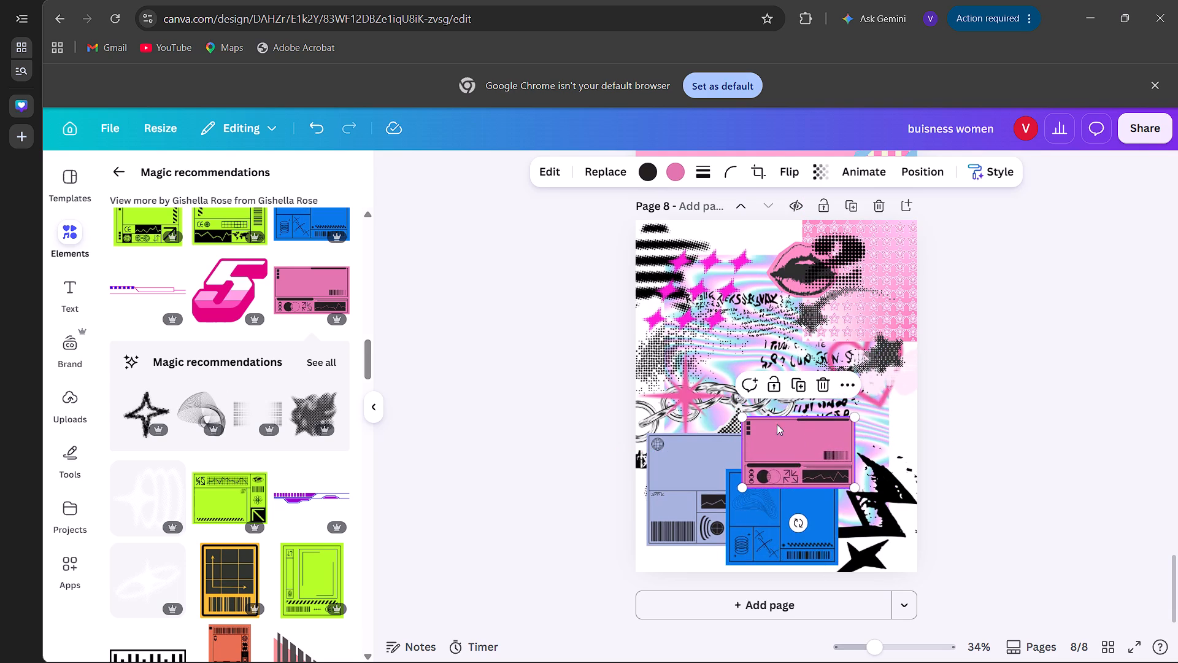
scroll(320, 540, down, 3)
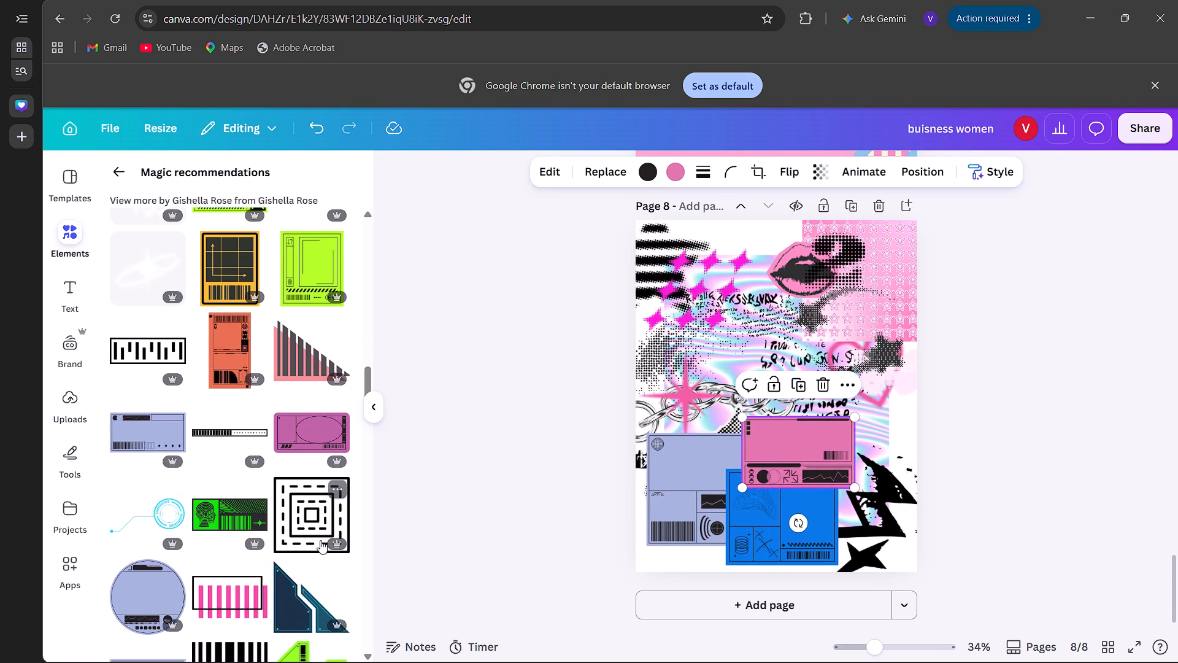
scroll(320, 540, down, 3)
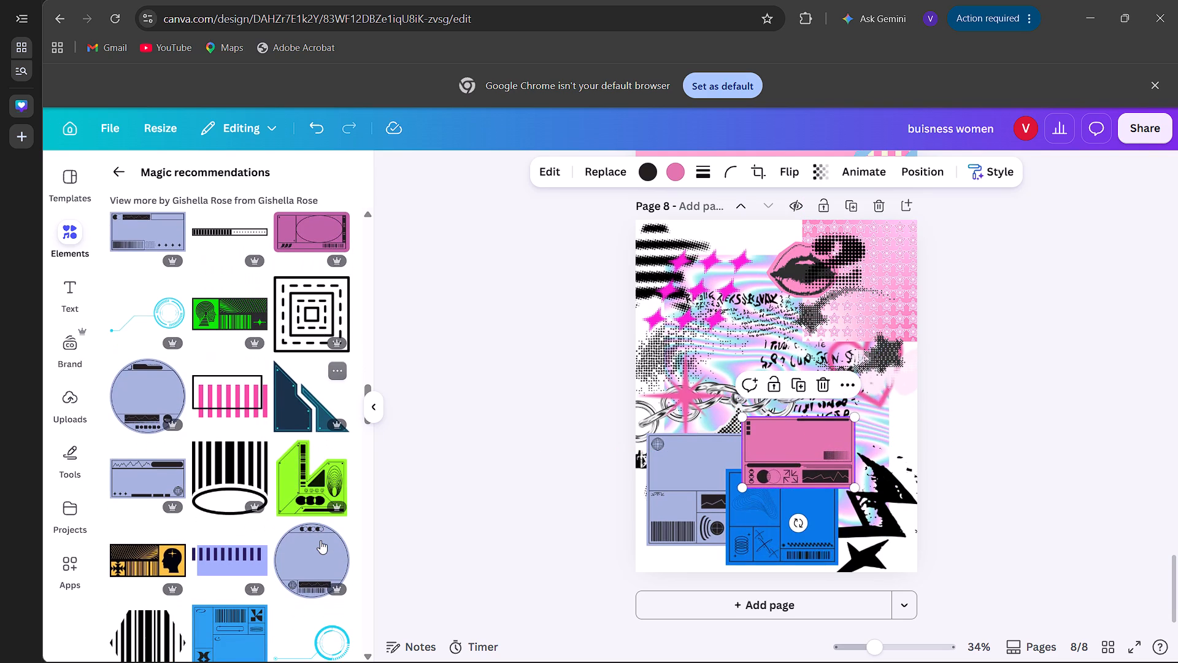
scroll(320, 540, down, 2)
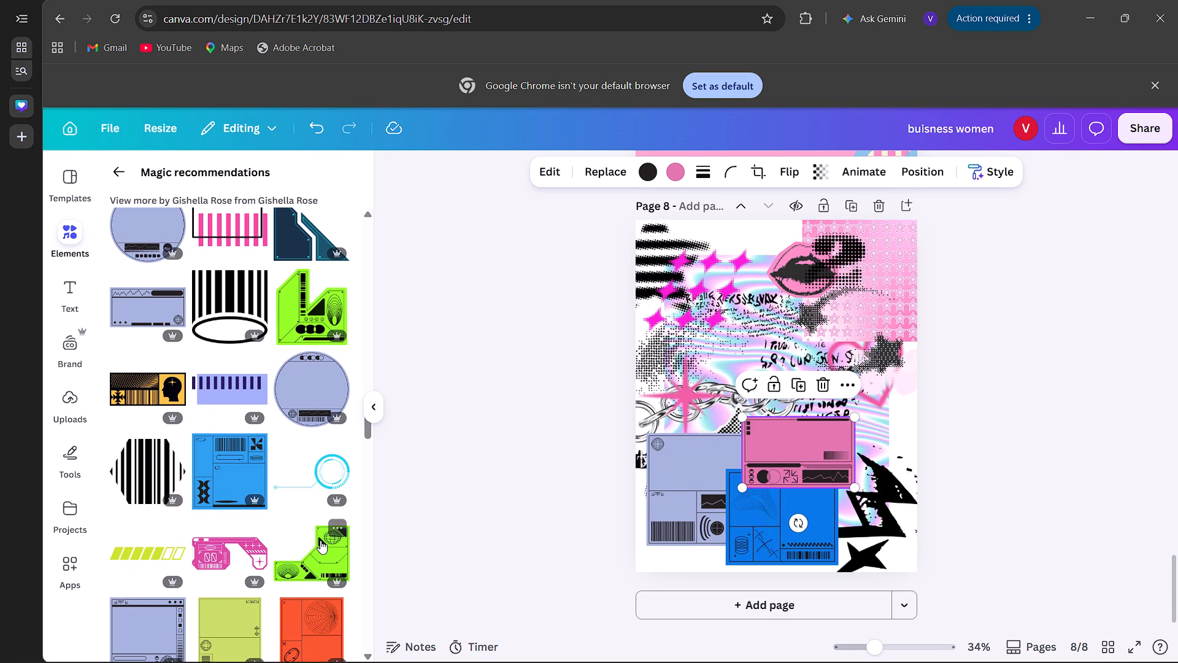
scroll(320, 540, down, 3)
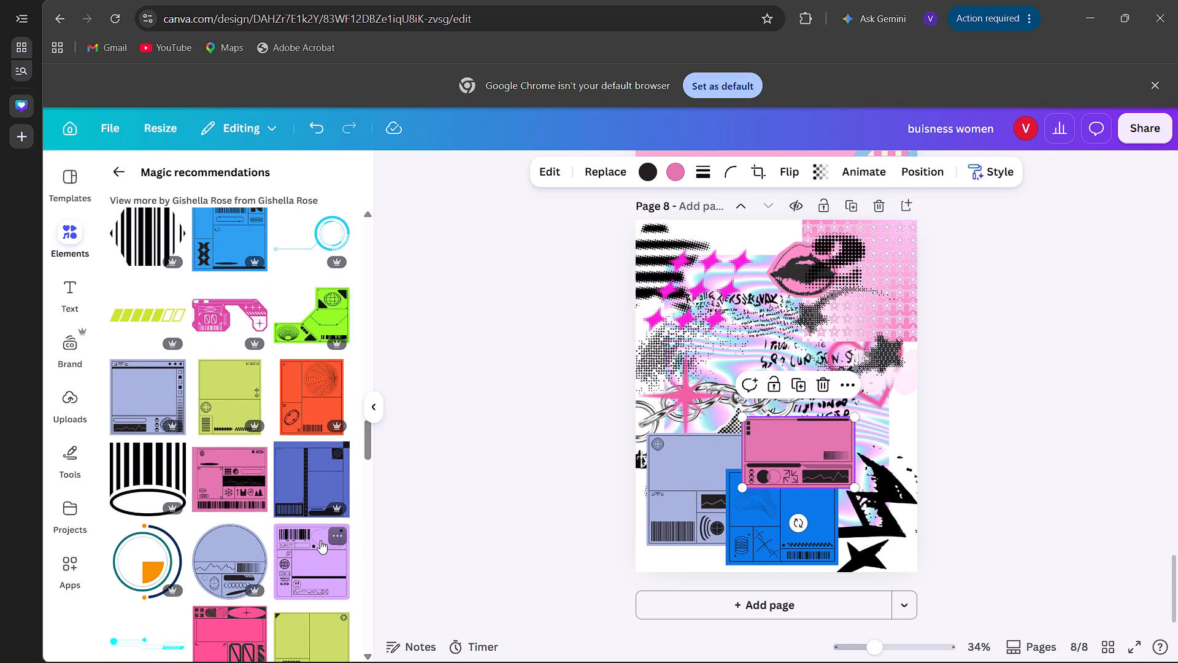
Recolour the pink tech card's background to the light blue from the graphic colours.
click(680, 166)
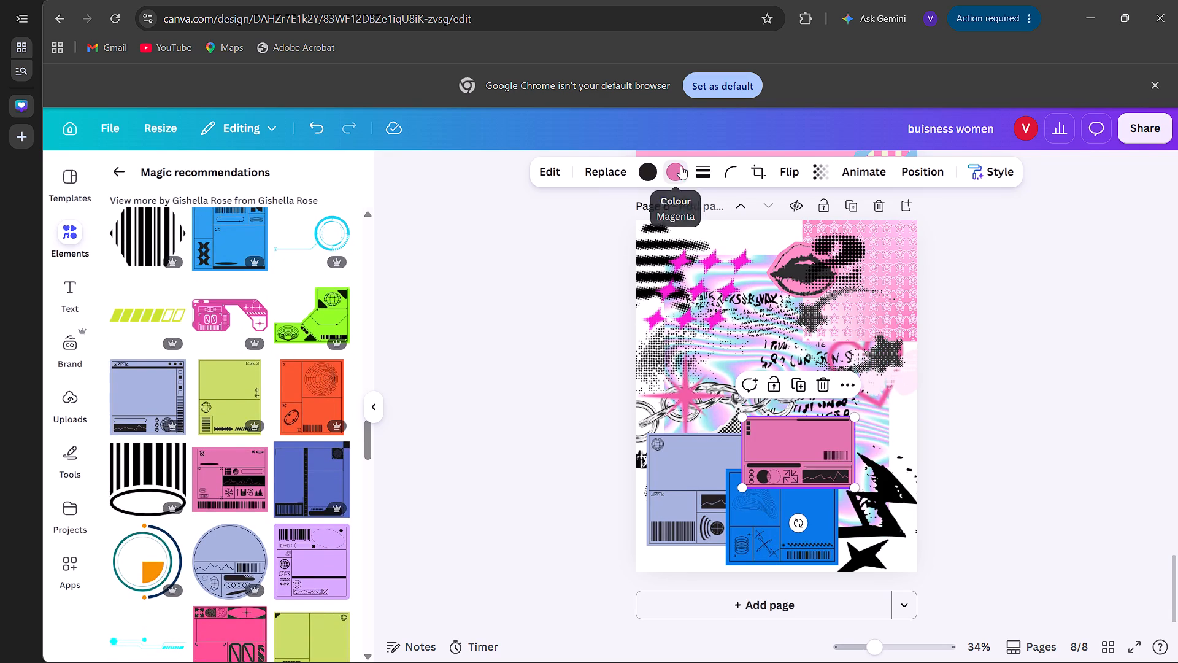
click(263, 322)
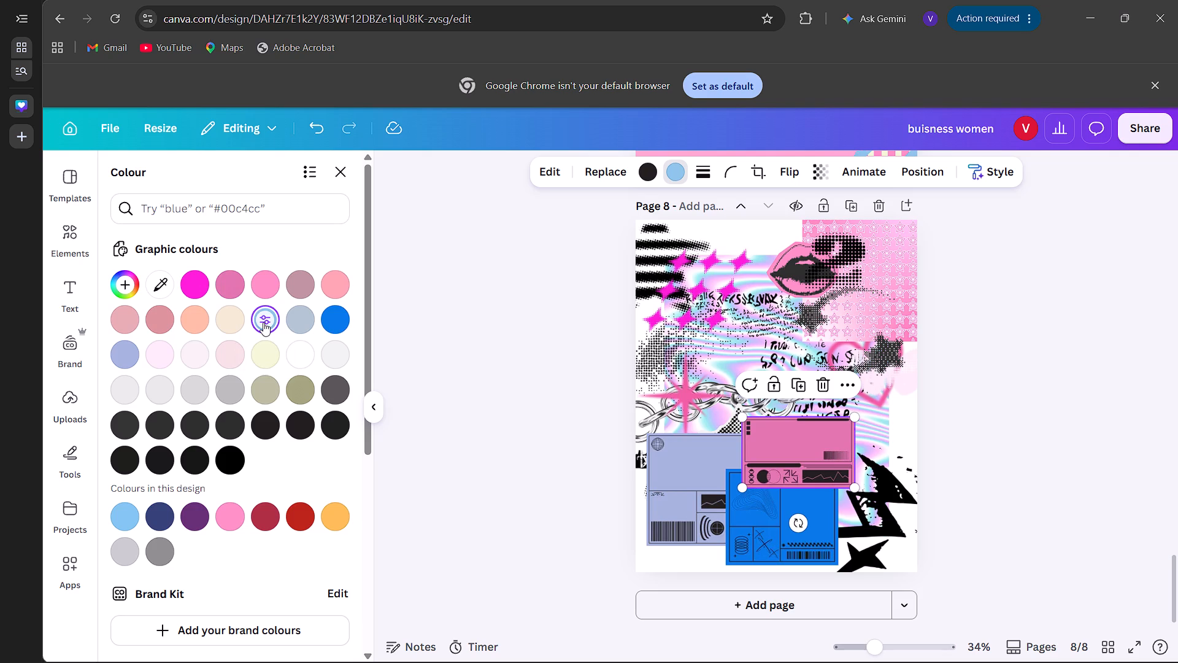
Recolour the bright blue tech card's background, trying light blue first and settling on the light pink graphic colour.
click(750, 521)
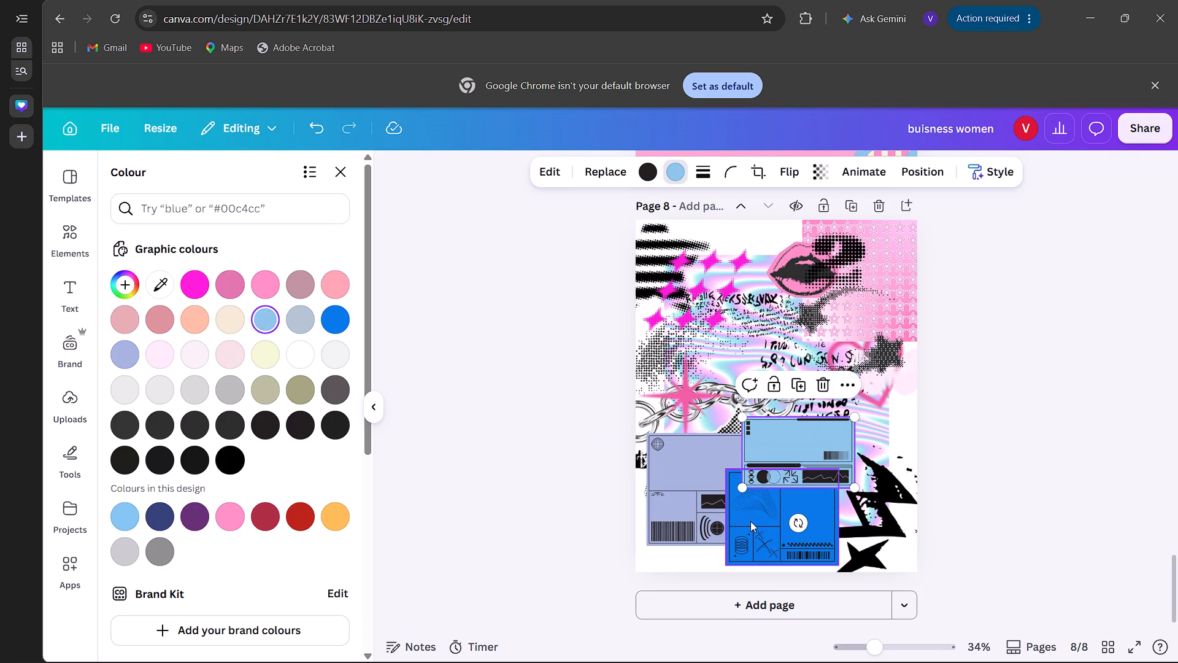
click(637, 175)
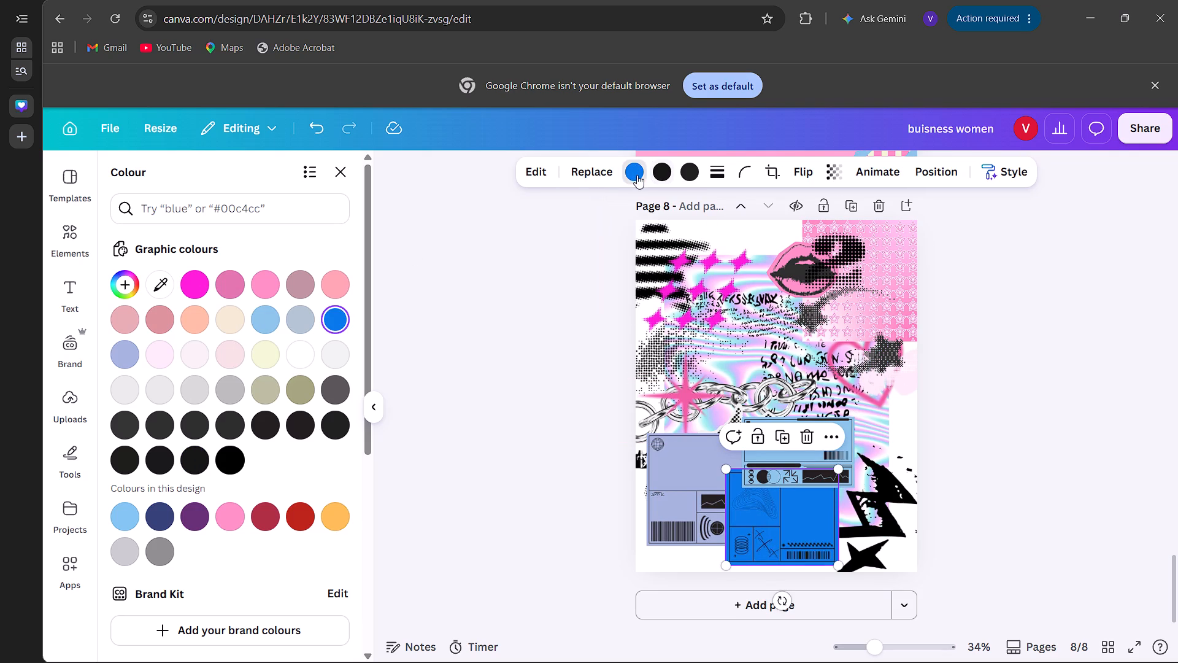
click(264, 320)
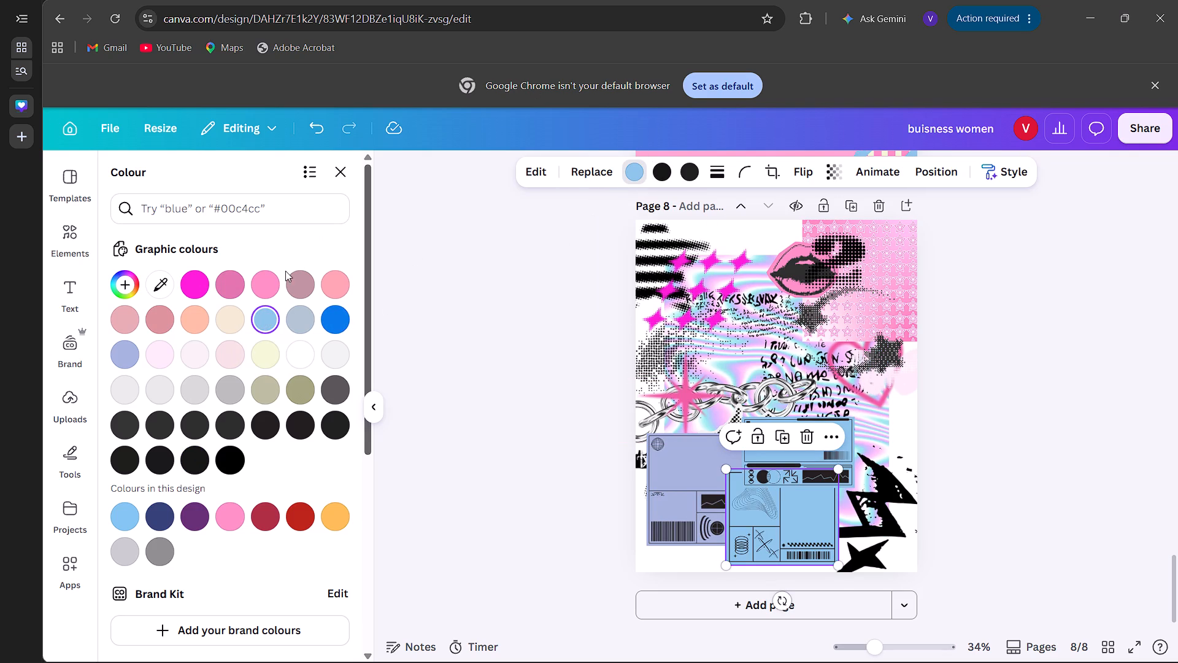
click(265, 303)
click(265, 297)
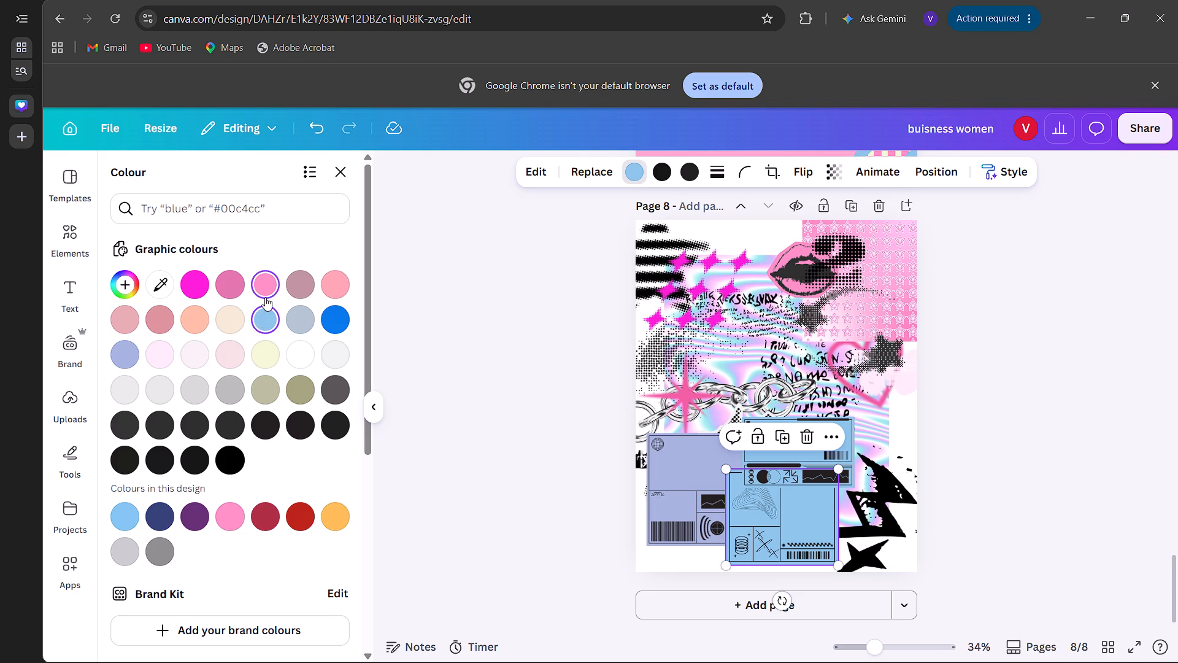
Recolour the periwinkle card using the photo colours, with lilac for its line details and pale aqua for its background.
click(699, 479)
scroll(345, 538, down, 3)
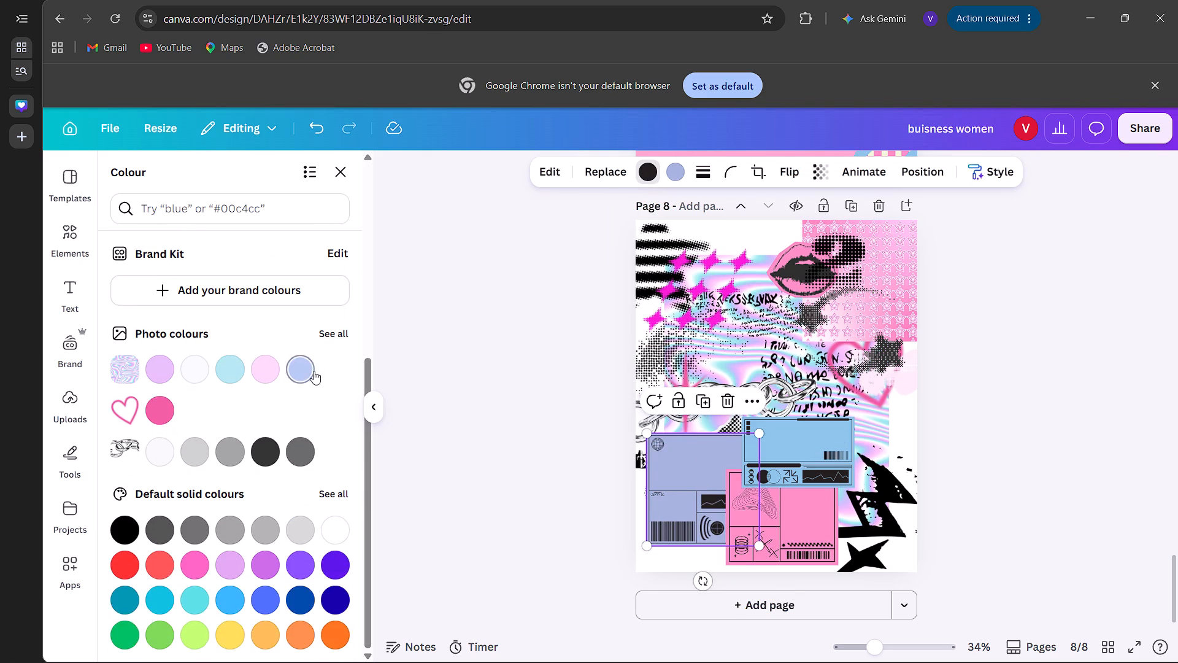
click(166, 365)
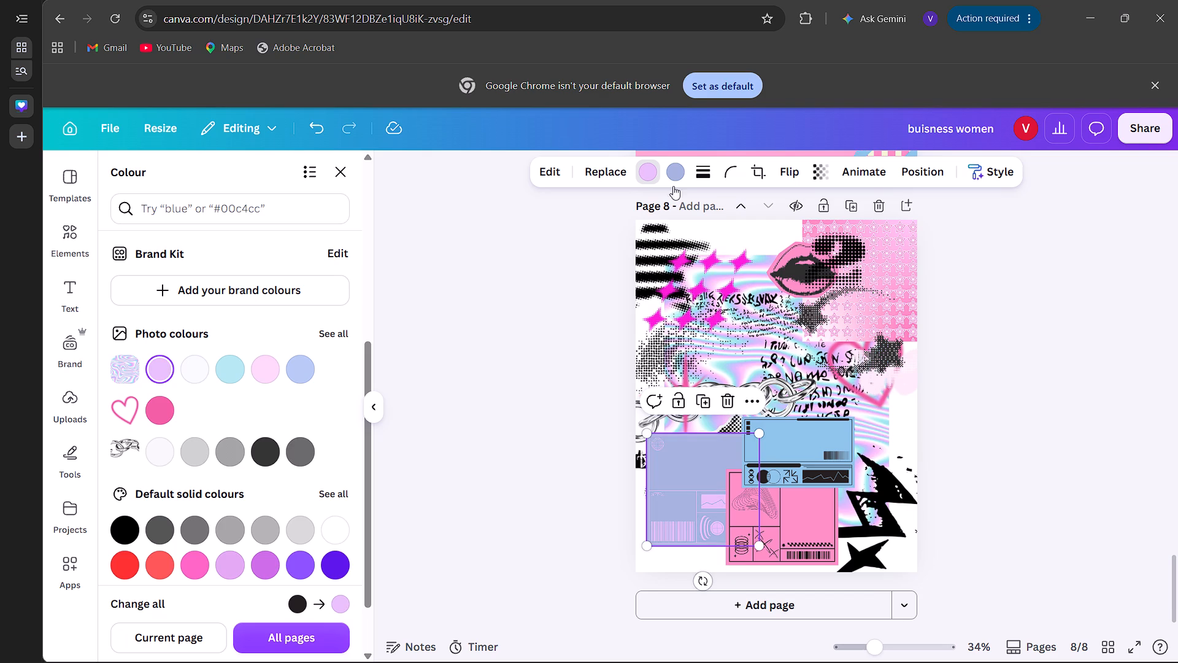
click(677, 169)
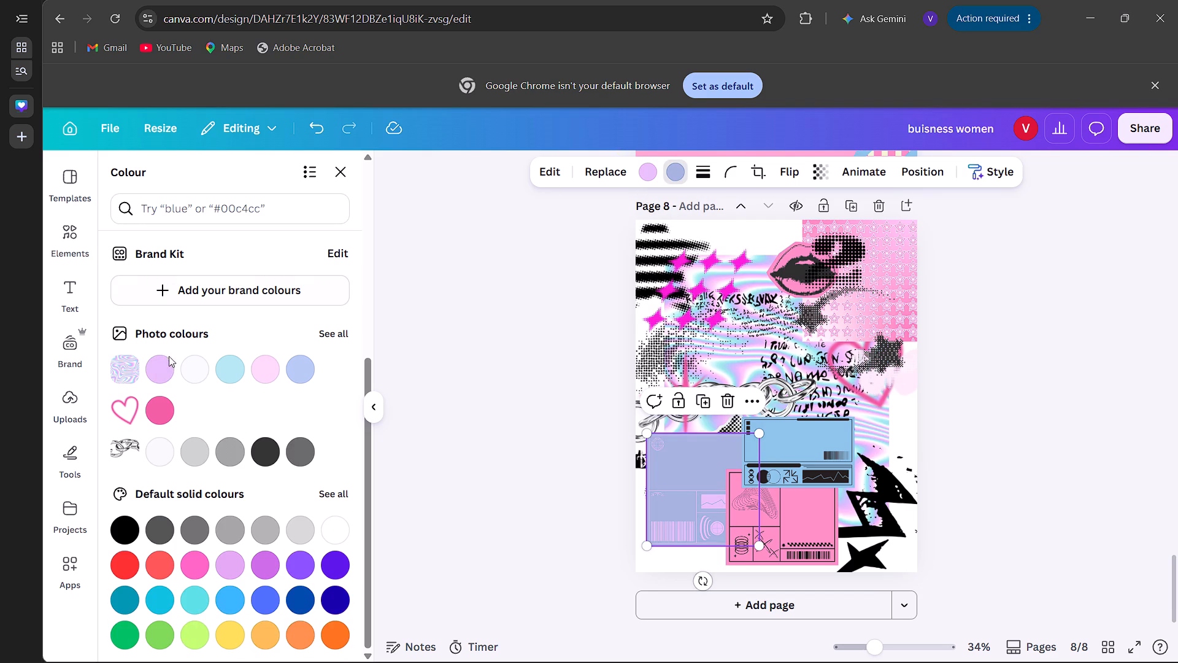
click(160, 363)
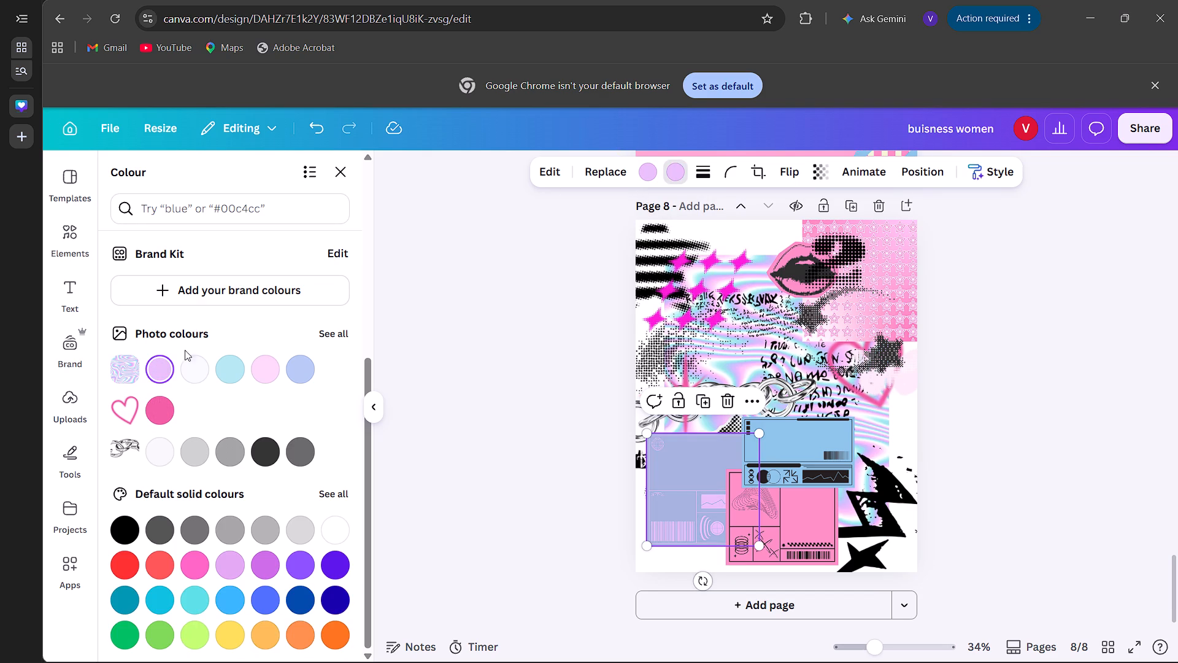
click(228, 365)
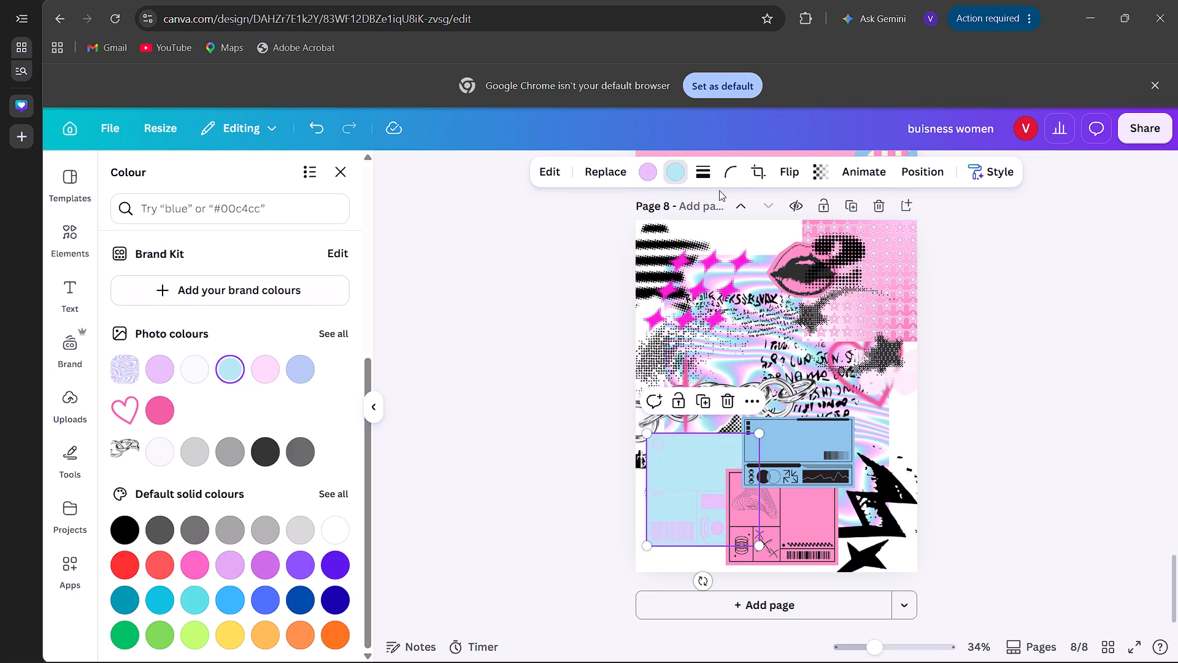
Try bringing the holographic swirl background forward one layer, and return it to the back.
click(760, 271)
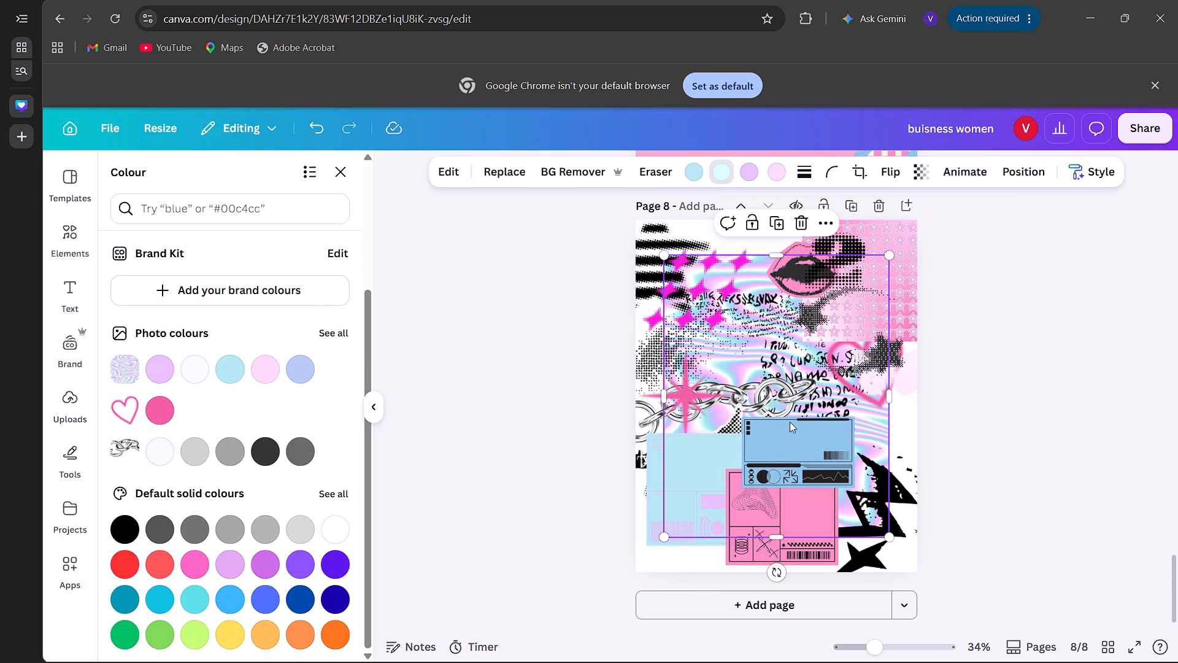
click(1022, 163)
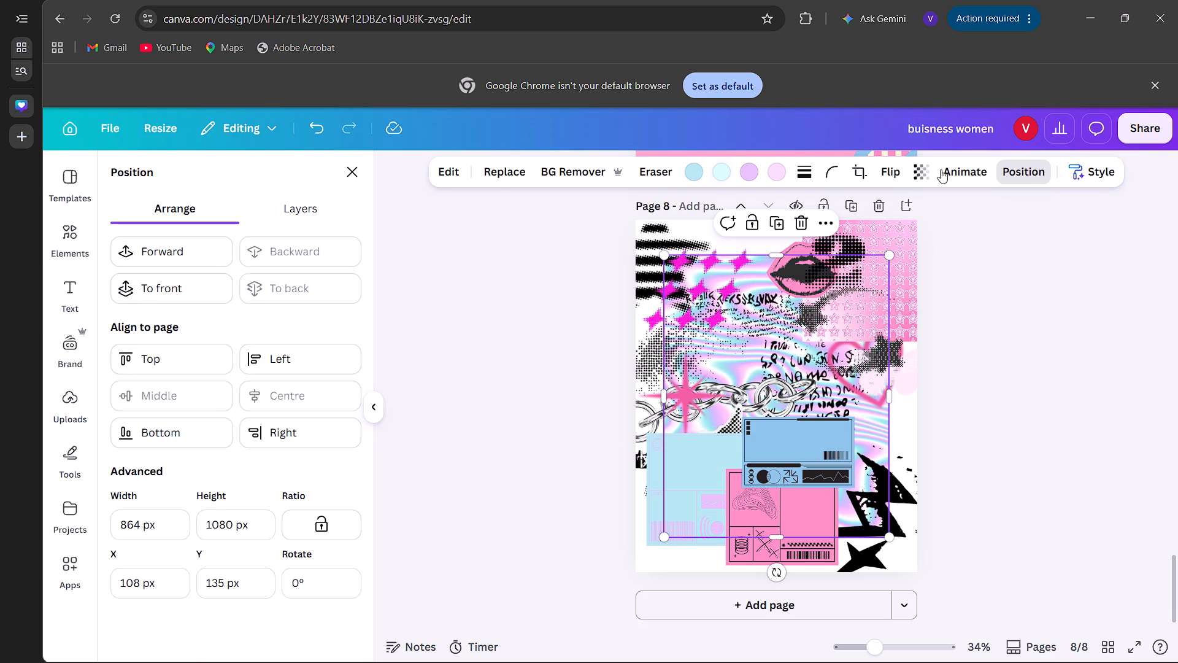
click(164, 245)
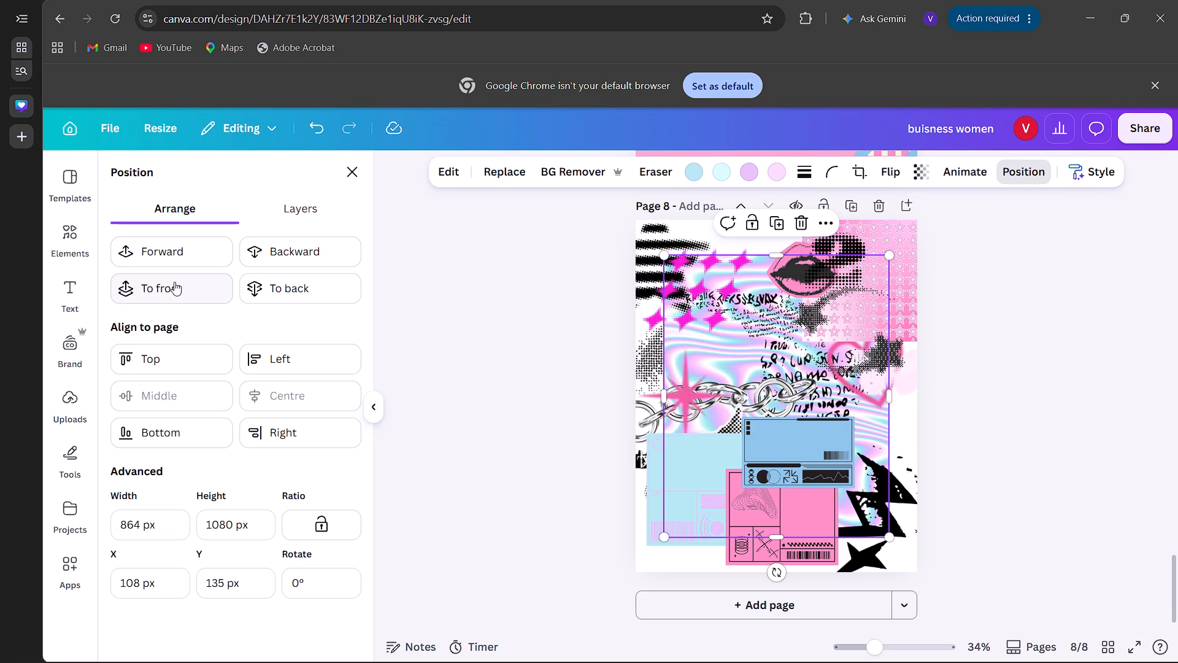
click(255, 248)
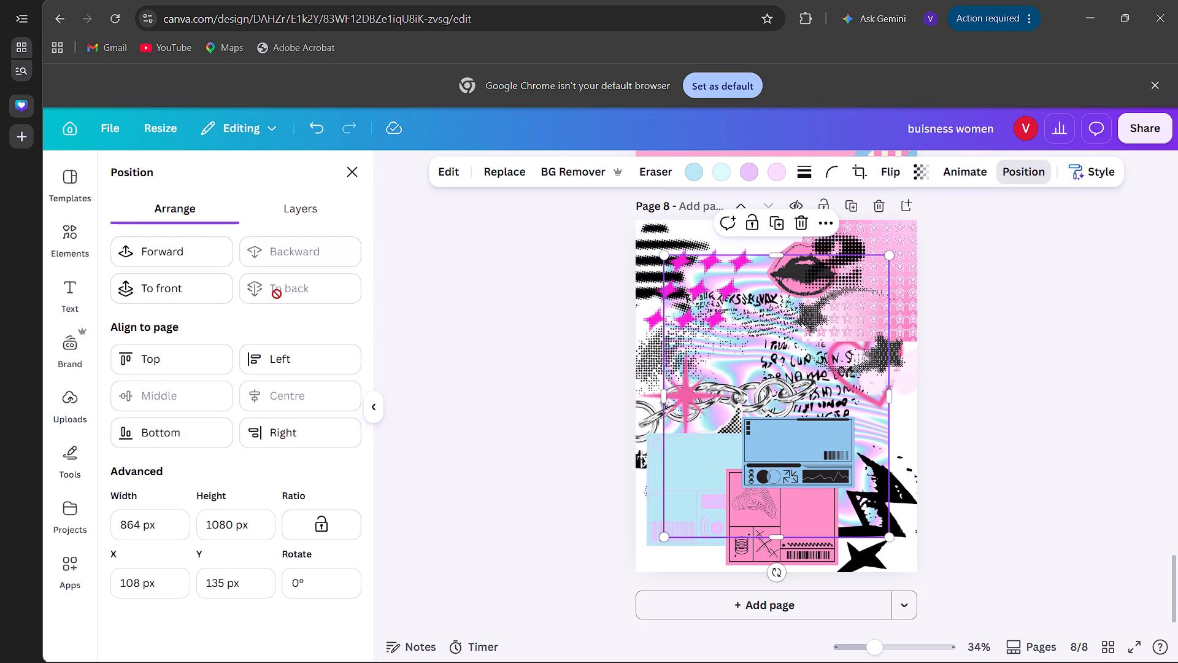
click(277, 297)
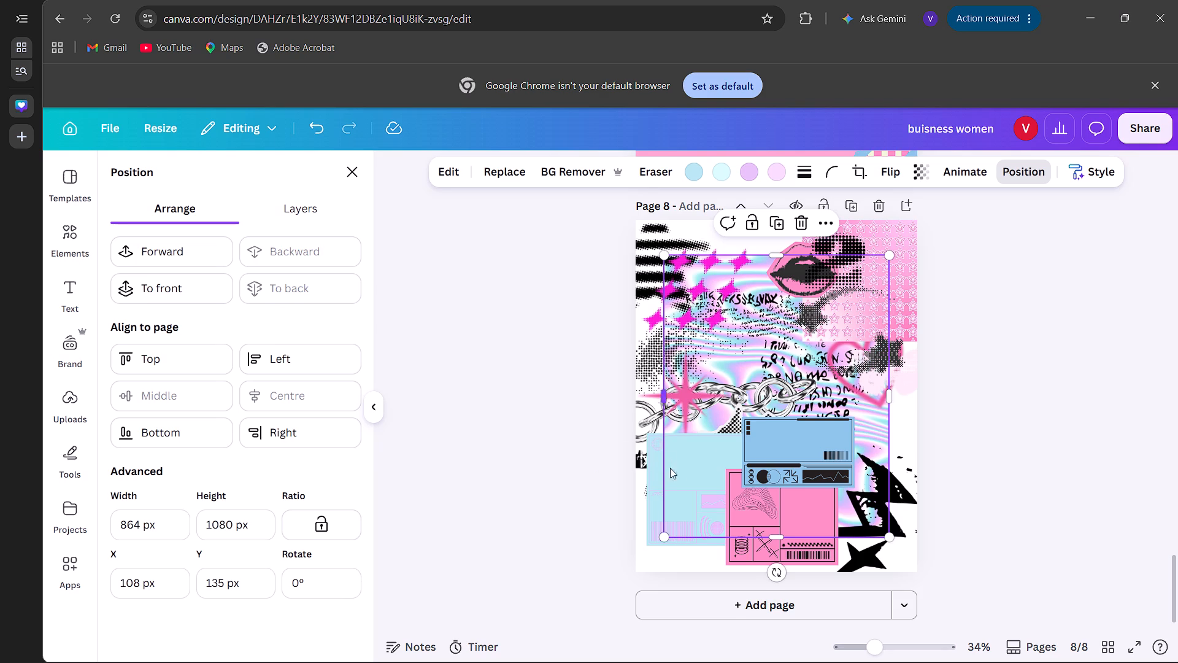
Send the pale aqua card backward four layers so it sits behind the eye and cat graphics.
click(677, 479)
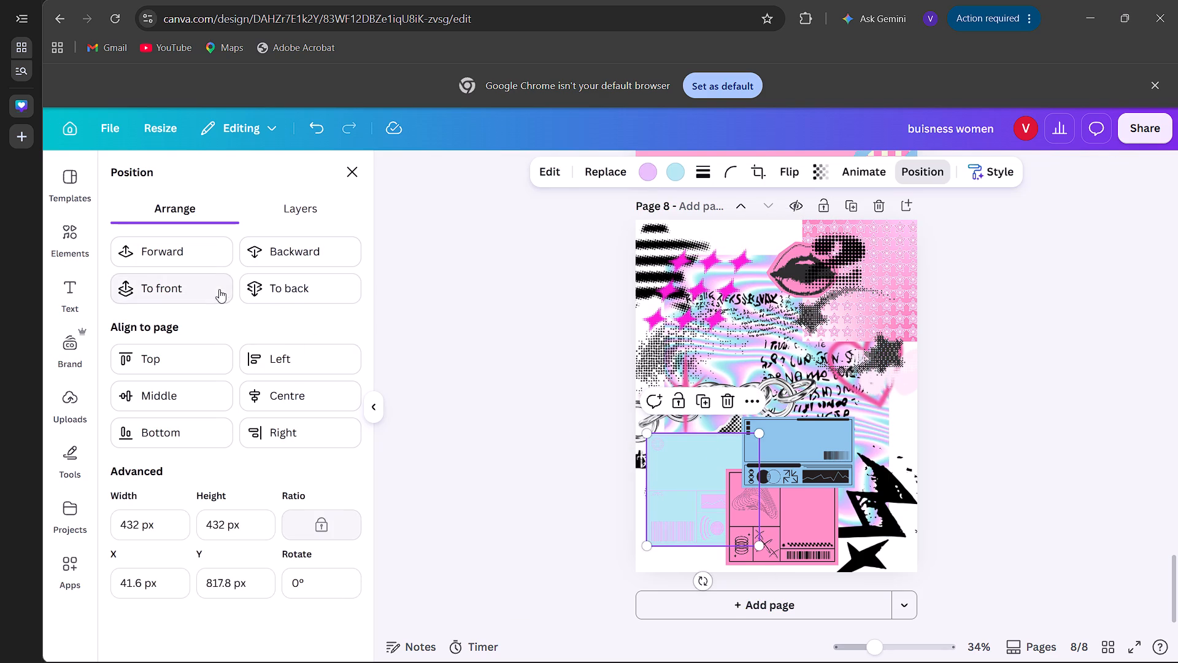
click(298, 256)
click(298, 256)
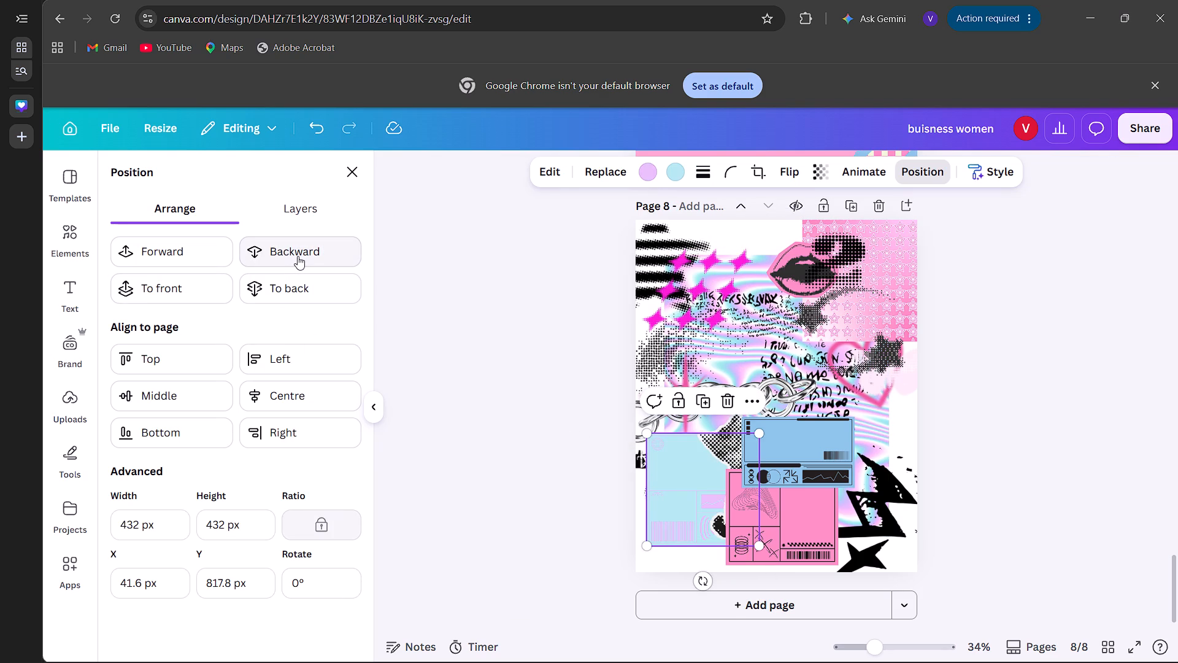
click(298, 256)
click(298, 256)
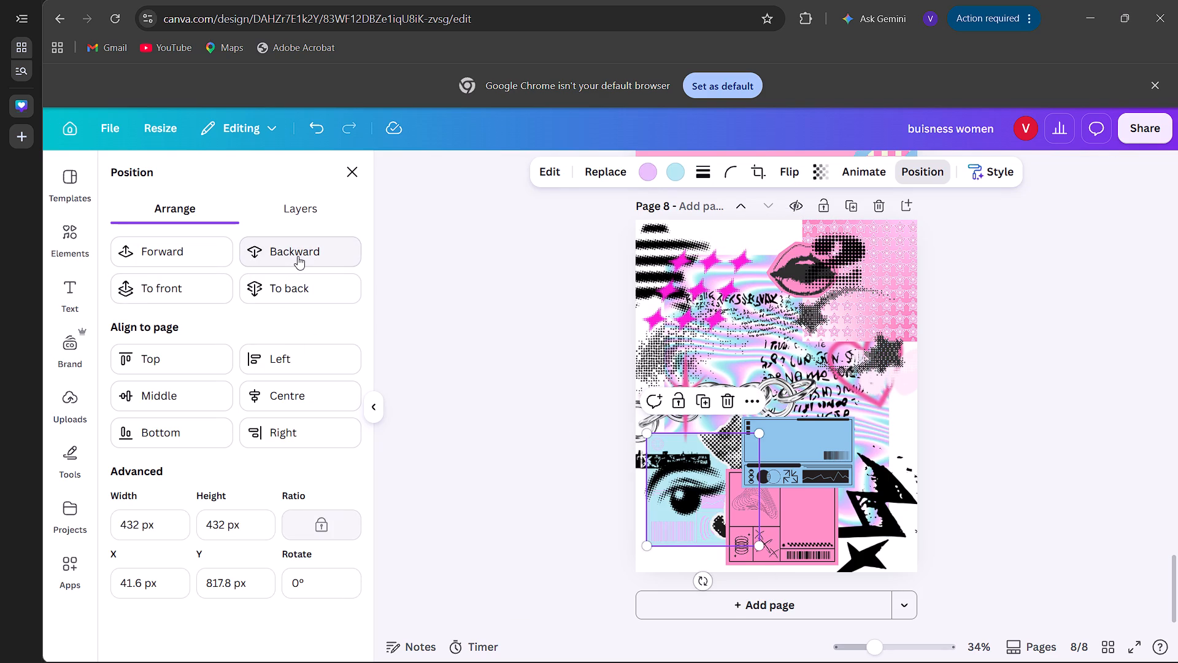
Send the pale aqua card further backward until it sits at the very back, behind the holographic swirl background.
click(298, 256)
click(298, 256)
click(298, 256)
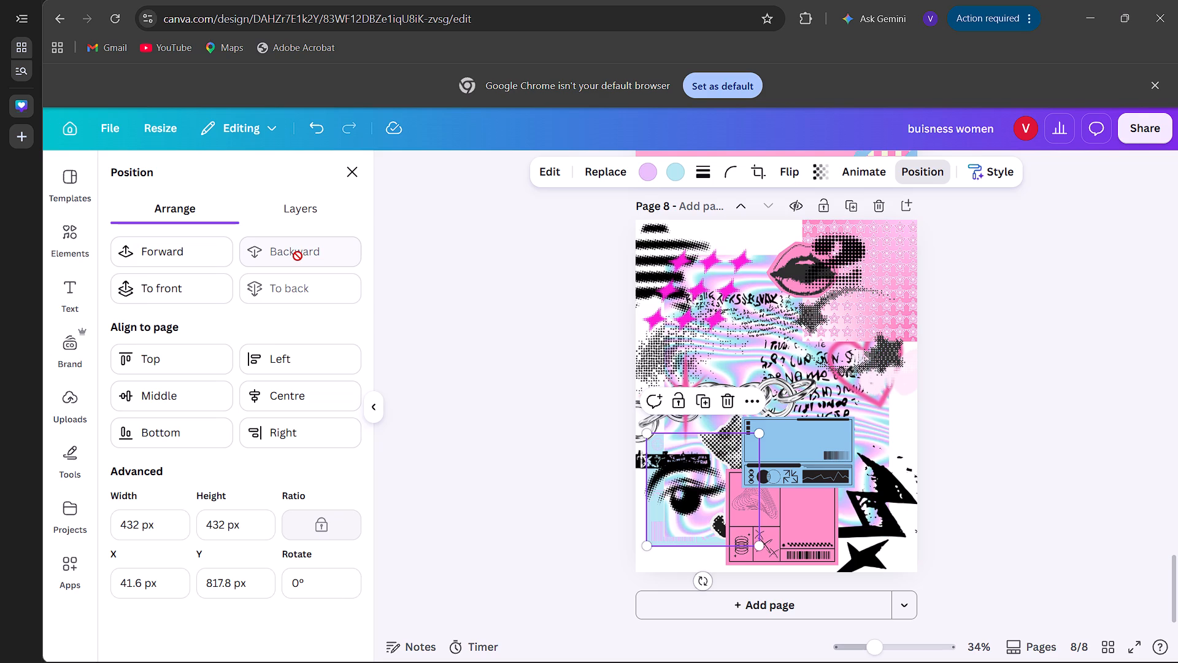
Send the light blue card to the back, and bring it forward two layers so it sits above the holographic swirl.
click(798, 446)
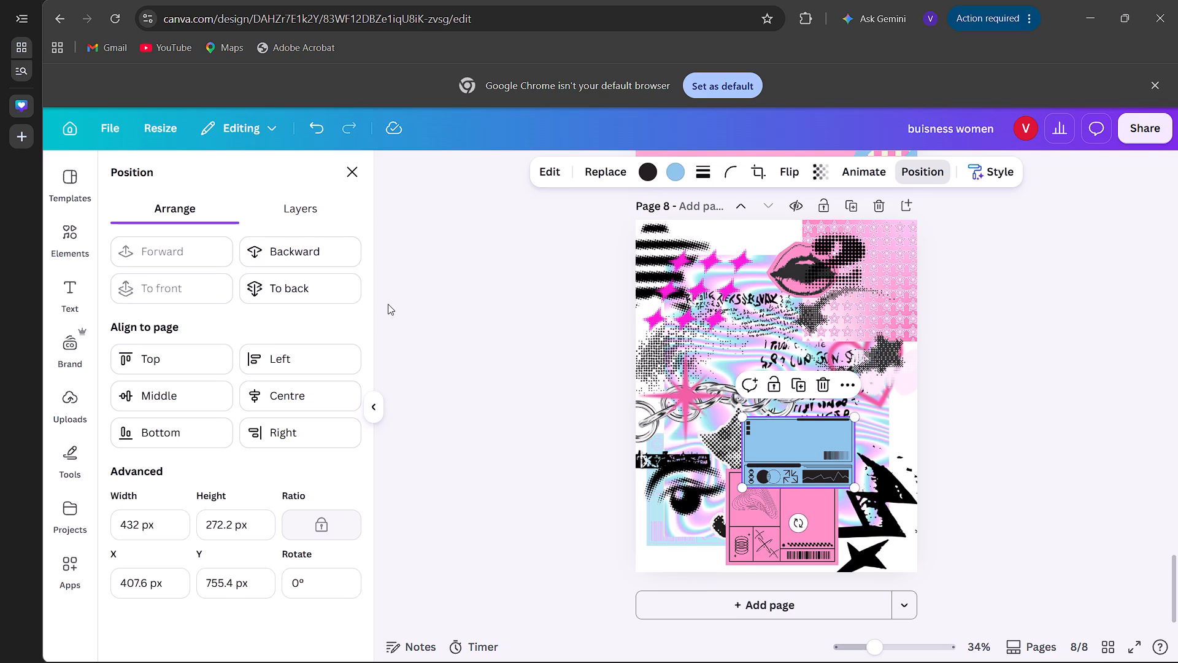
click(302, 299)
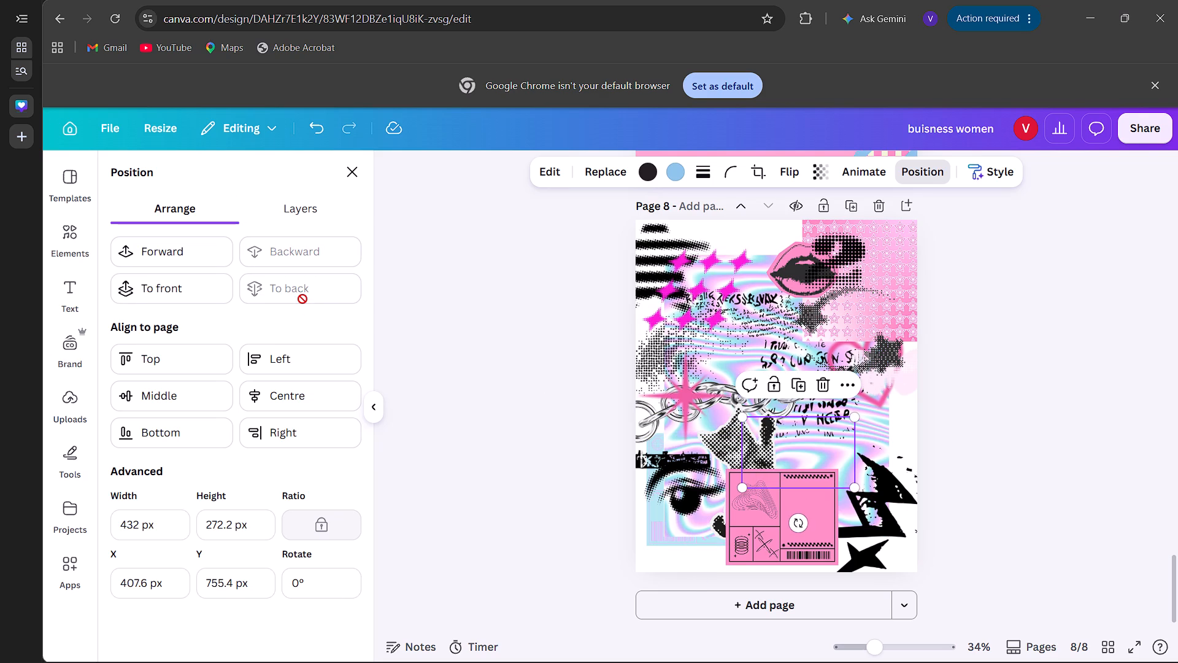
click(187, 242)
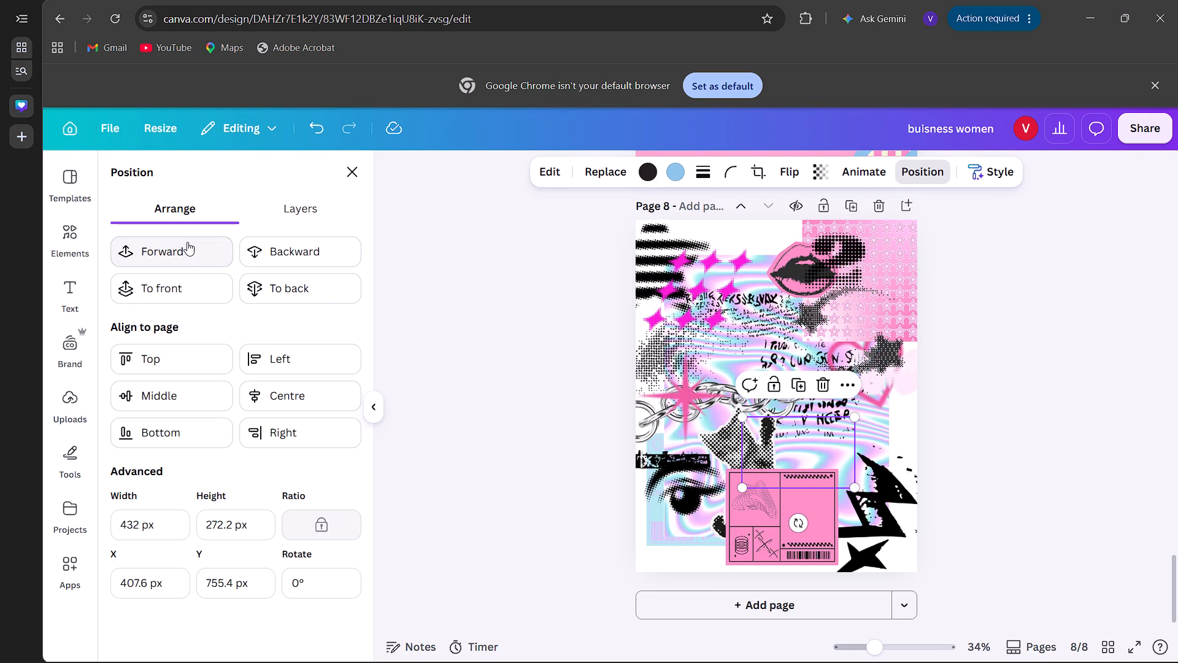
click(187, 242)
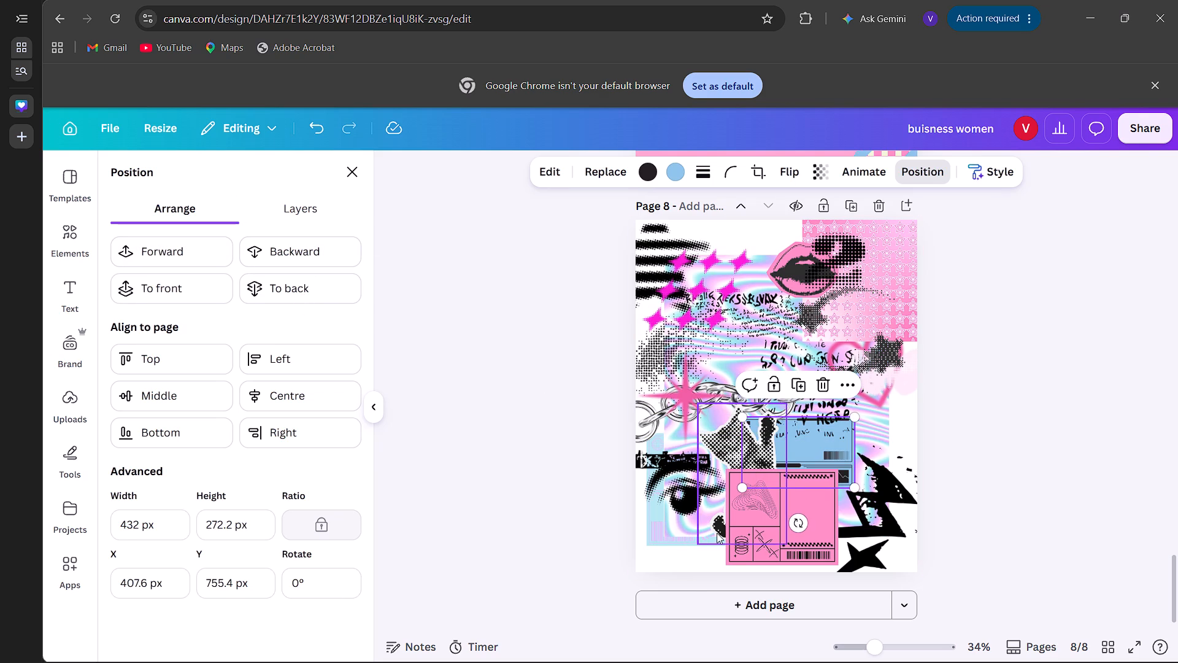
click(717, 533)
Send the pink card beside the cat to the back, and bring it forward one layer.
click(820, 549)
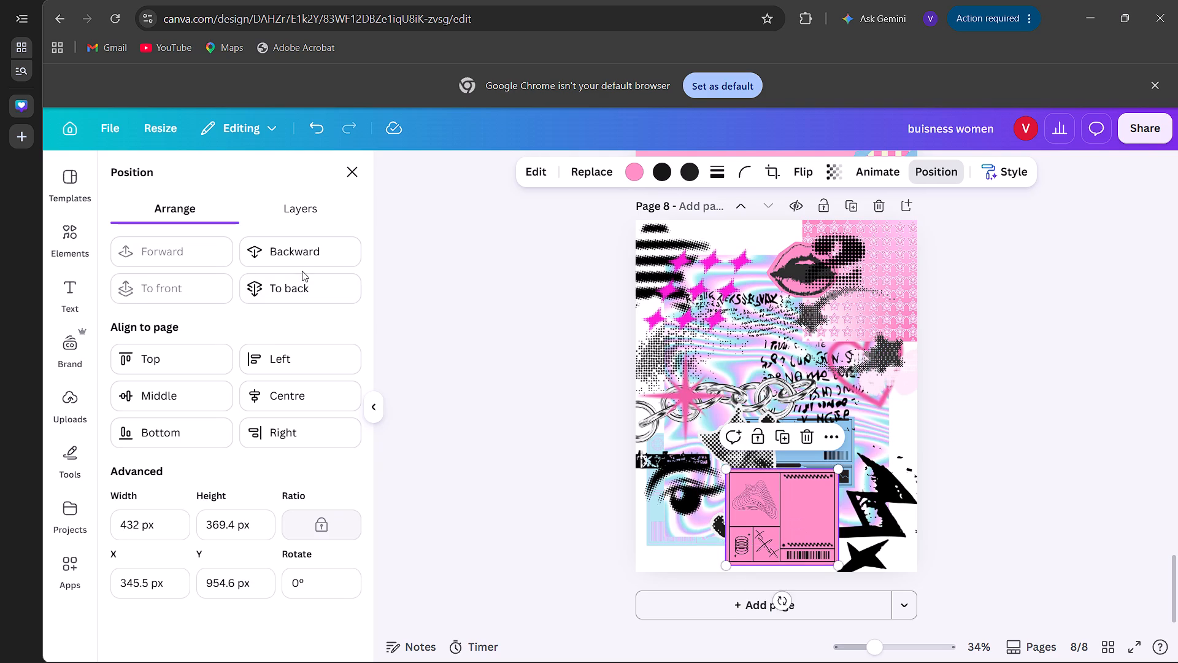
click(313, 290)
click(209, 250)
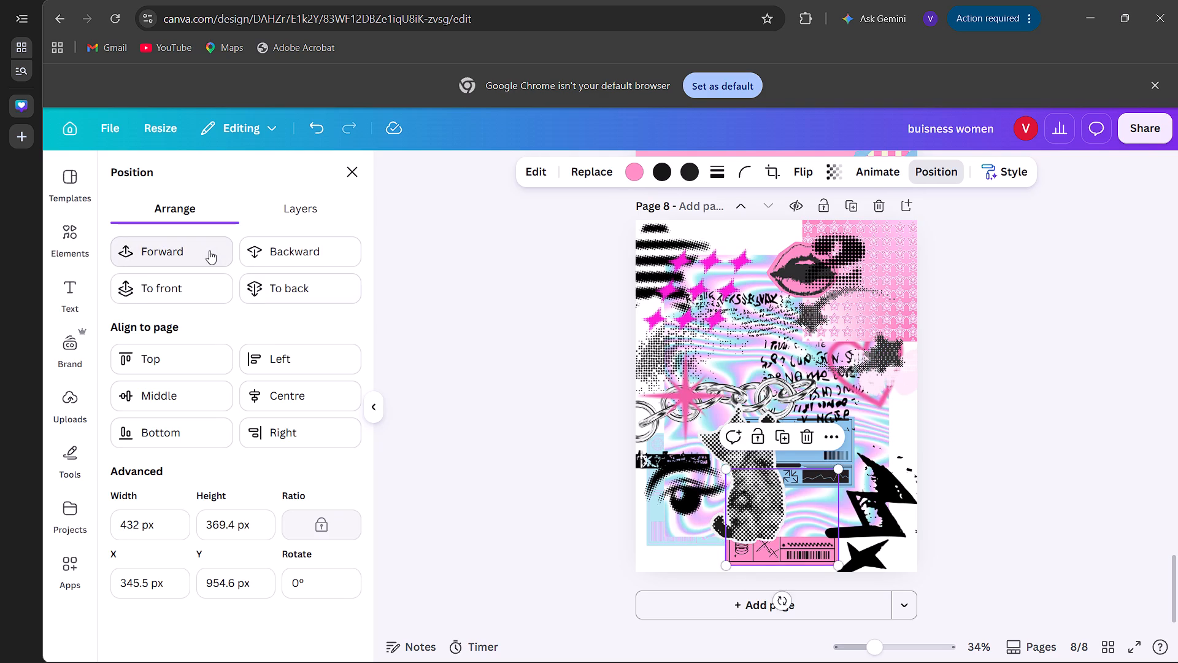
click(358, 177)
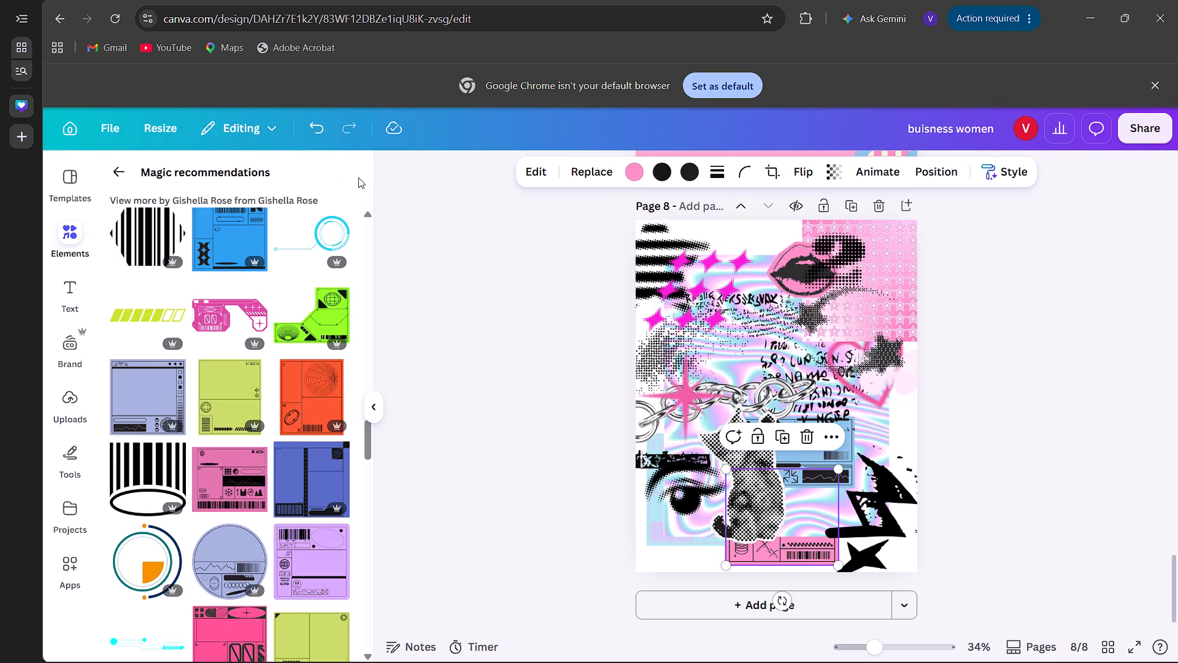
Add the wide black barcode graphic to page 8, shrink it, and place it beside the halftone stripes at the page's top.
scroll(306, 592, down, 1)
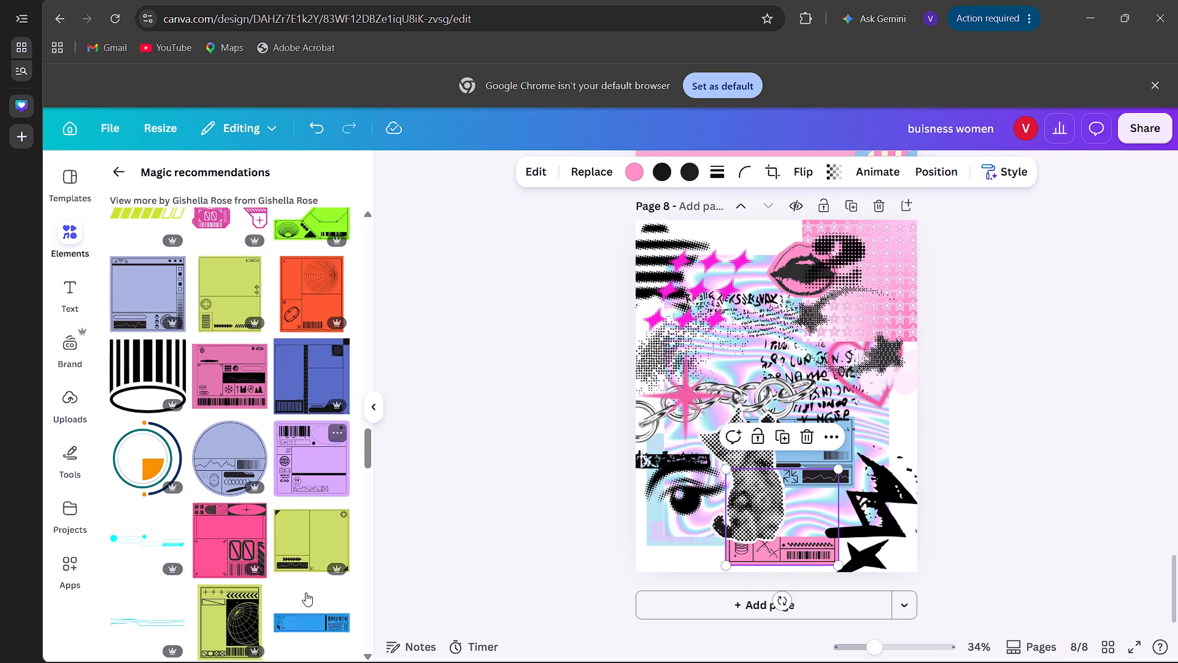
scroll(306, 592, down, 6)
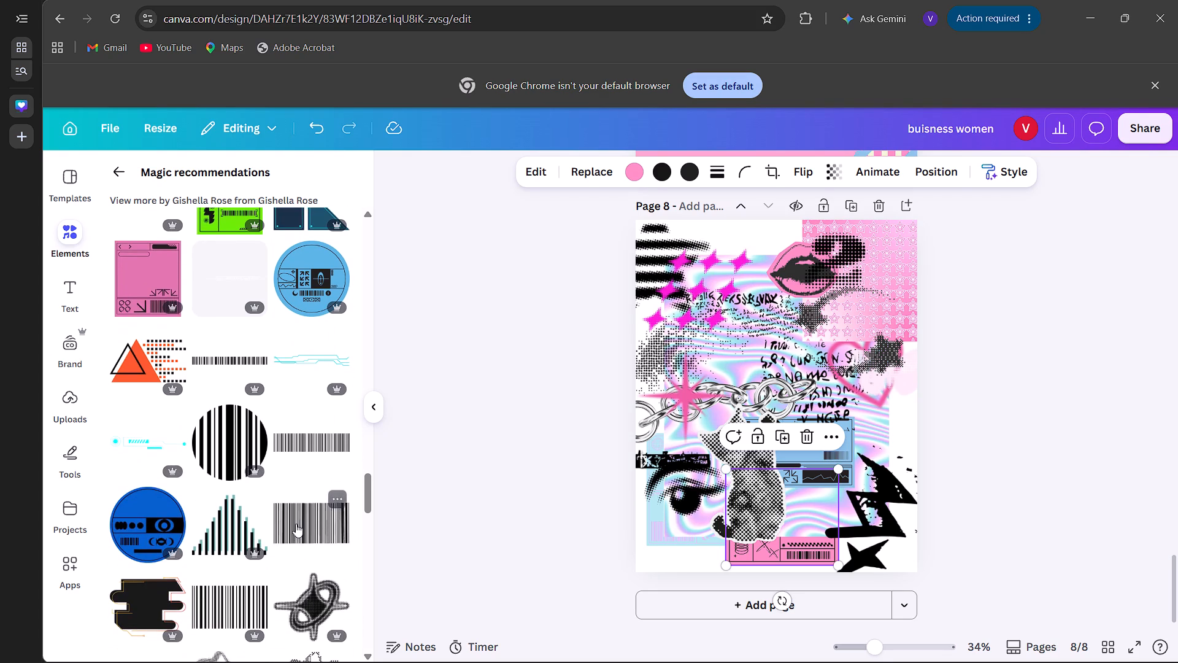
click(296, 524)
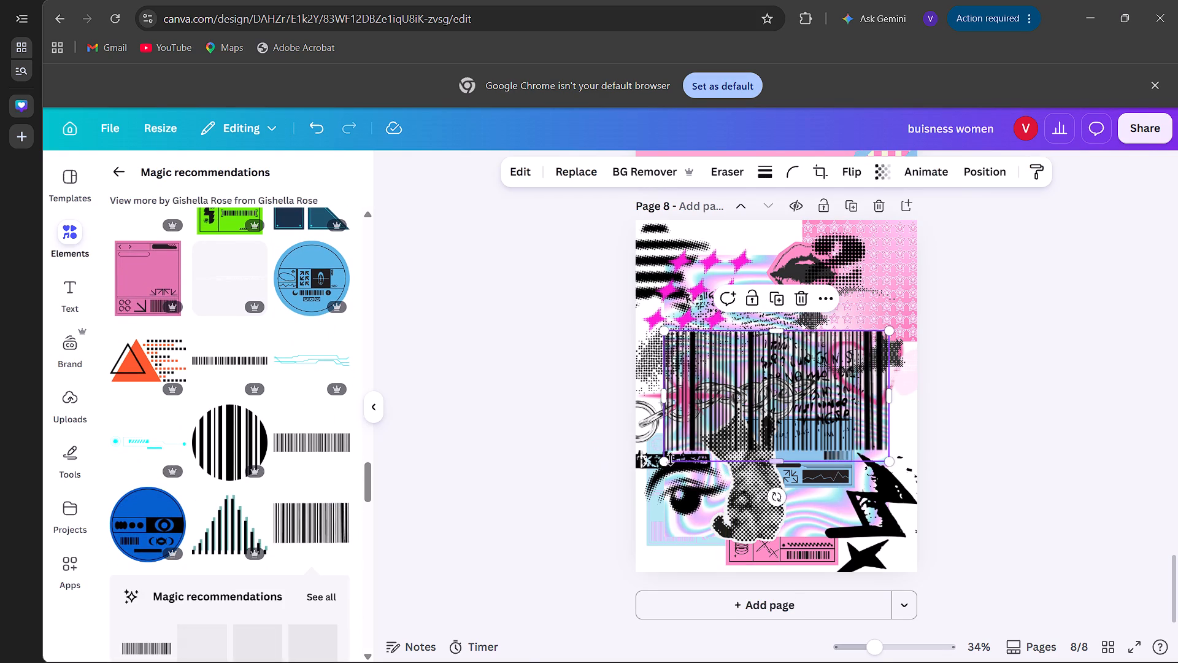
drag(658, 464, 773, 368)
drag(844, 358, 728, 252)
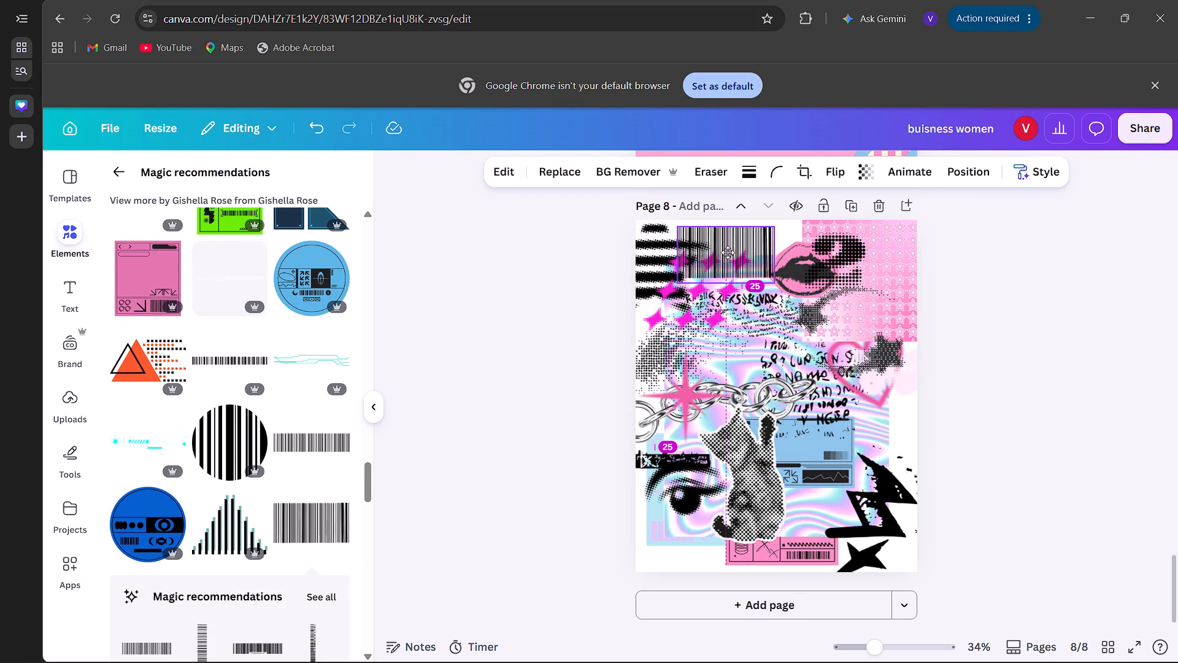
drag(728, 252, 731, 258)
Add the black halftone star-and-crescent graphic to page 8 and place it over the eye in the page's lower left corner.
scroll(271, 471, down, 3)
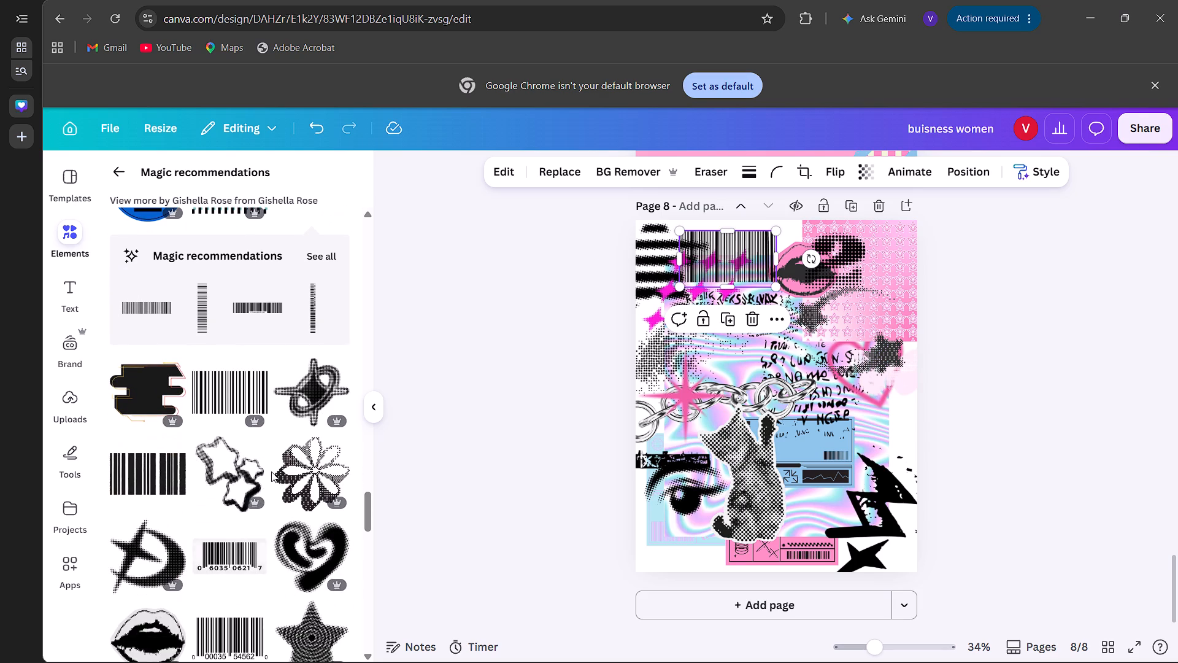
click(169, 552)
drag(781, 353, 846, 395)
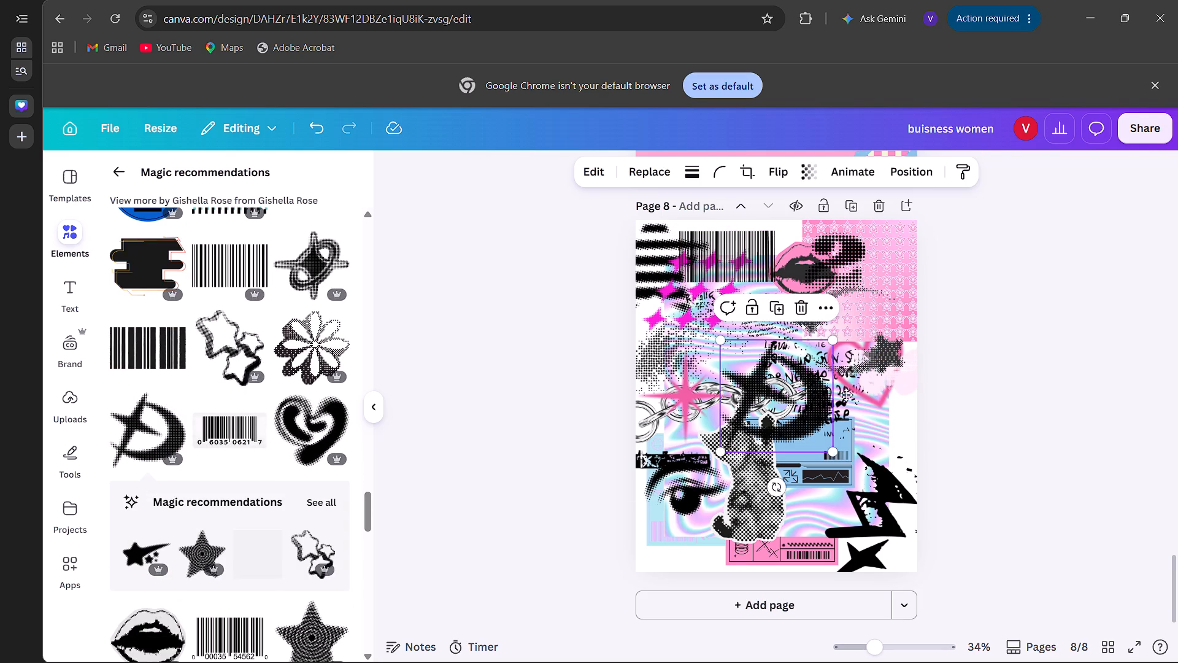
drag(846, 395, 812, 449)
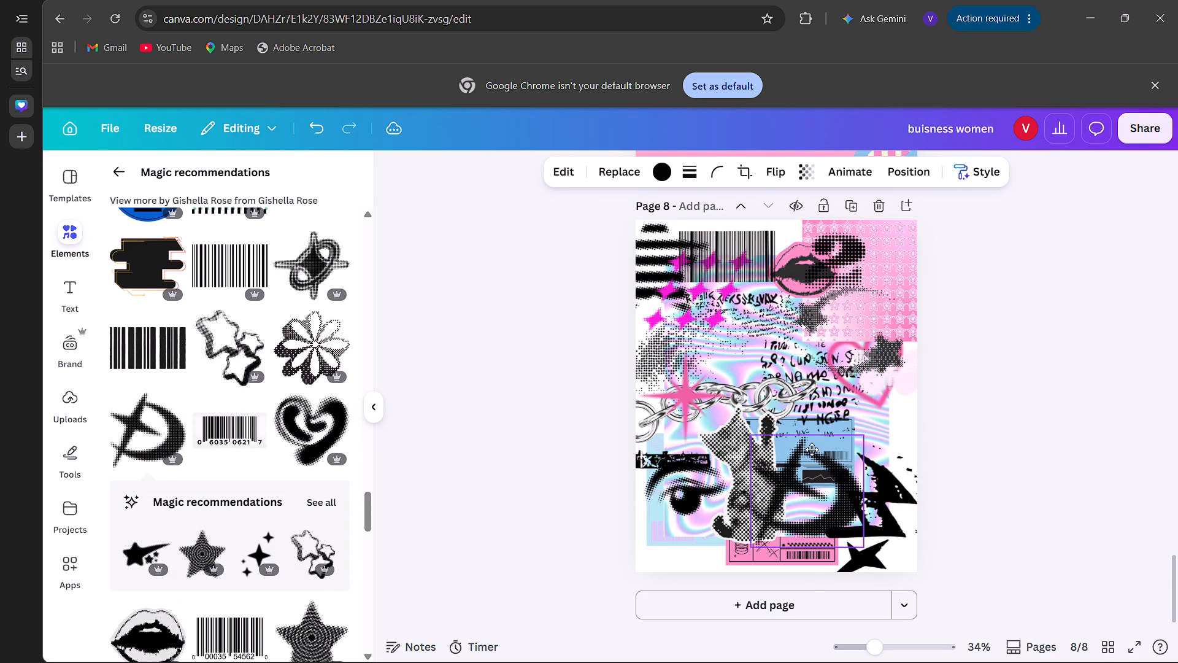
drag(812, 449, 812, 449)
drag(796, 476, 677, 519)
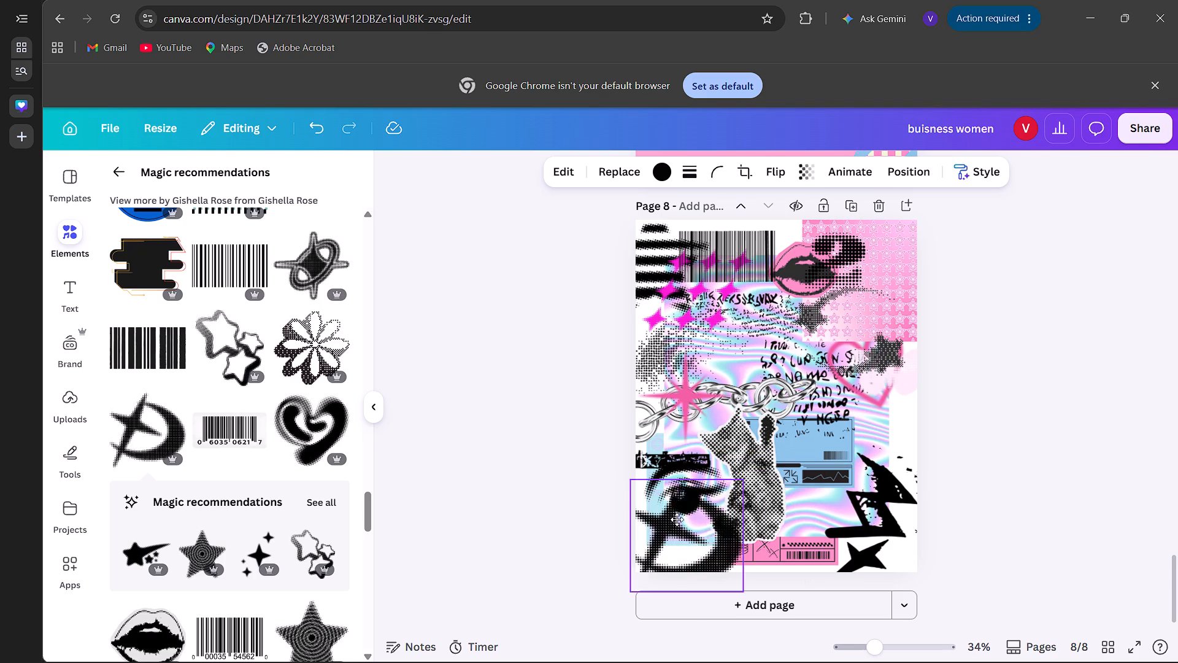
drag(677, 519, 679, 519)
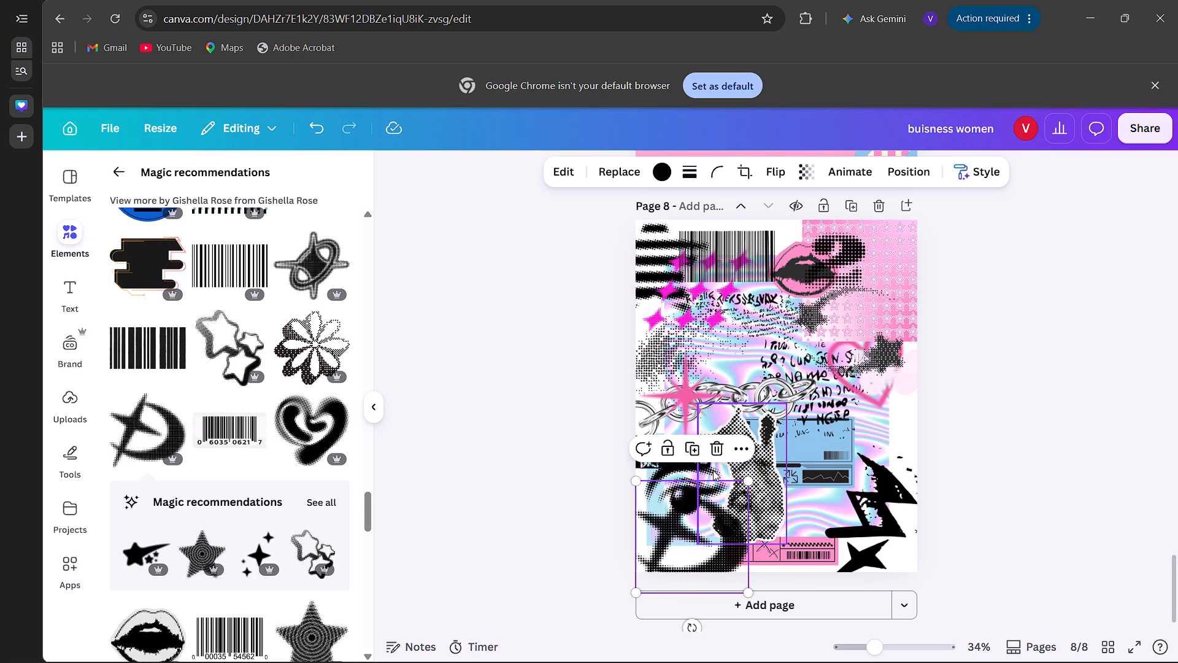
Add a new blank page 9 after the finished collage and bring it into view.
scroll(713, 470, down, 2)
click(847, 633)
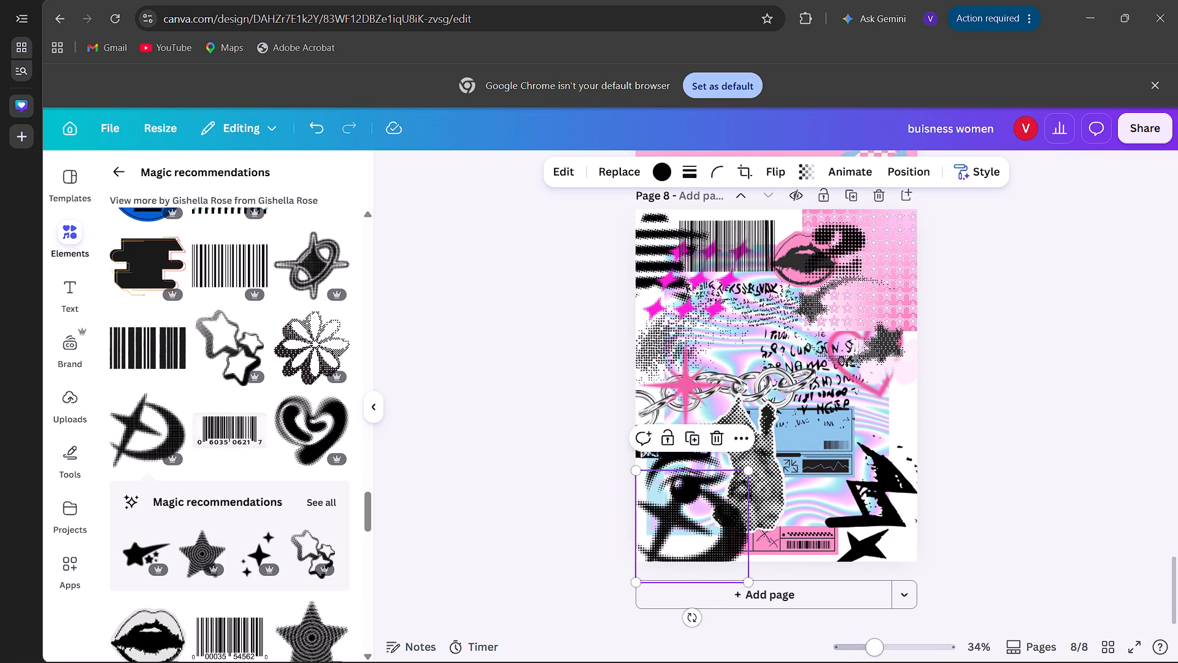
click(773, 479)
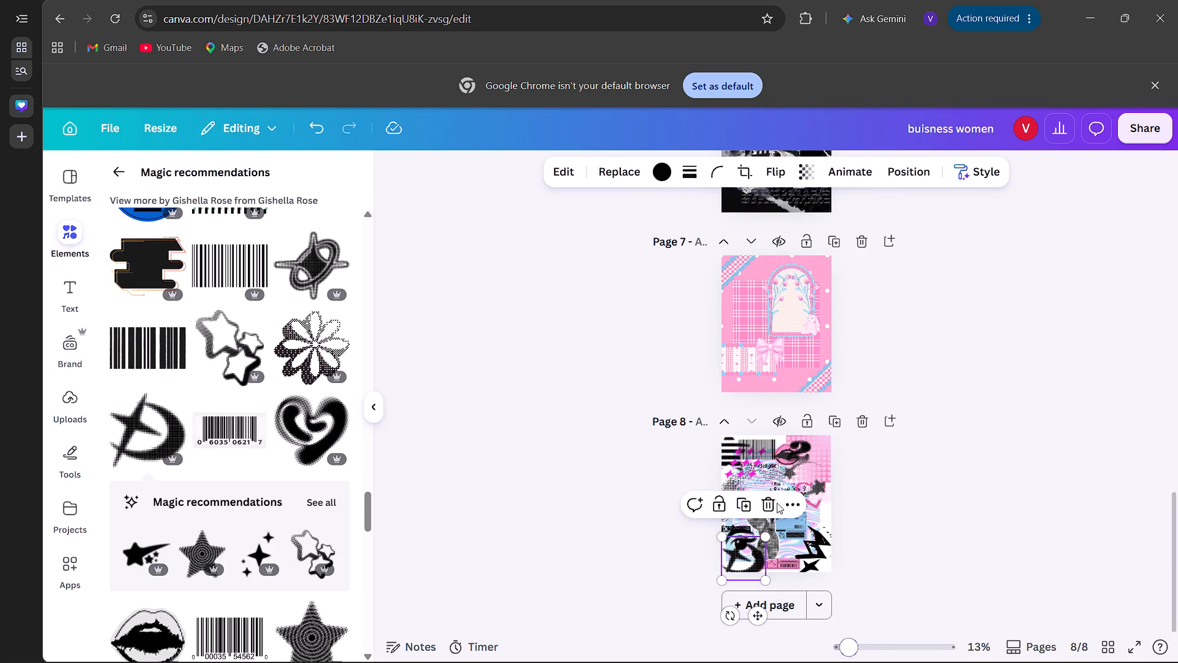
click(767, 596)
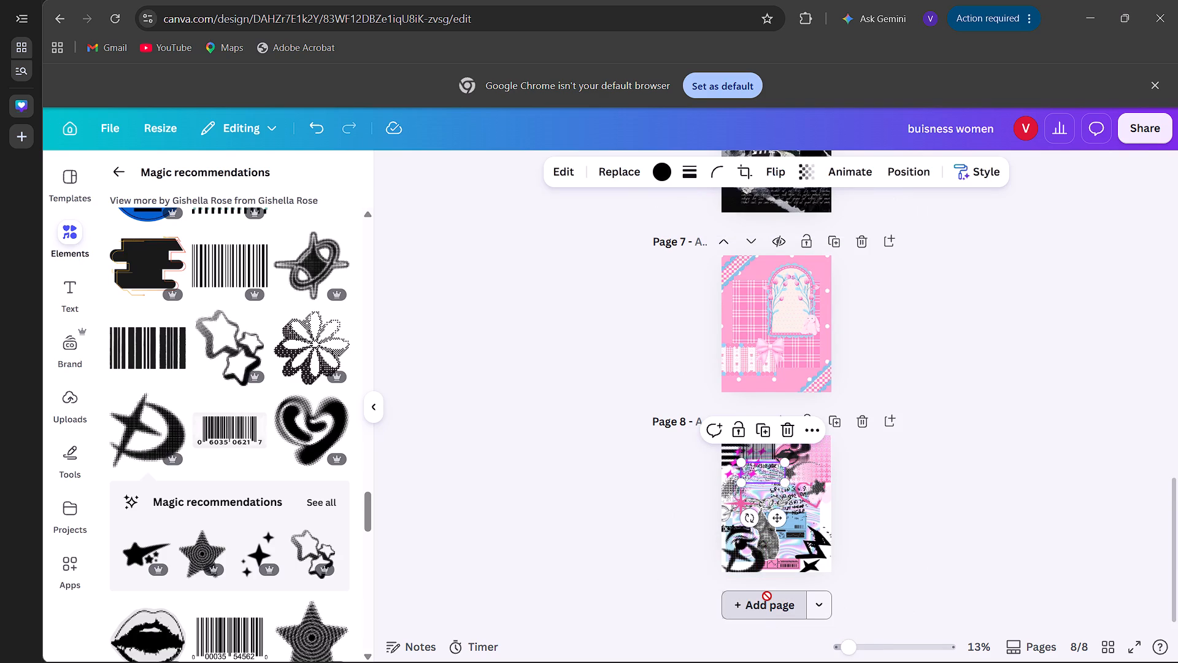
scroll(784, 477, down, 2)
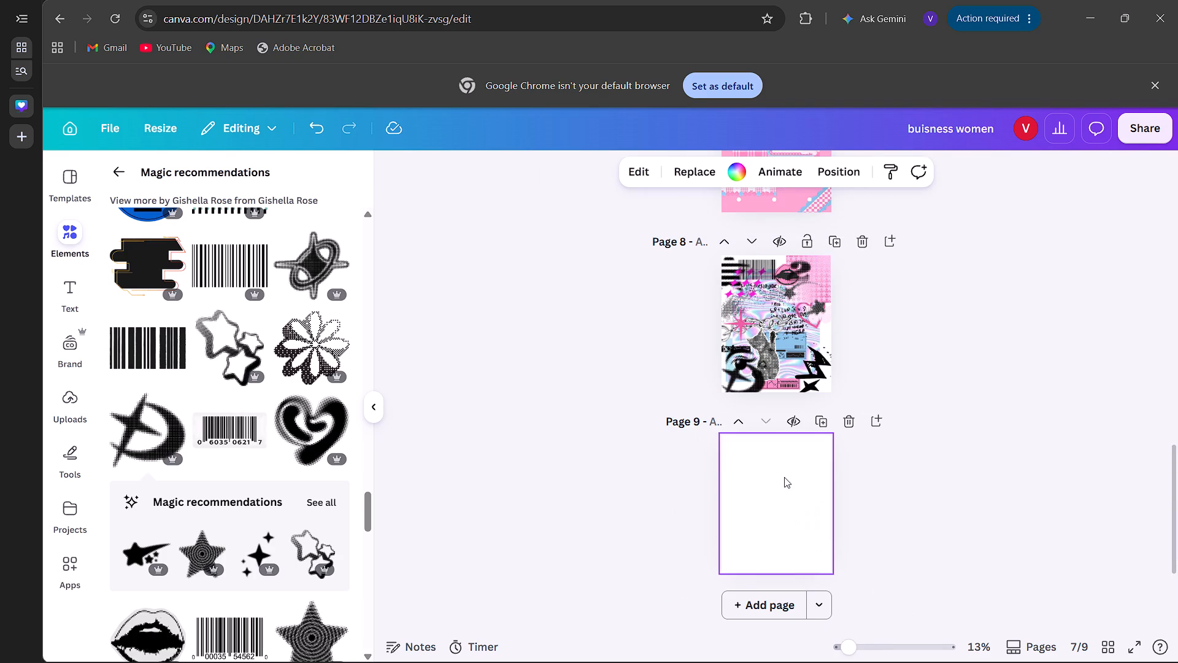
scroll(784, 477, down, 1)
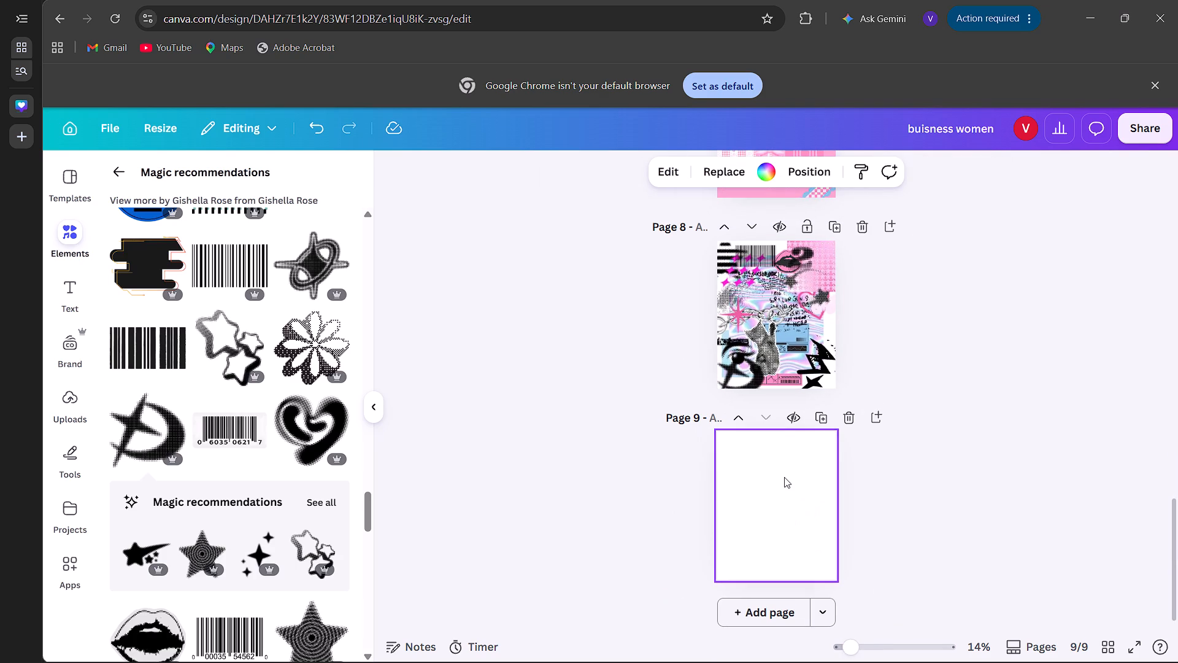
scroll(784, 477, down, 3)
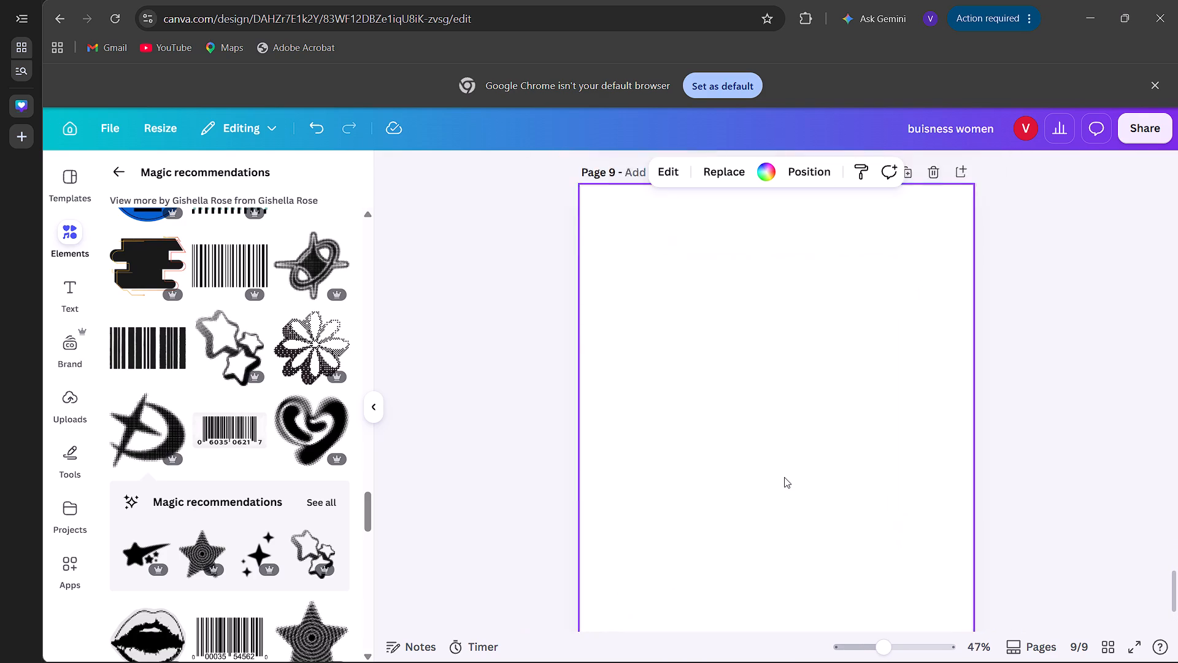
scroll(784, 477, down, 1)
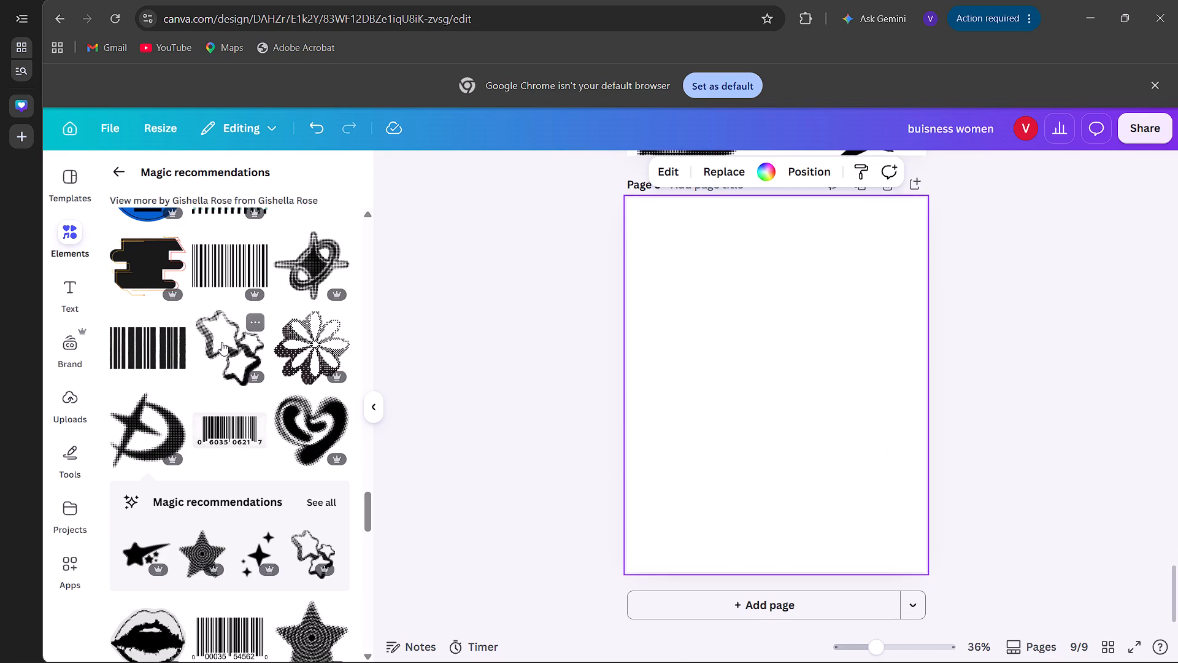
Browse the recommended graphics for halftone and barcode elements to use on page 9.
scroll(221, 342, down, 6)
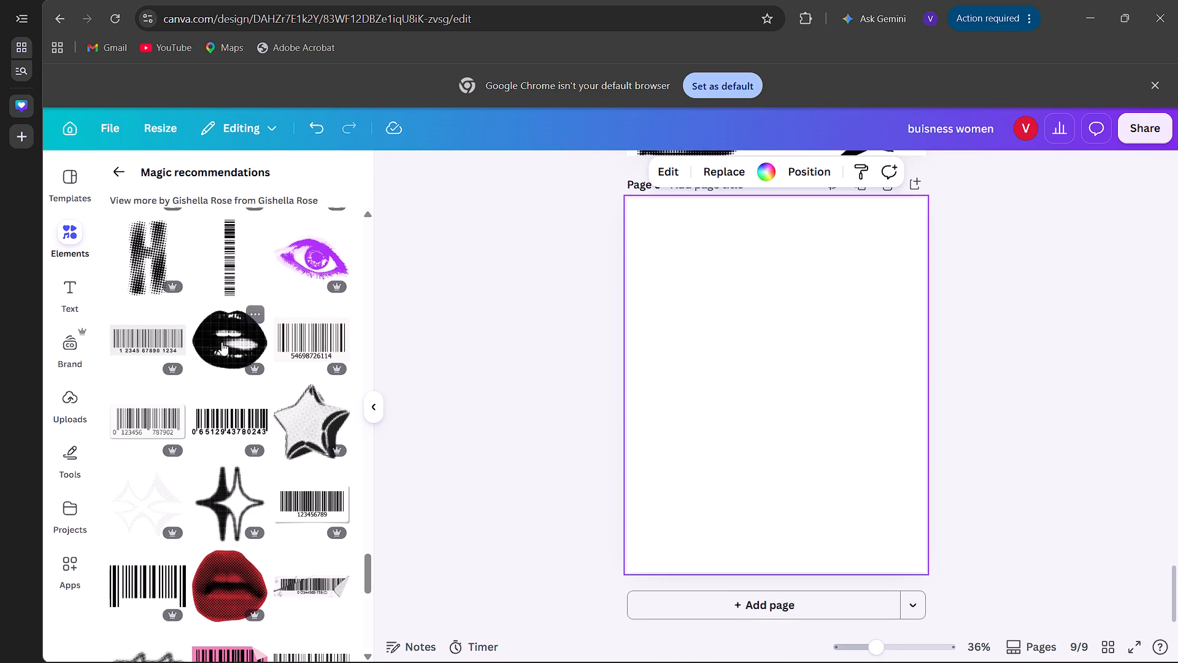